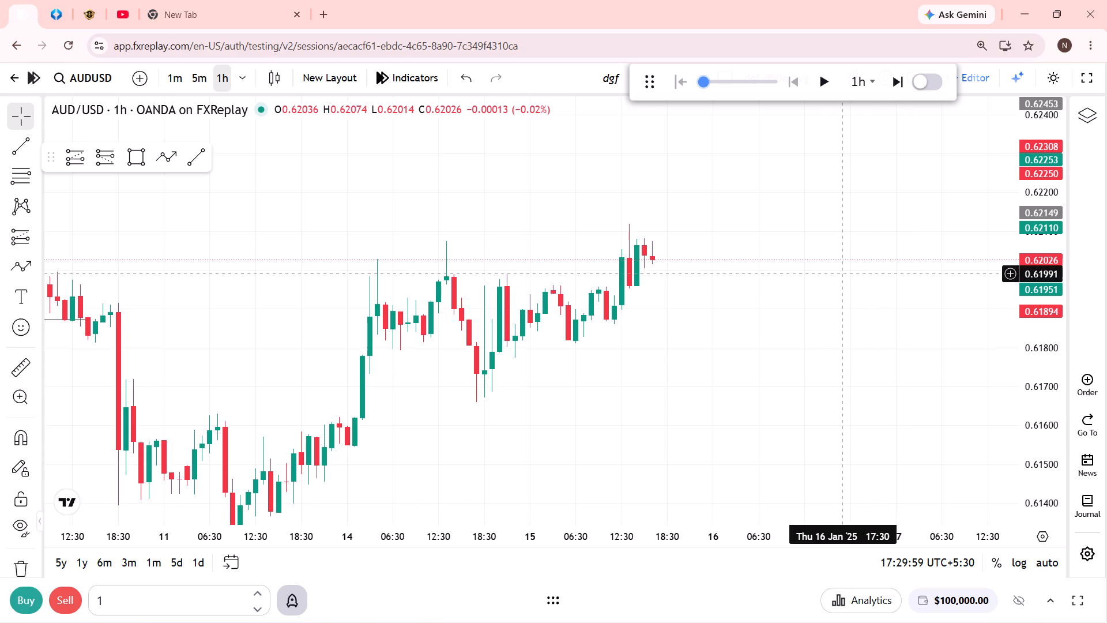
# Examine the recent AUD/USD price action on the 1-hour chart from early January to 15 Jan 2025.
pyautogui.scroll(-9, 859, 290)
pyautogui.moveTo(808, 415); pyautogui.dragTo(808, 406)
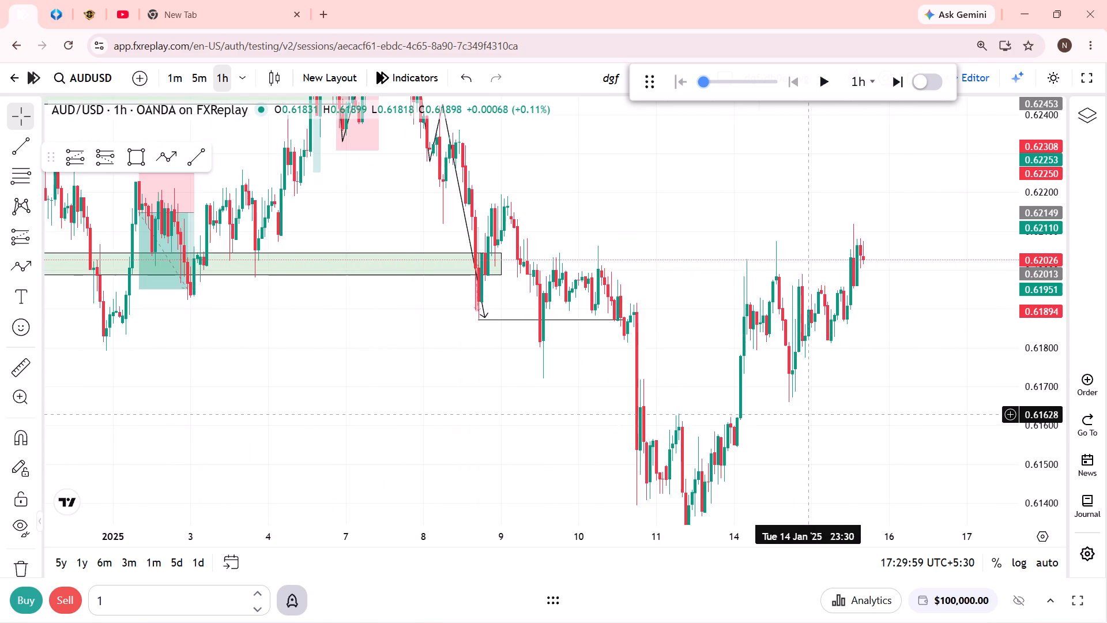
pyautogui.moveTo(808, 406); pyautogui.dragTo(827, 310)
pyautogui.scroll(2, 759, 403)
pyautogui.scroll(4, 558, 442)
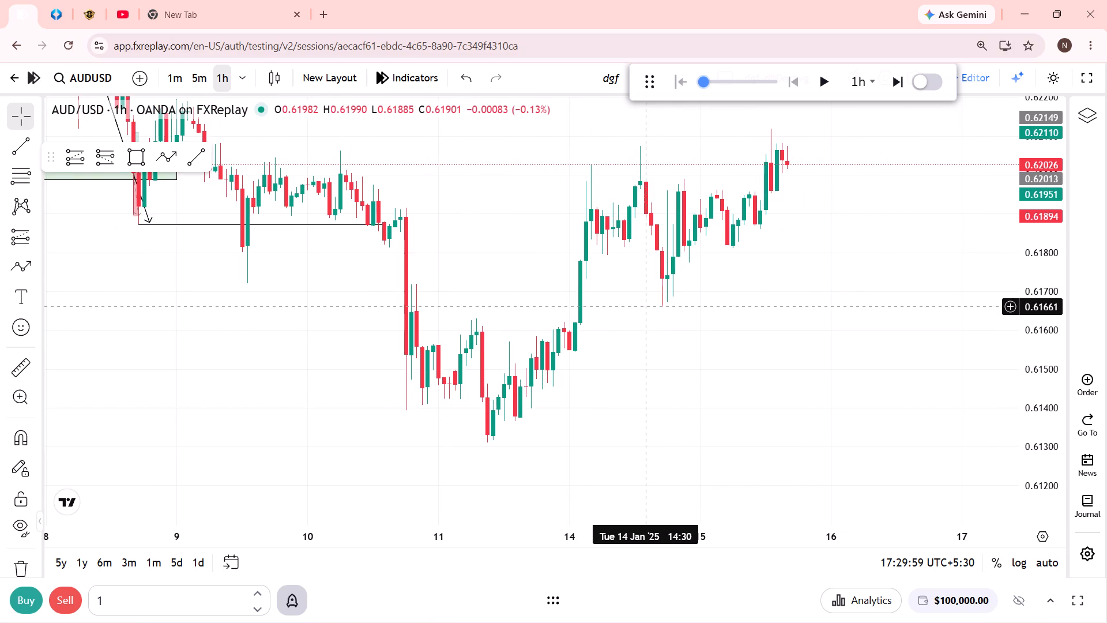
pyautogui.moveTo(638, 298); pyautogui.dragTo(605, 425)
pyautogui.scroll(2, 592, 401)
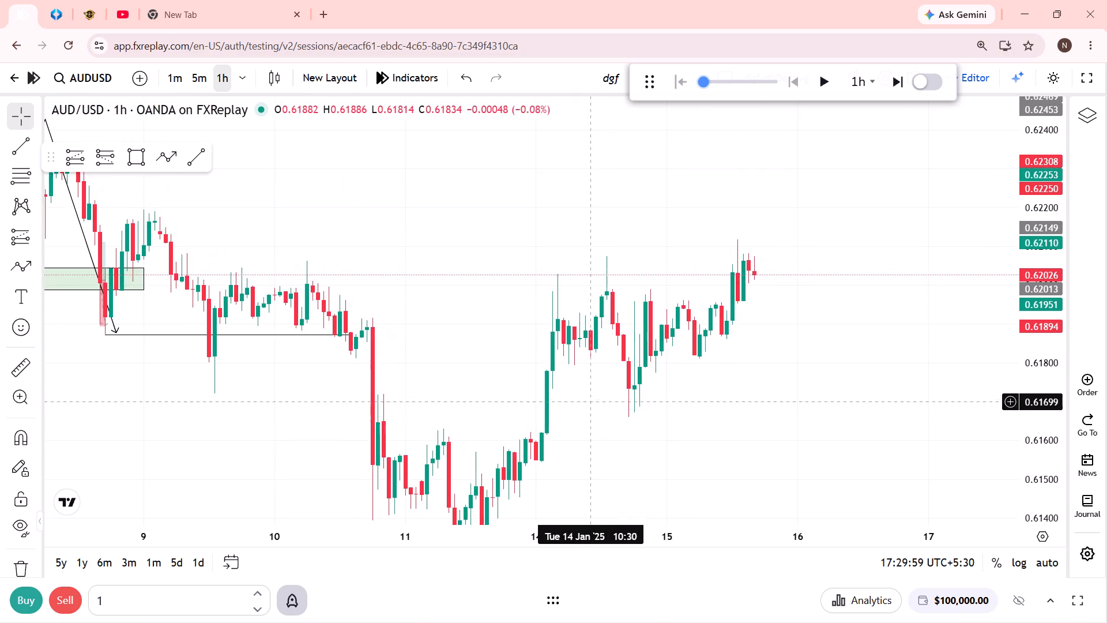
pyautogui.scroll(2, 592, 401)
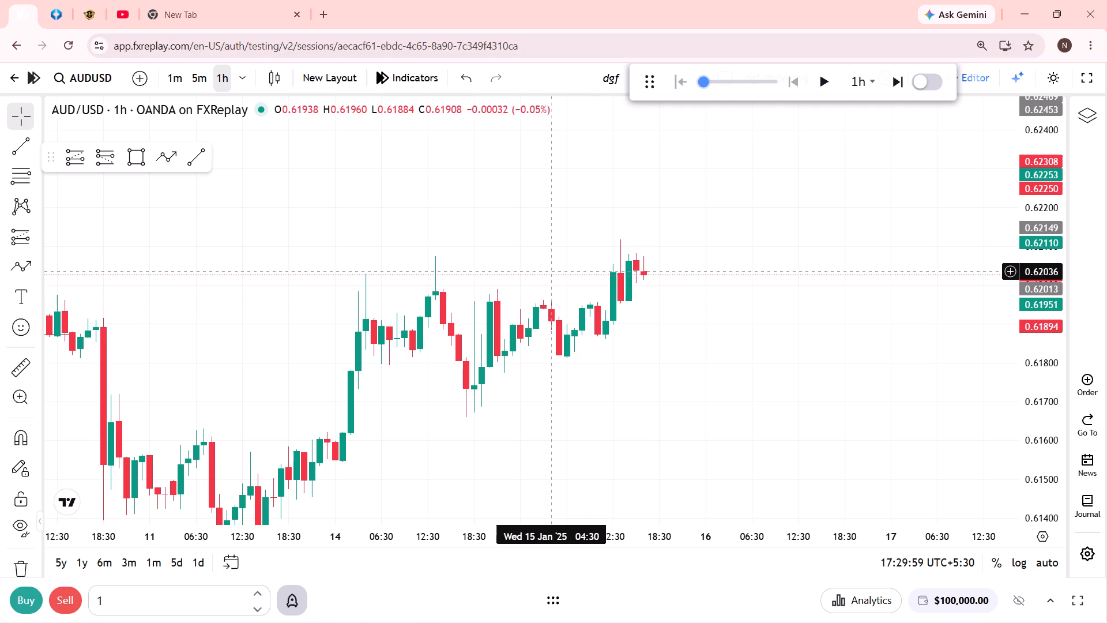
# Replay the AUD/USD 1-hour chart forward and pause it at about 13:30 on 16 Jan 2025.
pyautogui.click(814, 85)
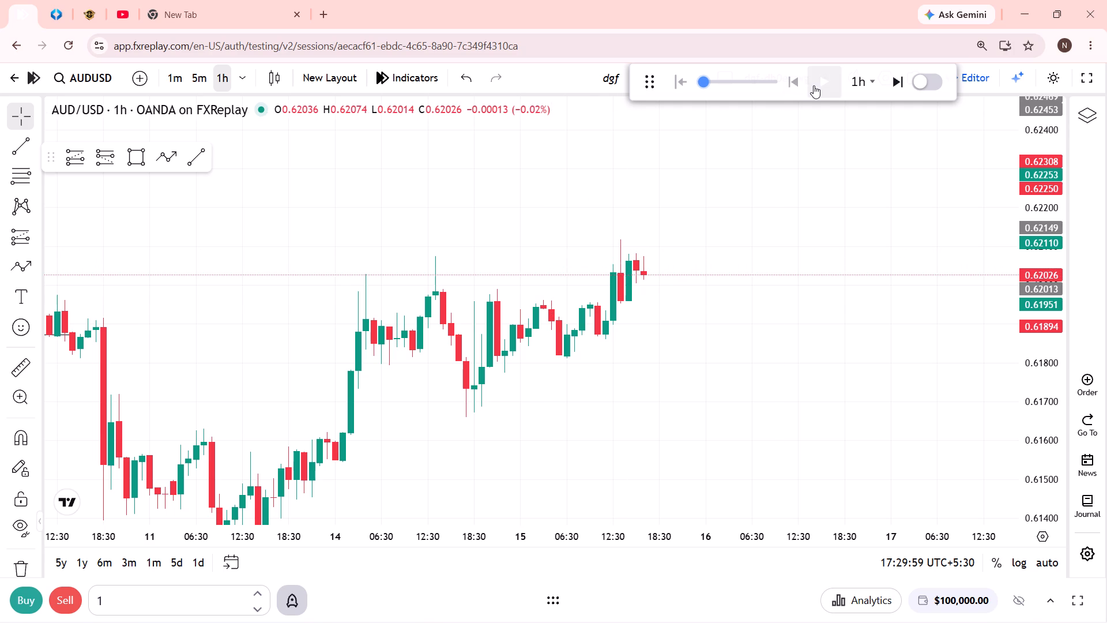
pyautogui.moveTo(683, 317); pyautogui.dragTo(829, 252)
pyautogui.moveTo(871, 198); pyautogui.dragTo(893, 363)
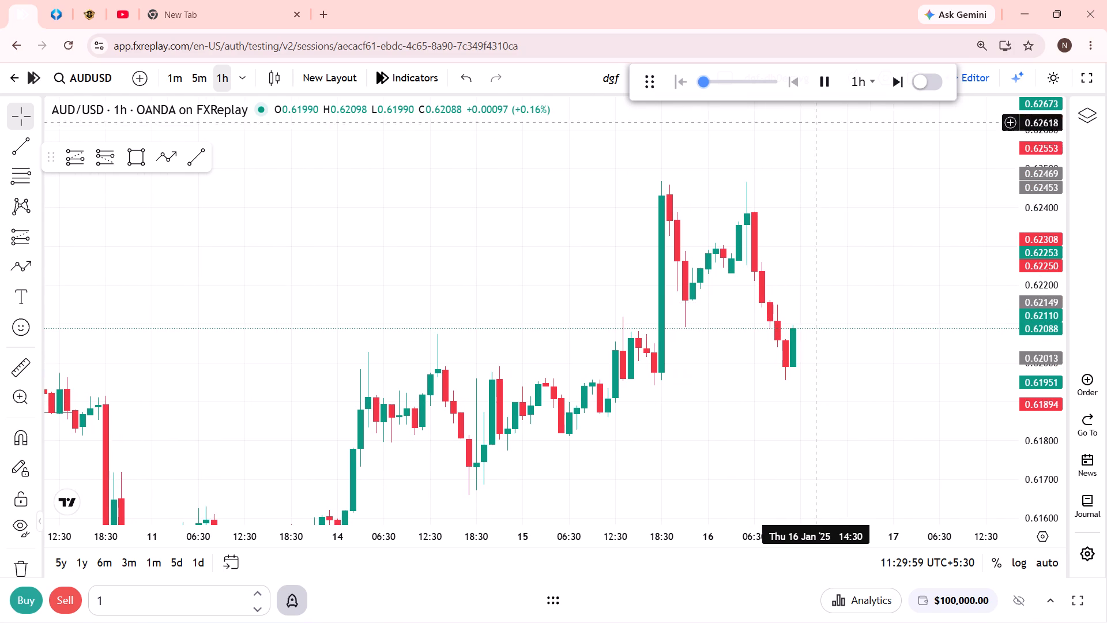
pyautogui.click(823, 90)
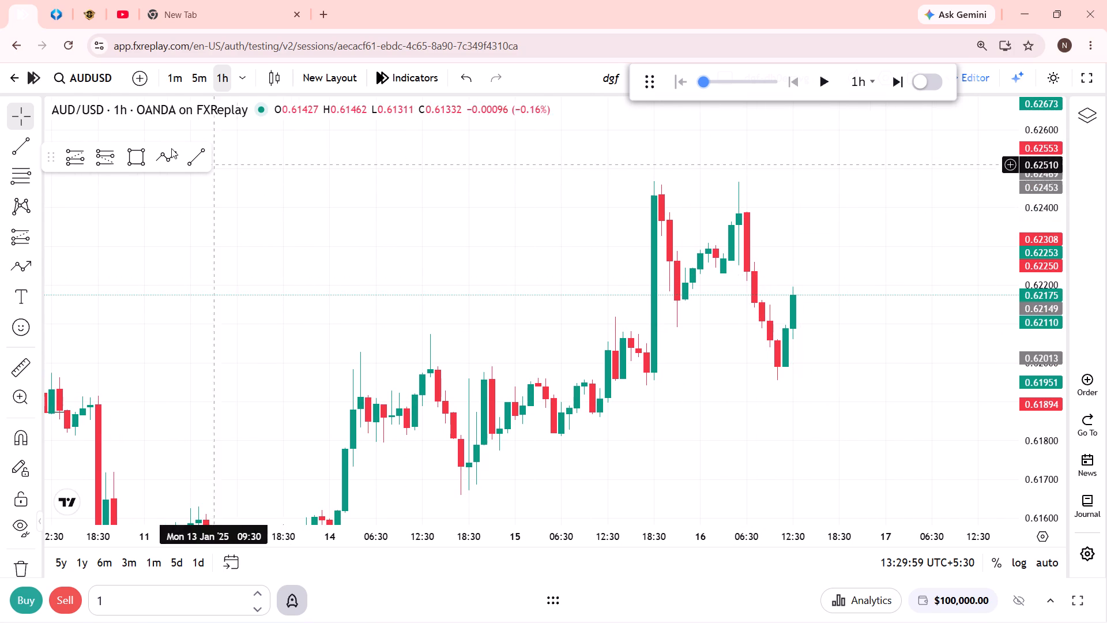
# Draw a rectangle zone from 14 Jan 09:30 to 17 Jan 00:30, between about 0.61981 and 0.62077.
pyautogui.click(133, 153)
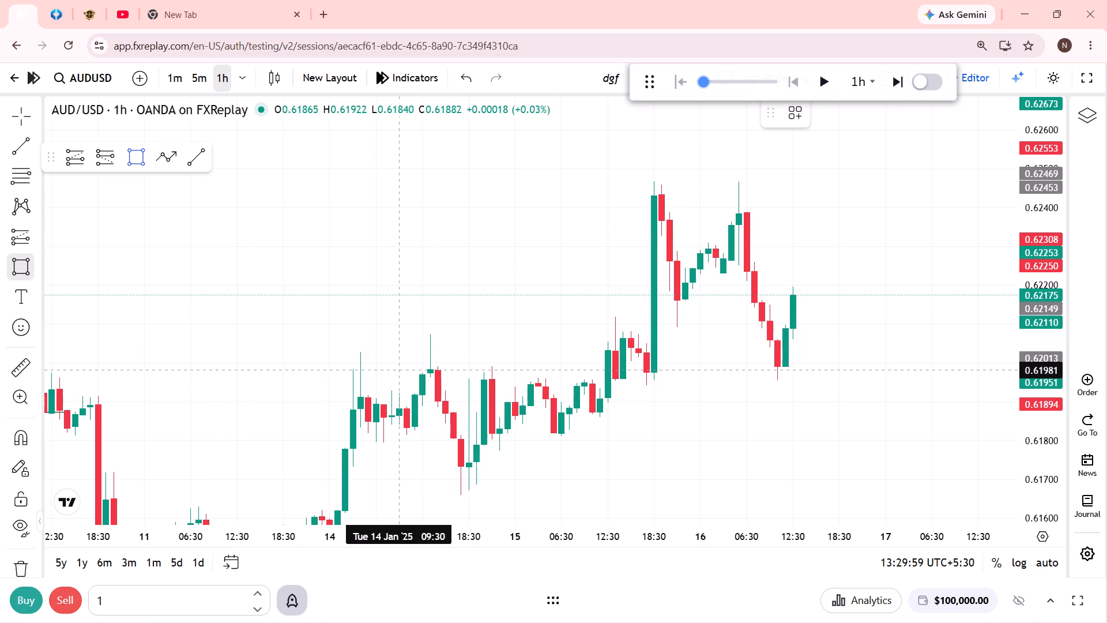
pyautogui.click(401, 370)
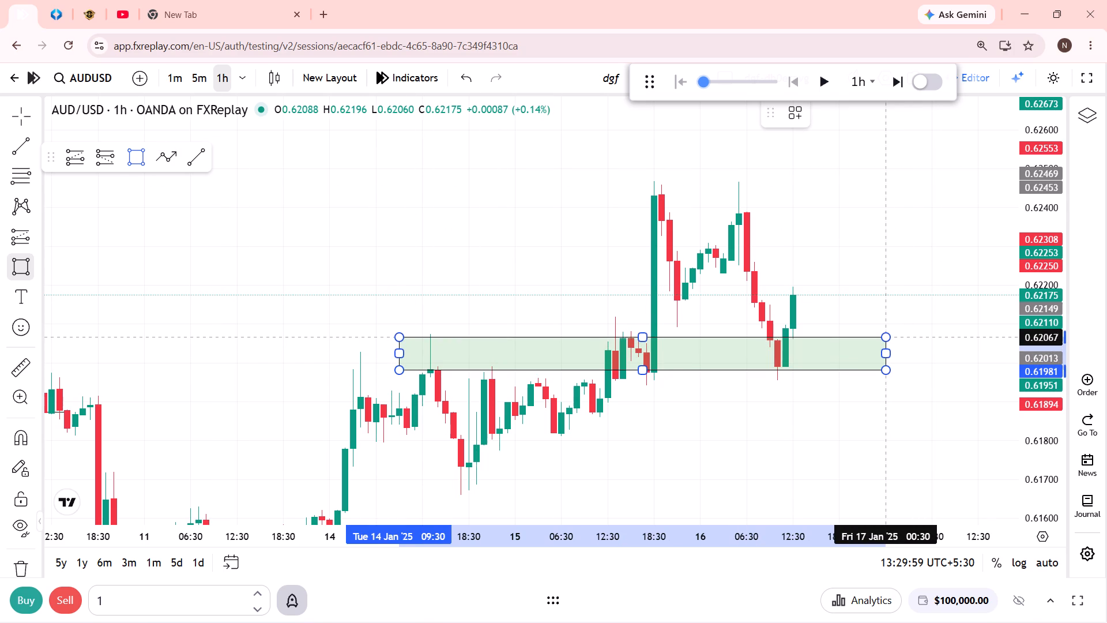
pyautogui.click(886, 333)
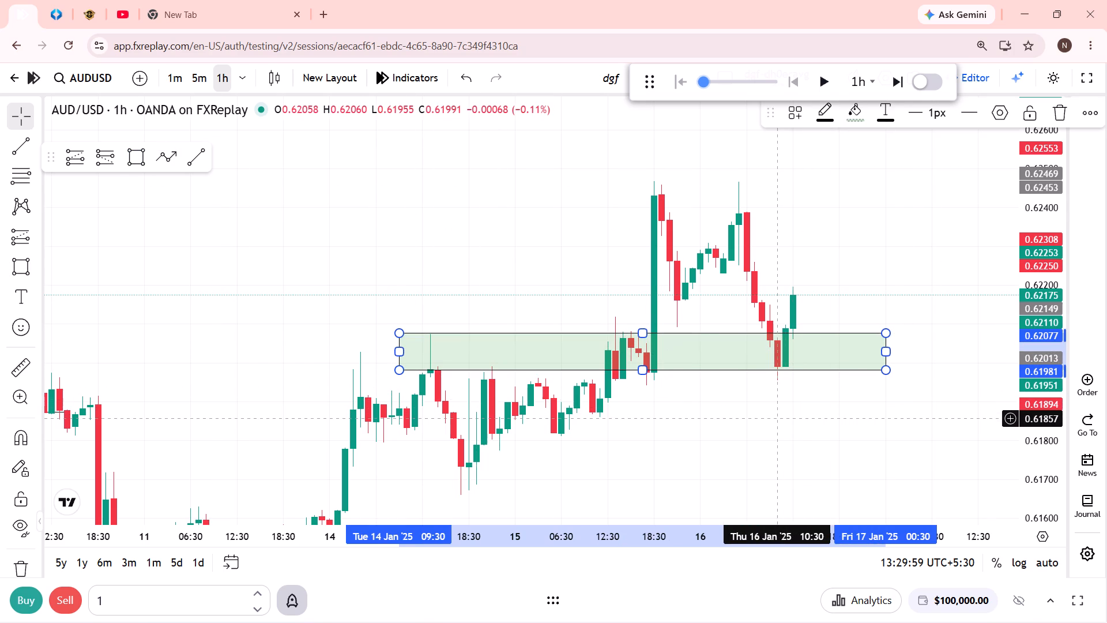
pyautogui.click(778, 418)
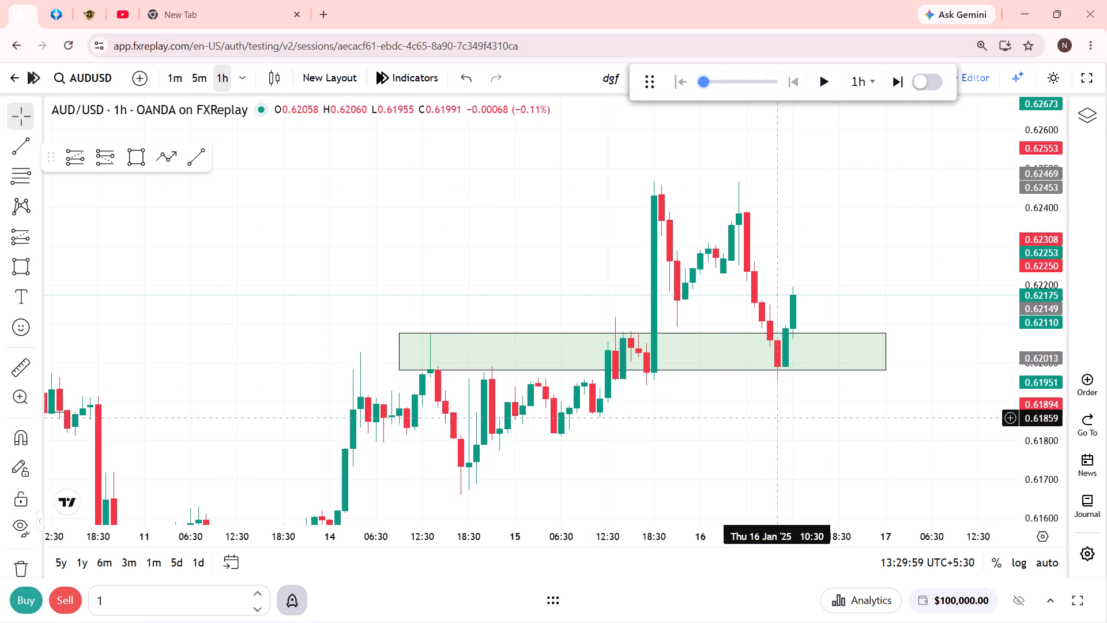
# Switch to the 5-minute chart and place a long position at the 16 Jan 12:20 candle with entry at about 0.62072.
pyautogui.click(191, 80)
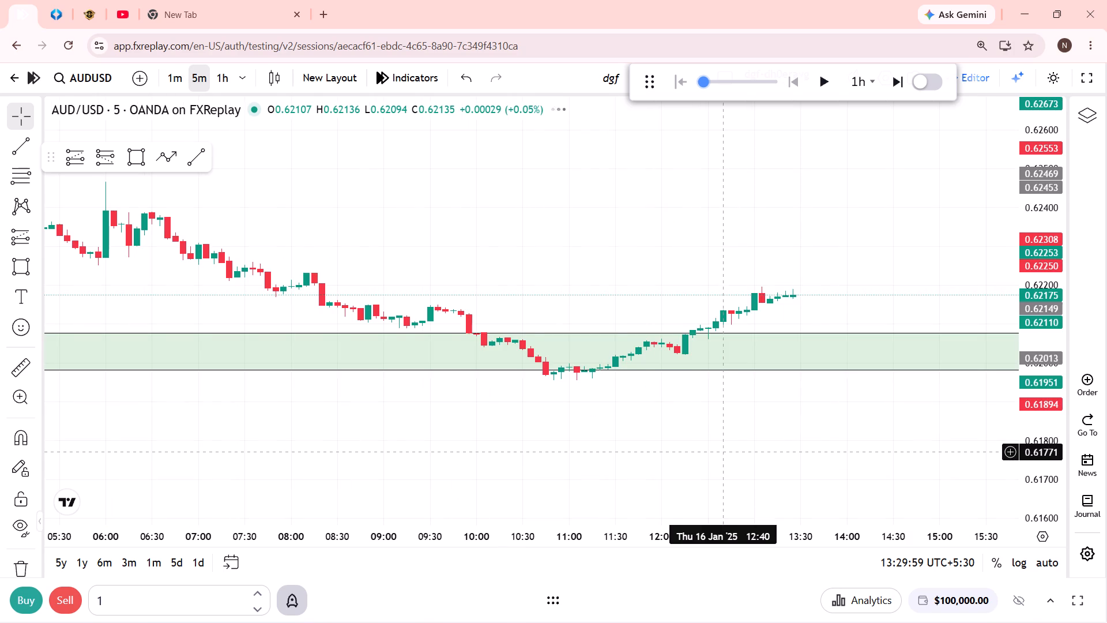
pyautogui.scroll(-4, 720, 452)
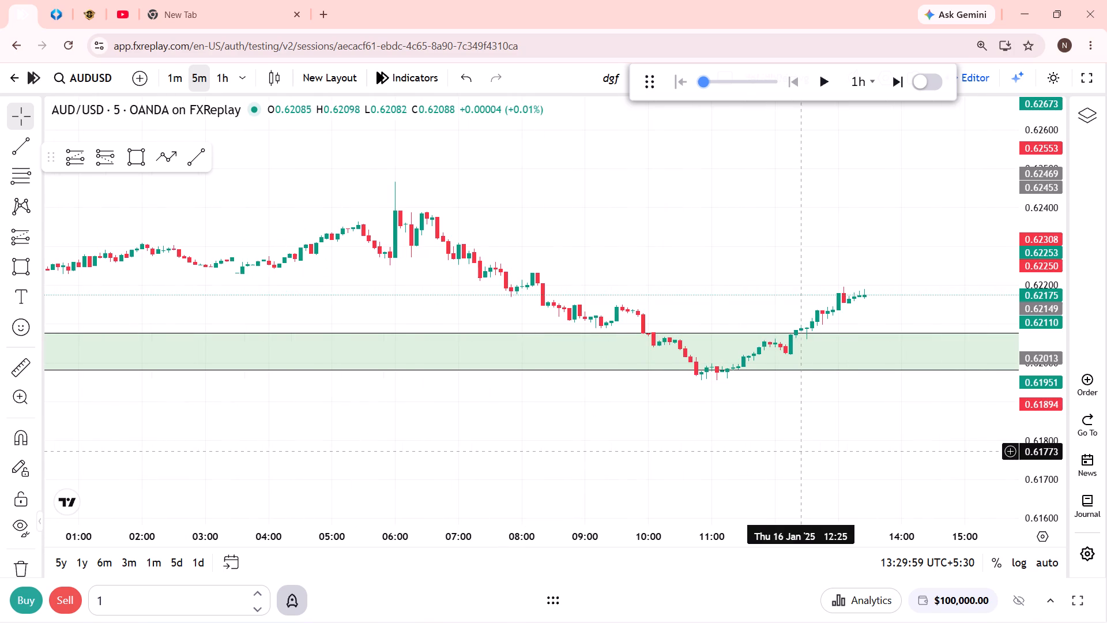
pyautogui.moveTo(1046, 475); pyautogui.dragTo(1092, 177)
pyautogui.moveTo(781, 332); pyautogui.dragTo(780, 327)
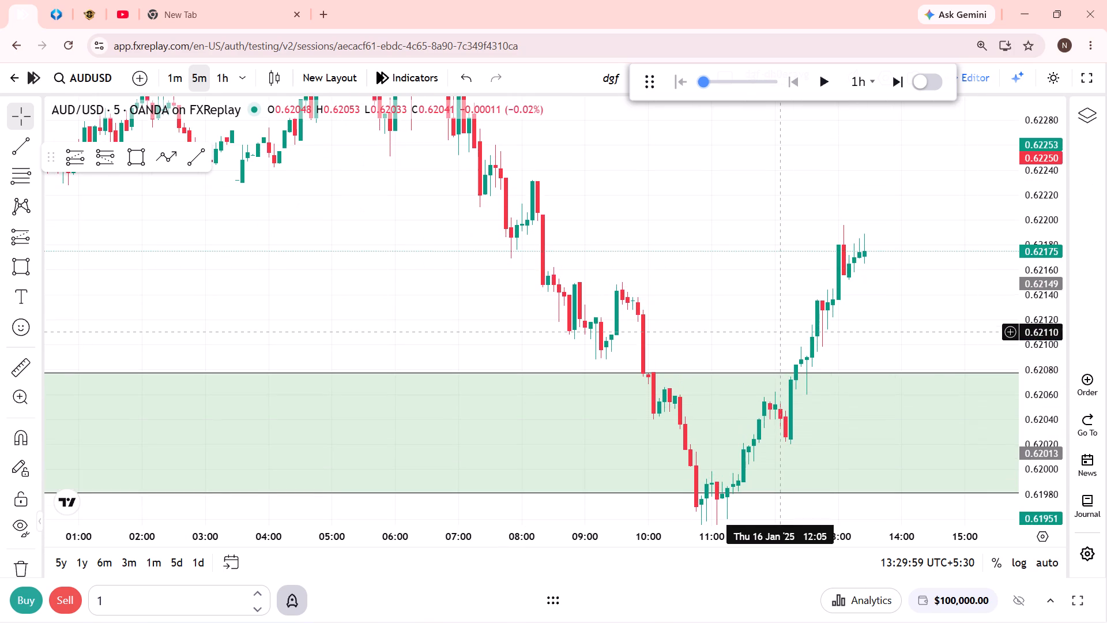
pyautogui.moveTo(780, 327); pyautogui.dragTo(770, 210)
pyautogui.scroll(4, 682, 468)
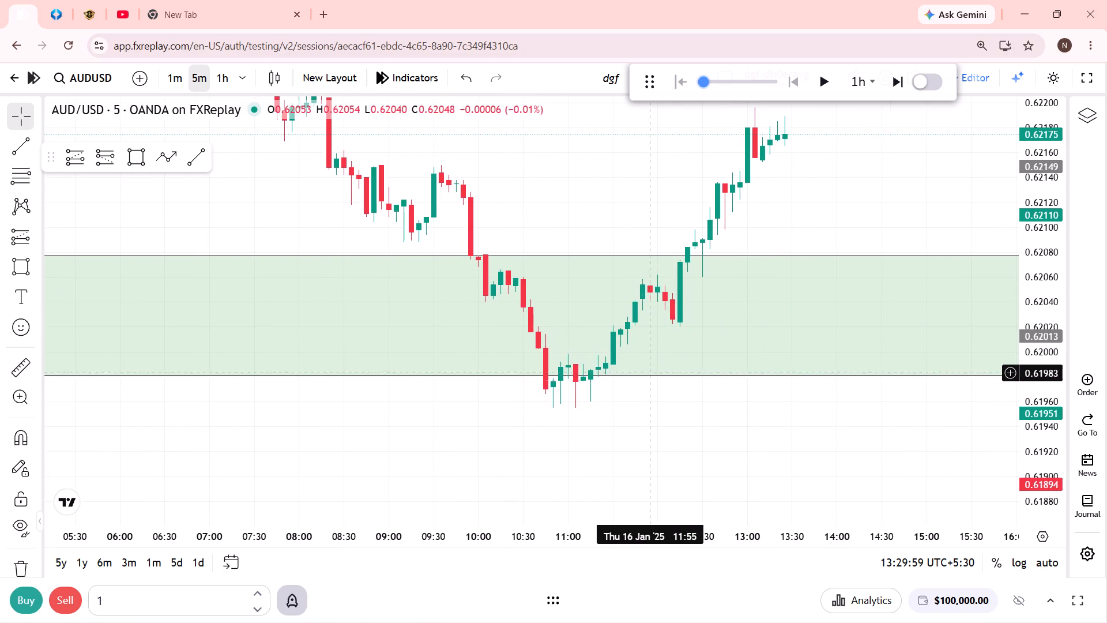
pyautogui.click(77, 168)
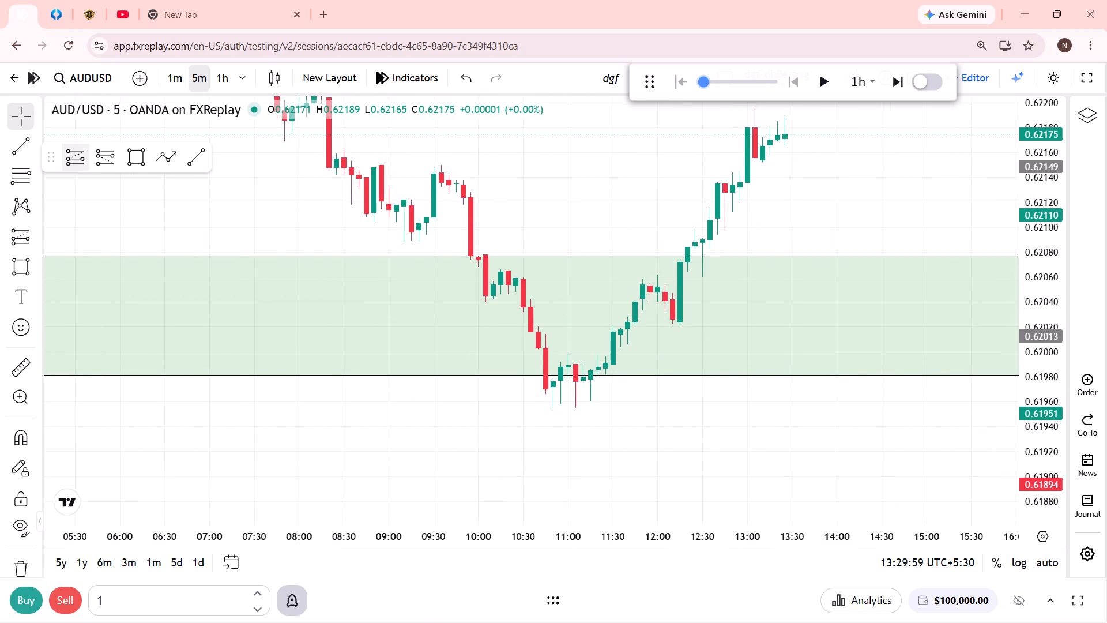
pyautogui.click(686, 262)
# Set the new long position's stop to about 0.61973 and its target to about 0.62272.
pyautogui.moveTo(611, 436); pyautogui.dragTo(548, 502)
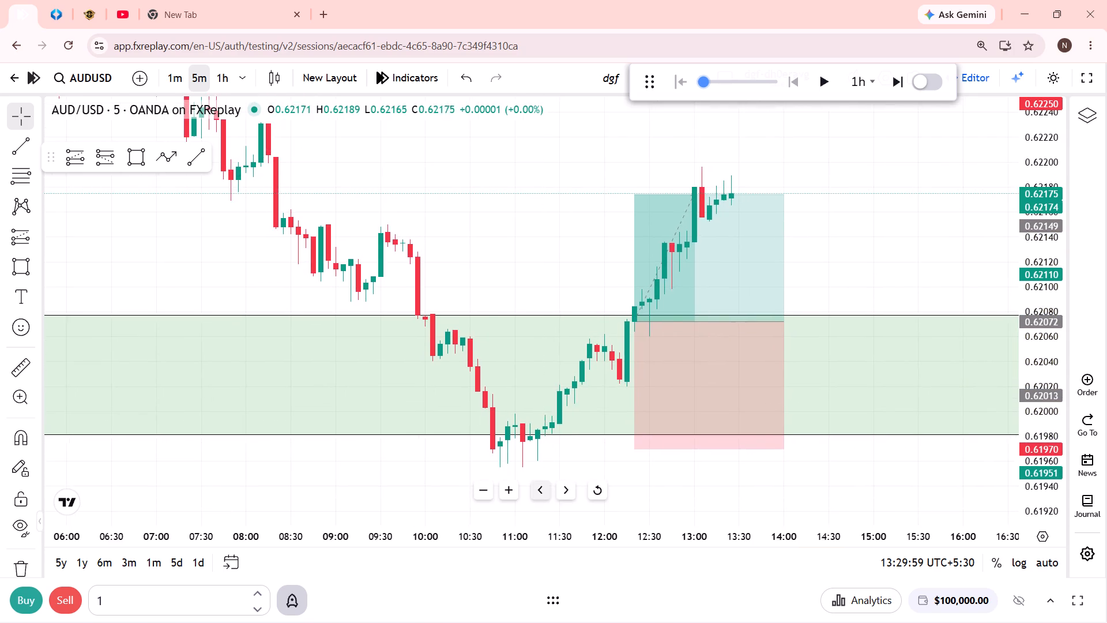
pyautogui.scroll(-5, 559, 470)
pyautogui.moveTo(692, 285); pyautogui.dragTo(662, 192)
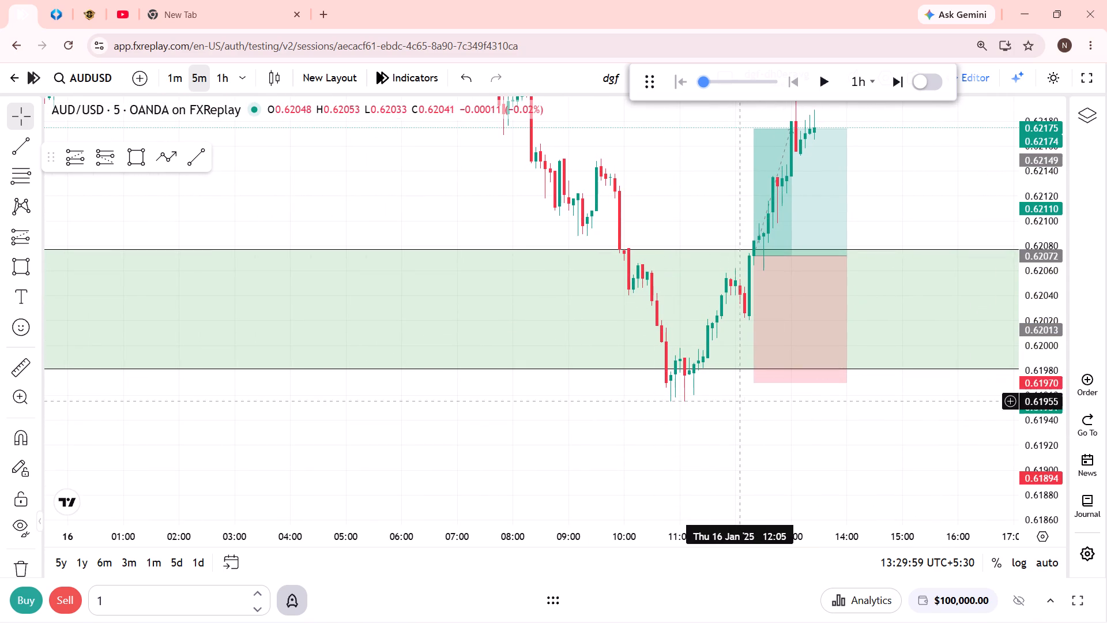
pyautogui.click(752, 382)
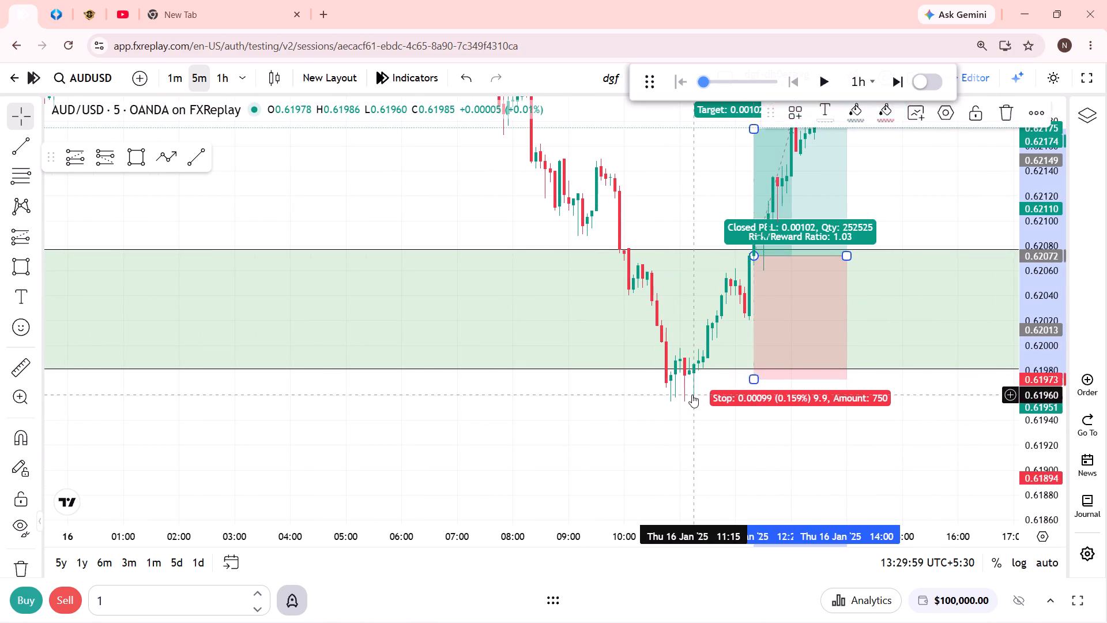
pyautogui.moveTo(691, 396); pyautogui.dragTo(669, 533)
pyautogui.moveTo(735, 262); pyautogui.dragTo(726, 187)
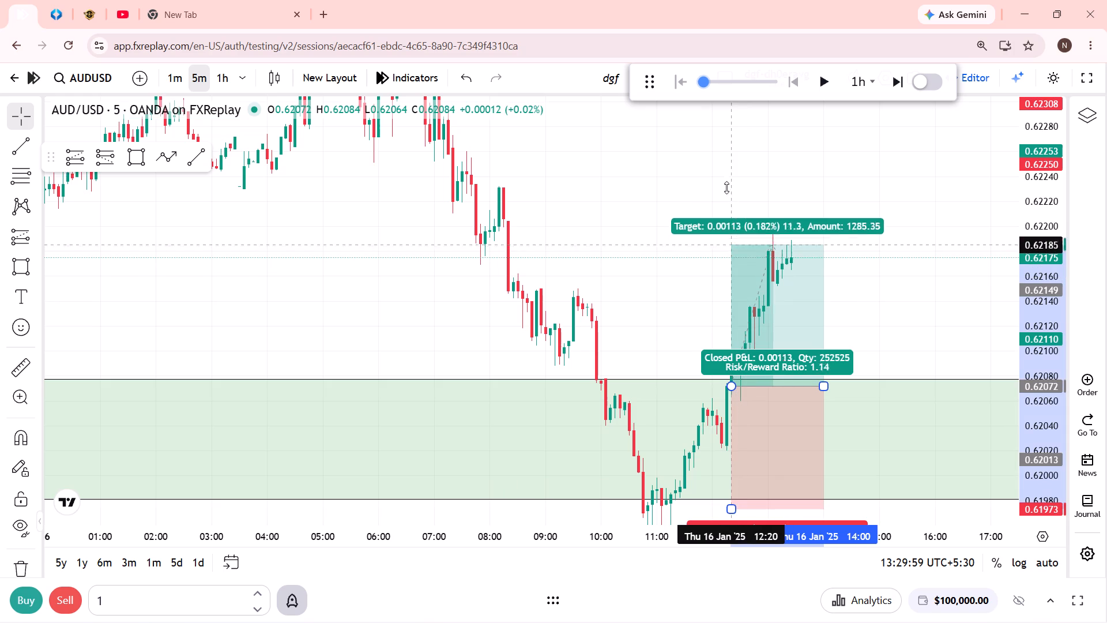
pyautogui.moveTo(726, 187); pyautogui.dragTo(725, 137)
pyautogui.click(685, 220)
# Return to the 1-hour chart and resume the replay from 16 Jan.
pyautogui.click(228, 74)
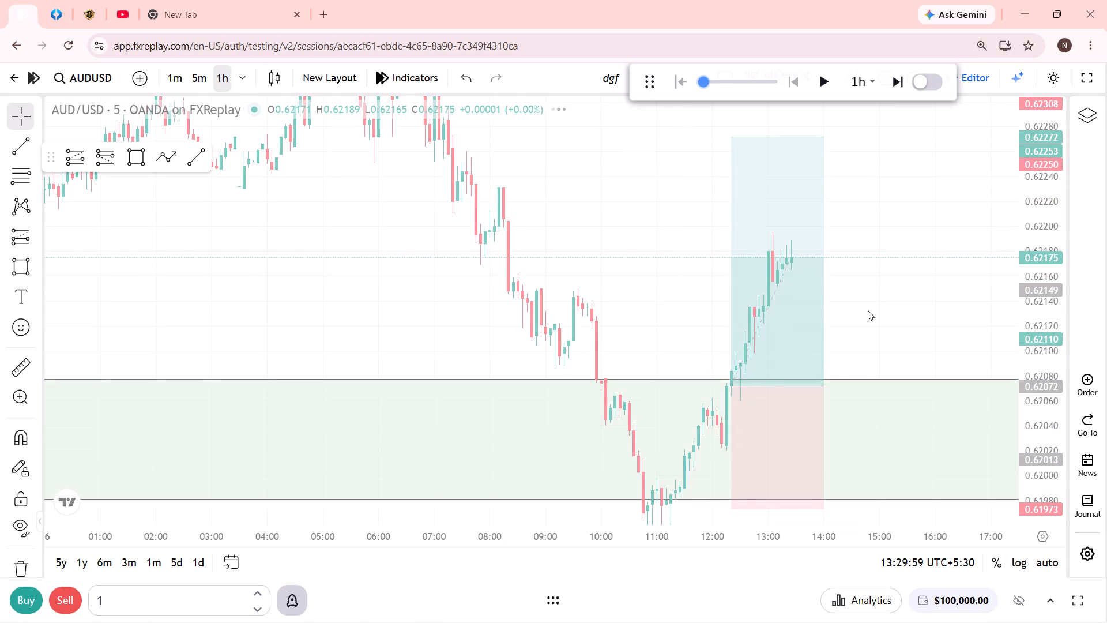
pyautogui.moveTo(1048, 209); pyautogui.dragTo(1030, 430)
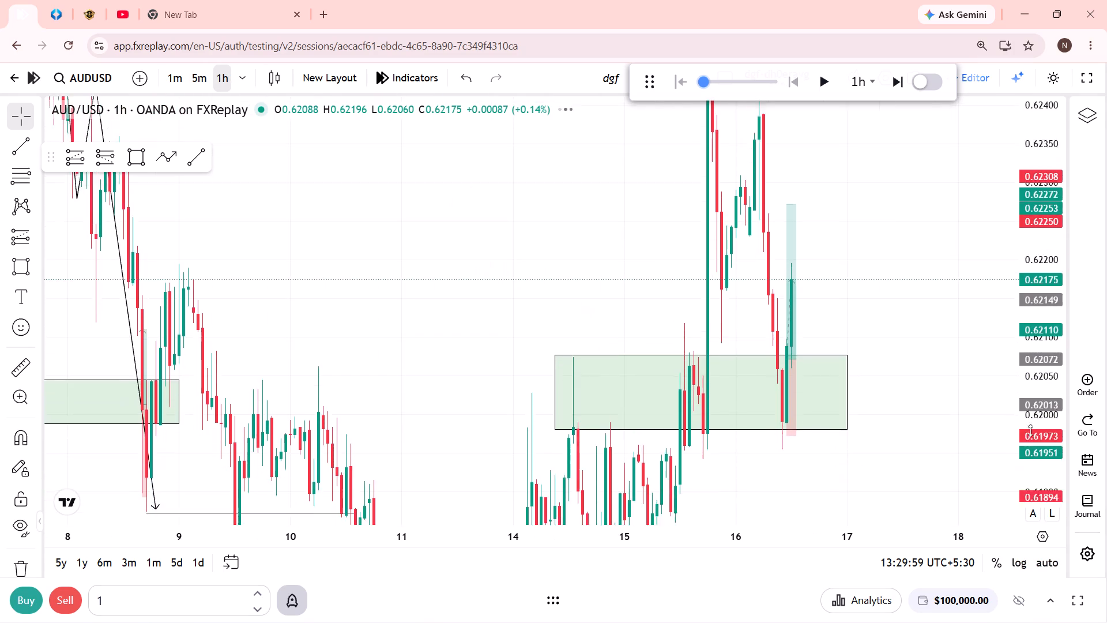
pyautogui.moveTo(1030, 430); pyautogui.dragTo(1016, 478)
pyautogui.scroll(4, 784, 483)
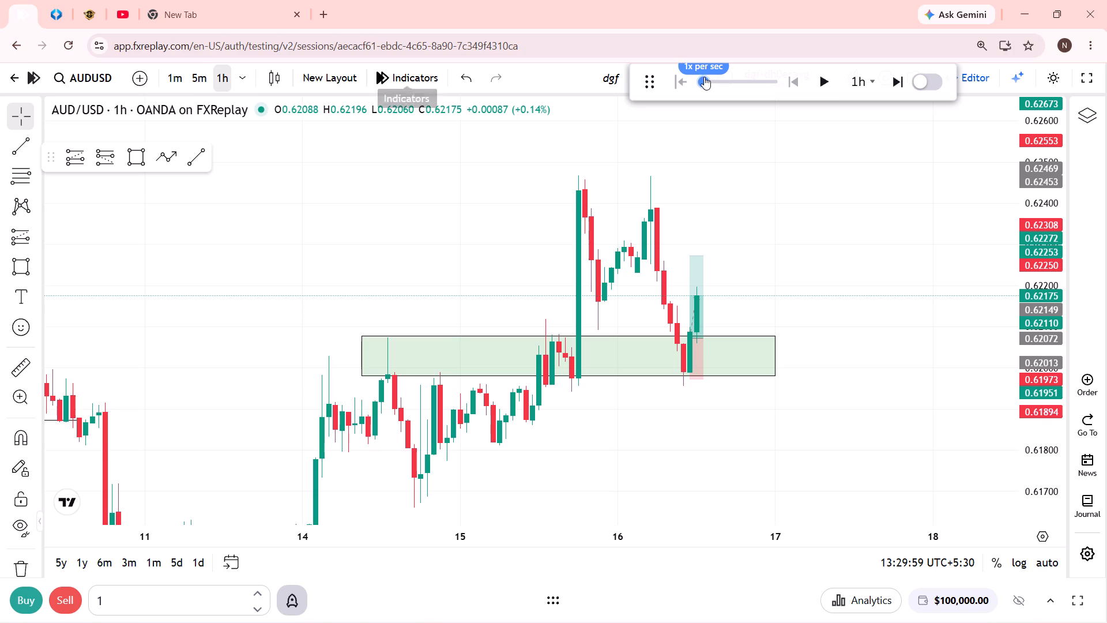
pyautogui.click(830, 79)
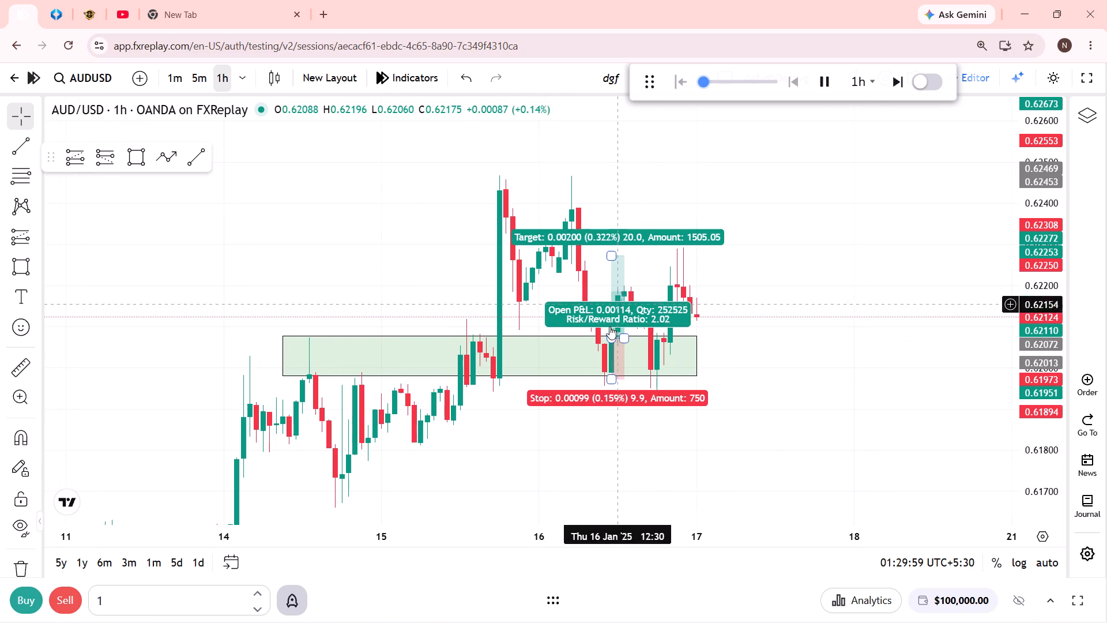
# Extend the long position forward in time over the newly replayed candles and pause the replay at about 09:30 on 17 Jan.
pyautogui.moveTo(619, 341); pyautogui.dragTo(648, 341)
pyautogui.click(773, 326)
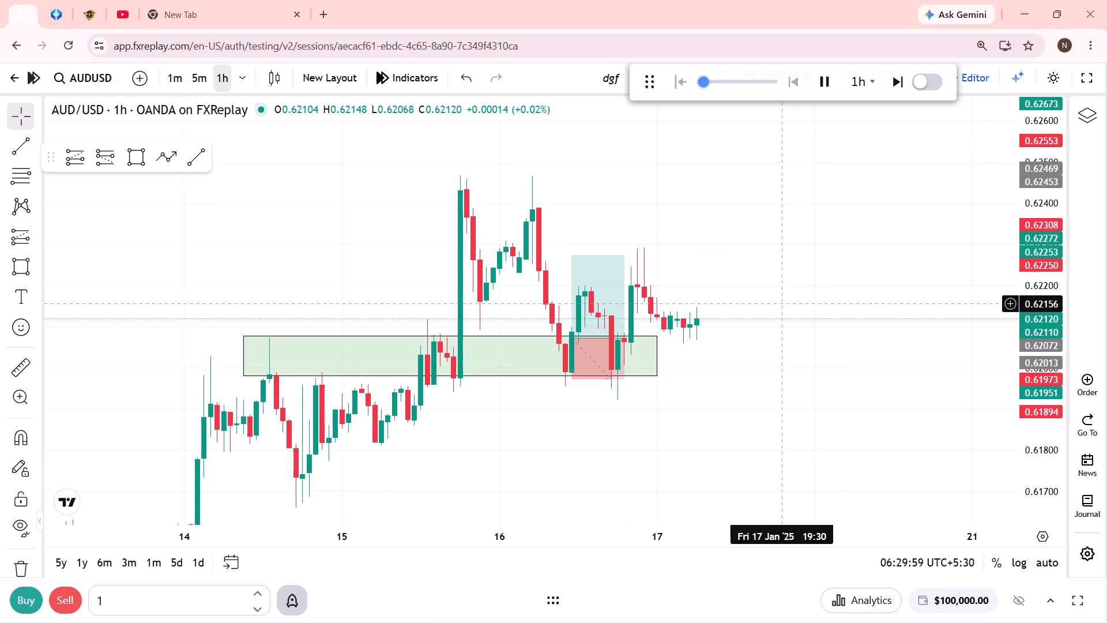
pyautogui.click(820, 77)
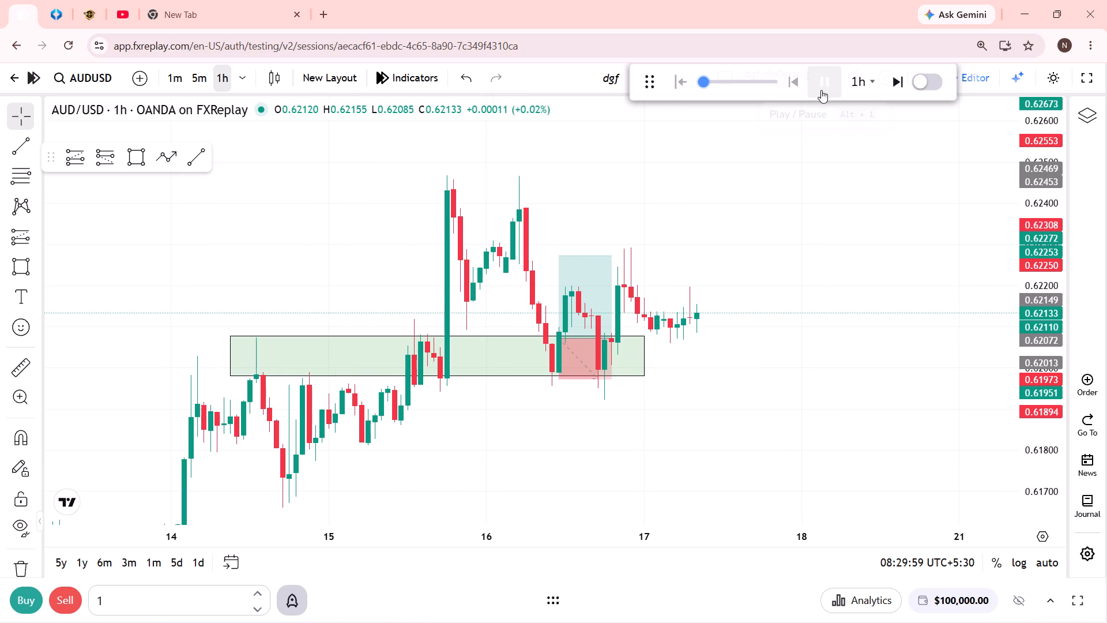
# Adjust the stop of the earlier short position drawn at 2 Jan to about 0.62243.
pyautogui.moveTo(423, 258); pyautogui.dragTo(732, 89)
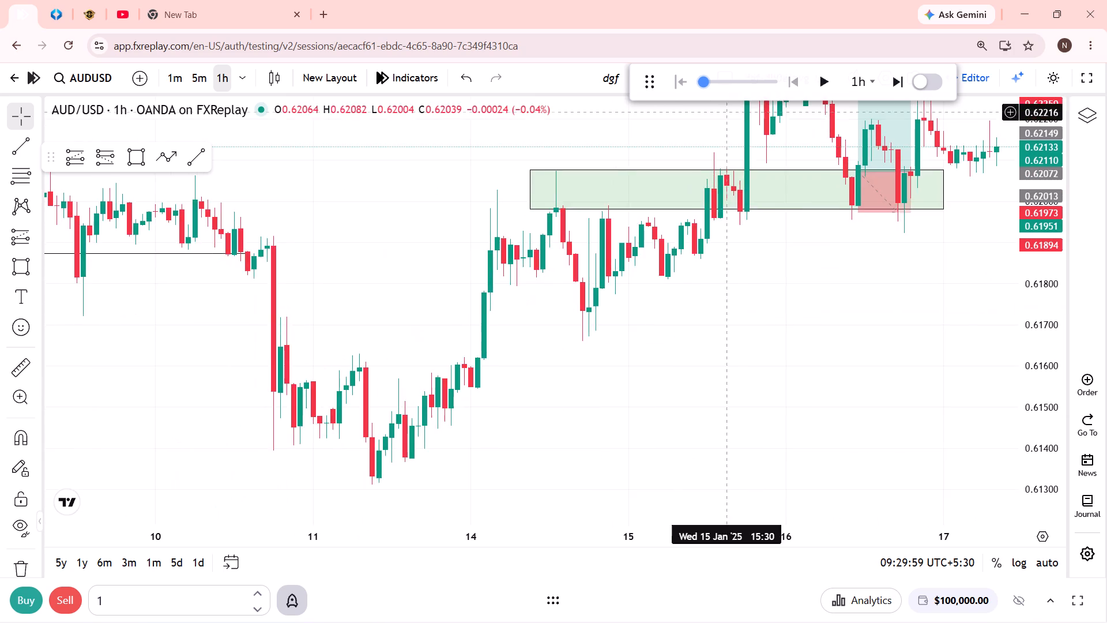
pyautogui.scroll(-5, 503, 397)
pyautogui.moveTo(514, 305); pyautogui.dragTo(763, 505)
pyautogui.scroll(-5, 612, 481)
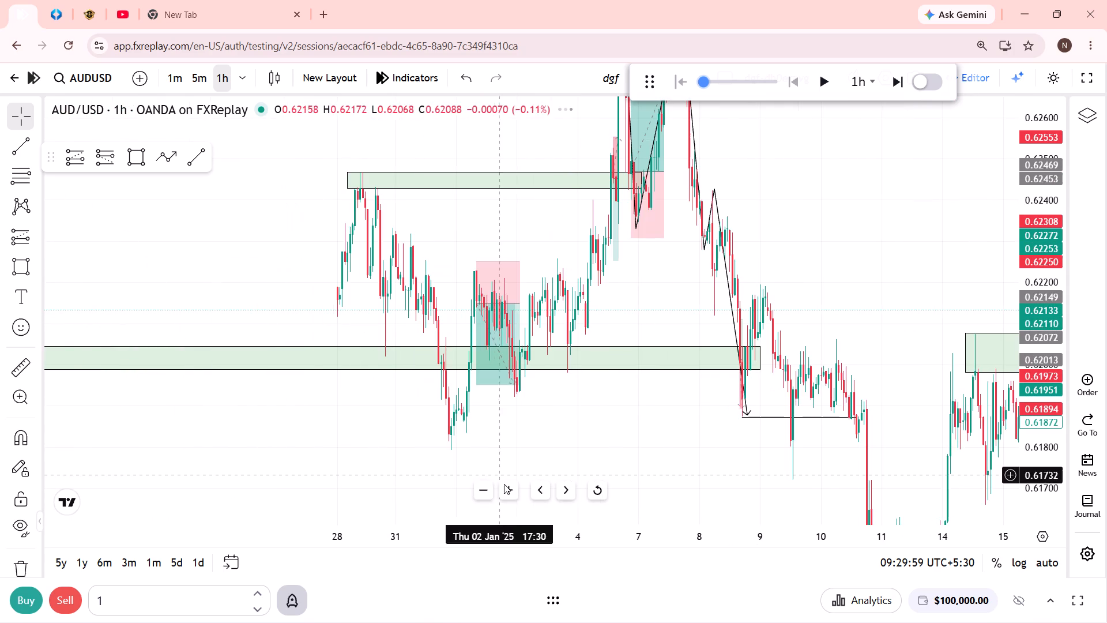
pyautogui.moveTo(583, 511); pyautogui.dragTo(702, 531)
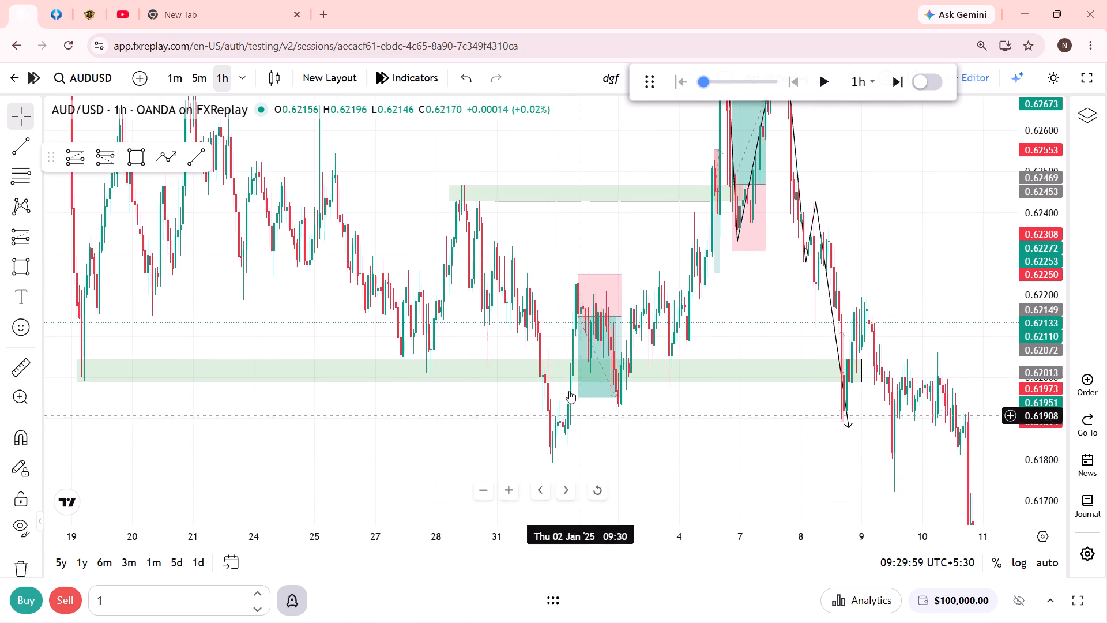
pyautogui.click(585, 271)
pyautogui.moveTo(577, 271); pyautogui.dragTo(570, 297)
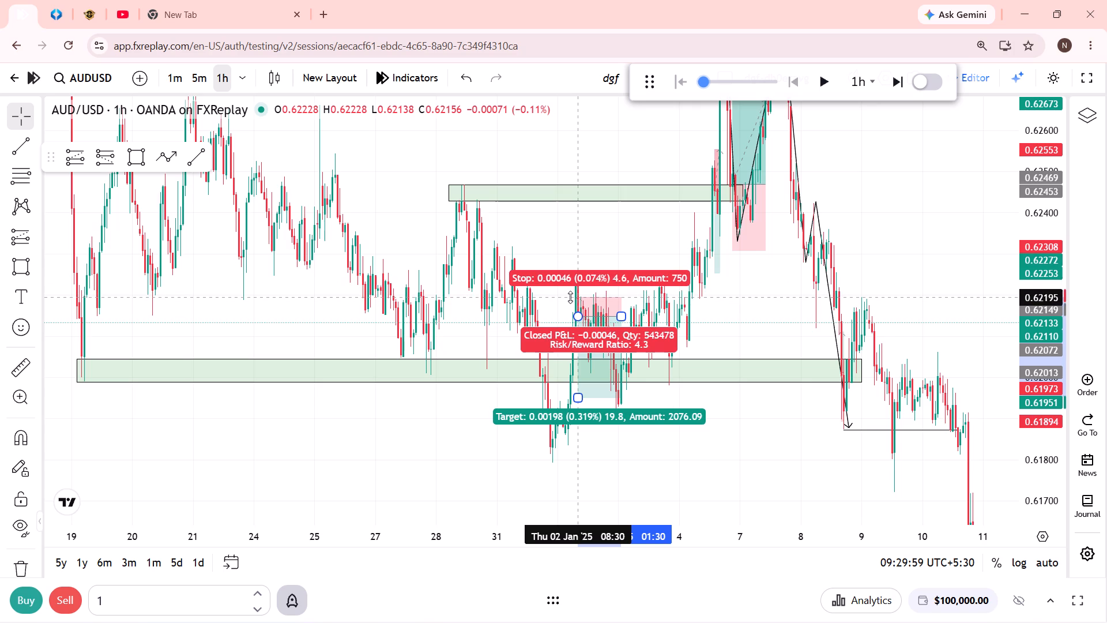
pyautogui.moveTo(570, 297); pyautogui.dragTo(575, 277)
pyautogui.moveTo(726, 284); pyautogui.dragTo(661, 321)
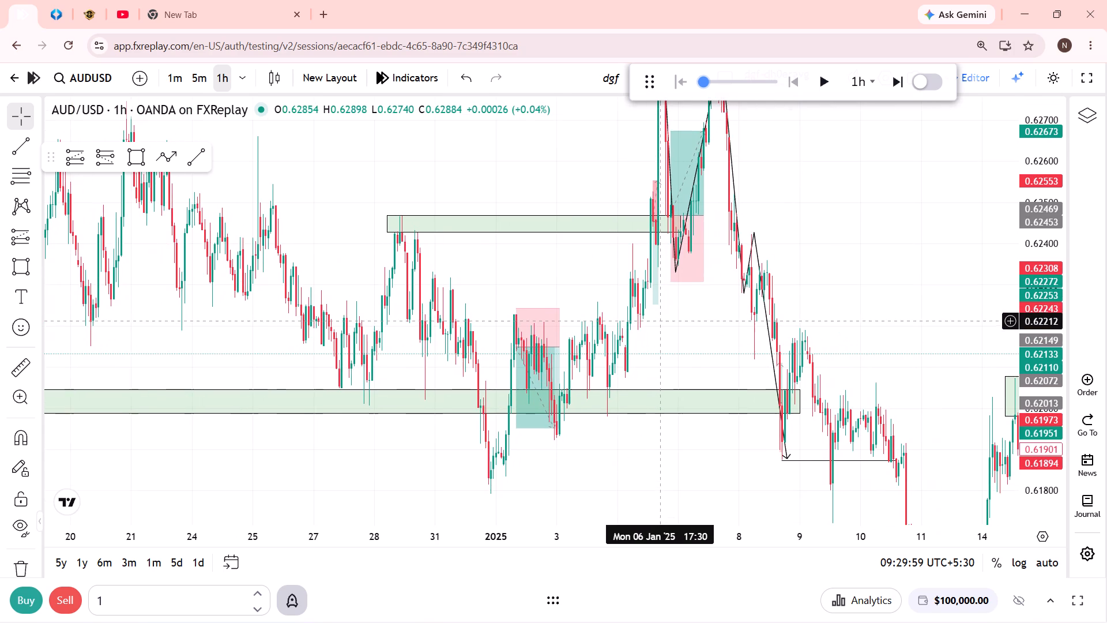
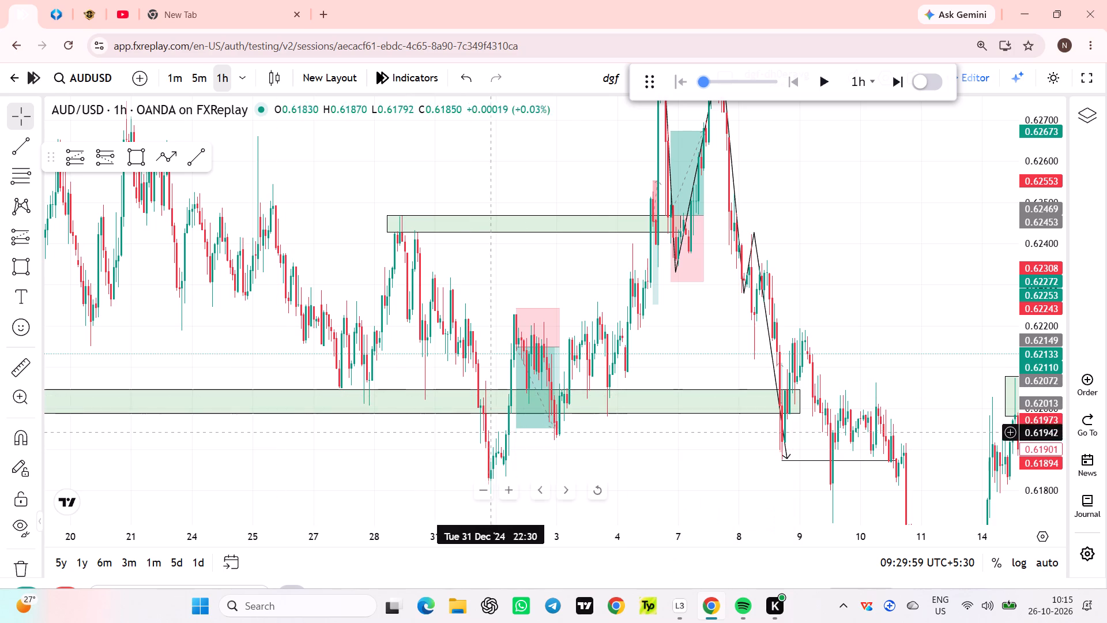
# Resume the 1-hour replay from 09:30 on 17 Jan, dismiss the feedback request, and pause at about 21:30.
pyautogui.scroll(-4, 592, 440)
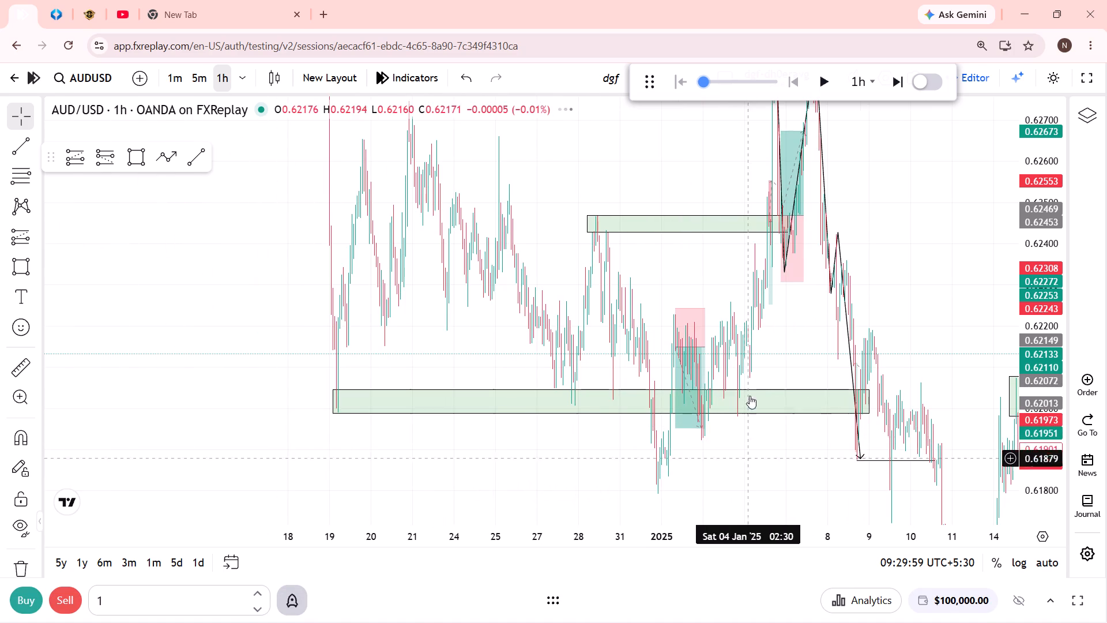
pyautogui.moveTo(761, 344); pyautogui.dragTo(649, 399)
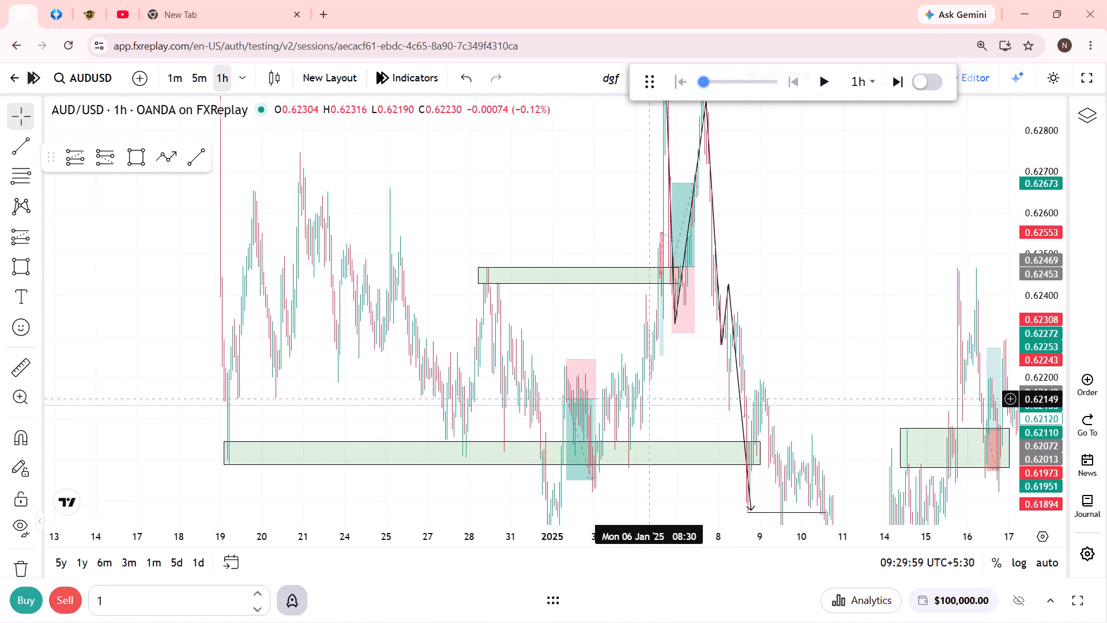
pyautogui.moveTo(702, 397); pyautogui.dragTo(567, 333)
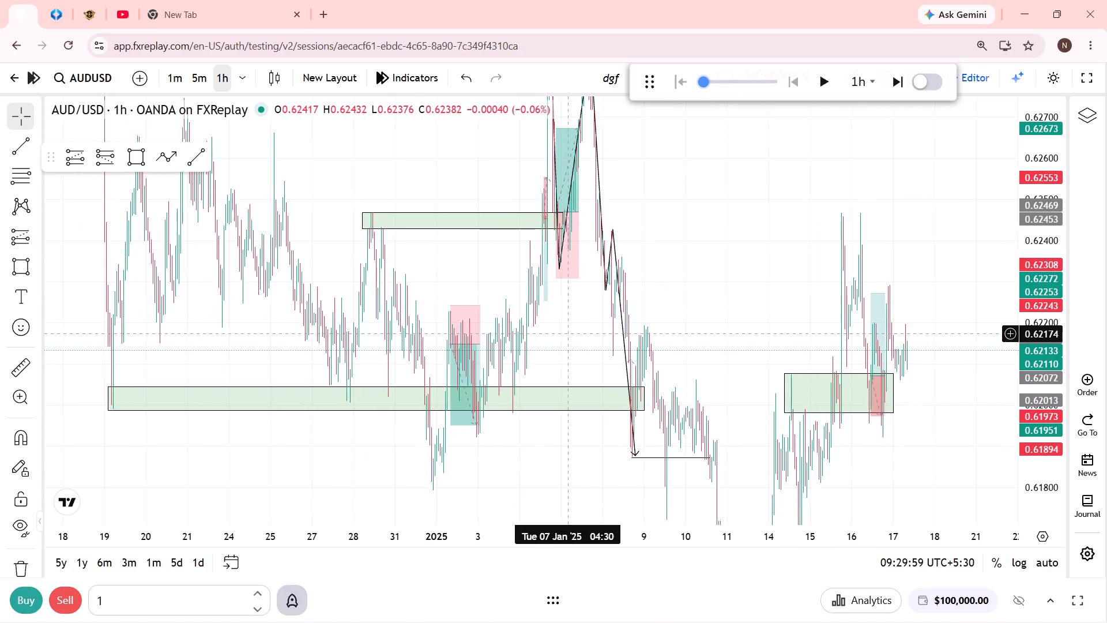
pyautogui.scroll(5, 568, 333)
pyautogui.moveTo(572, 345); pyautogui.dragTo(540, 162)
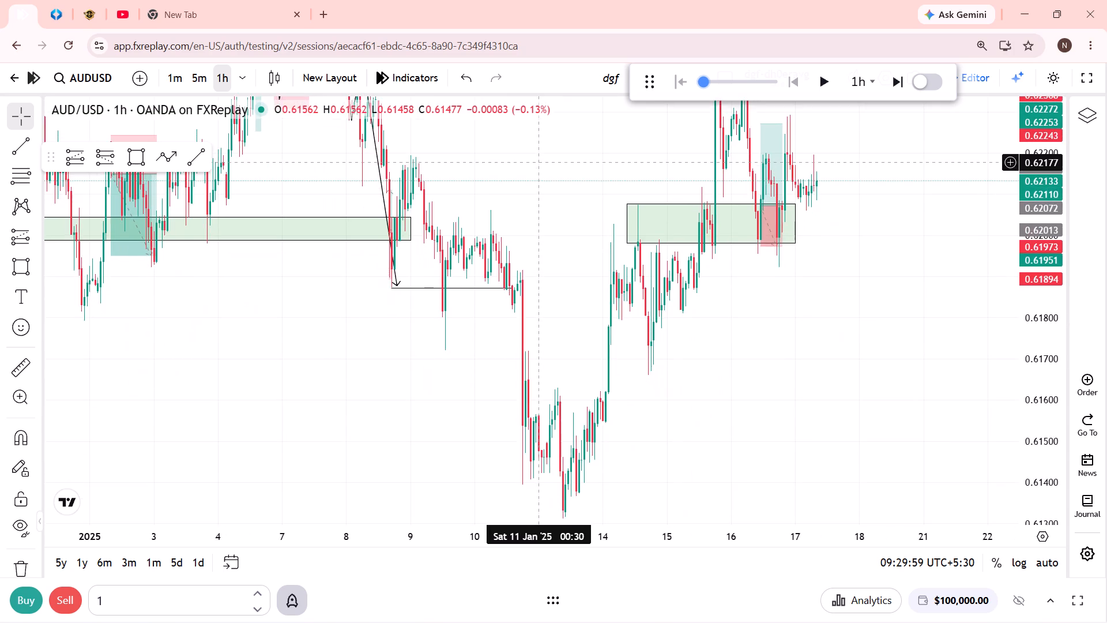
pyautogui.moveTo(540, 162); pyautogui.dragTo(519, 267)
pyautogui.scroll(2, 701, 373)
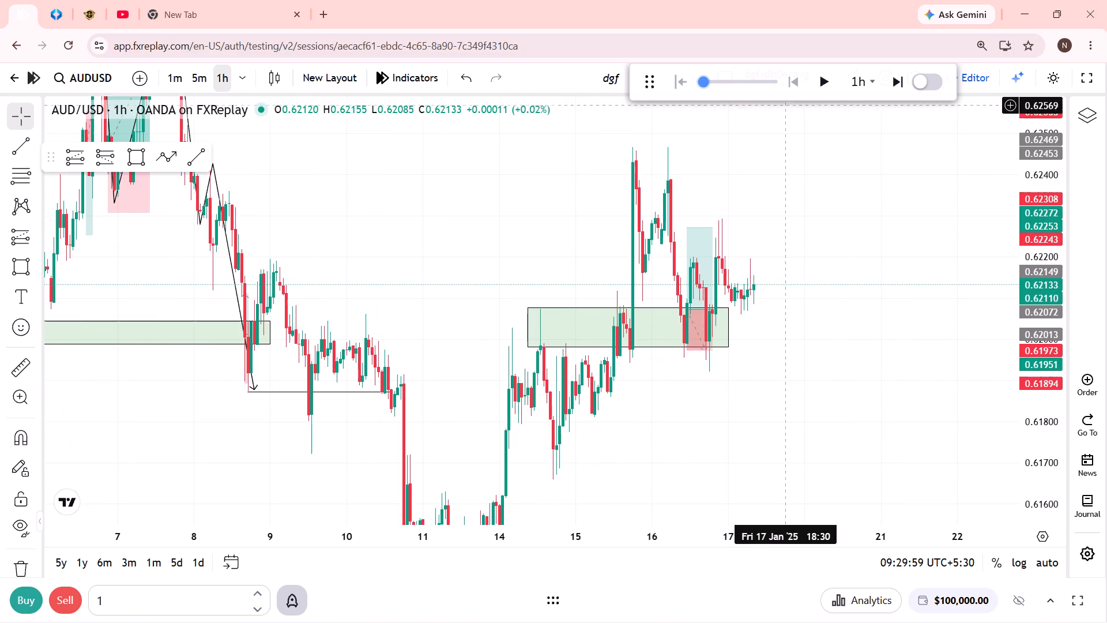
pyautogui.click(829, 82)
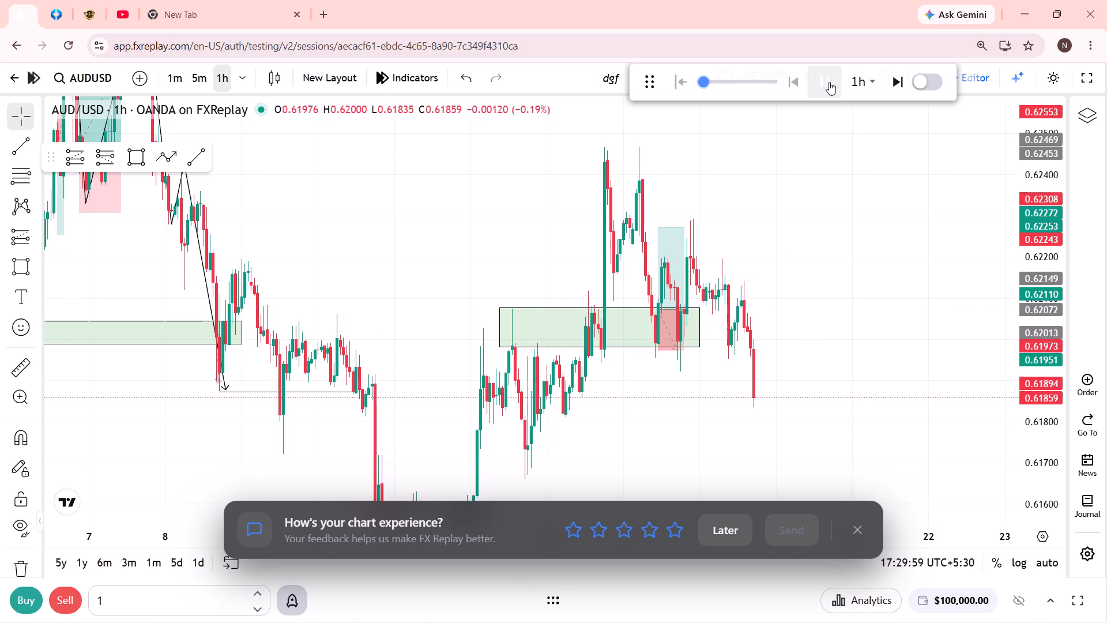
pyautogui.click(830, 84)
pyautogui.click(831, 87)
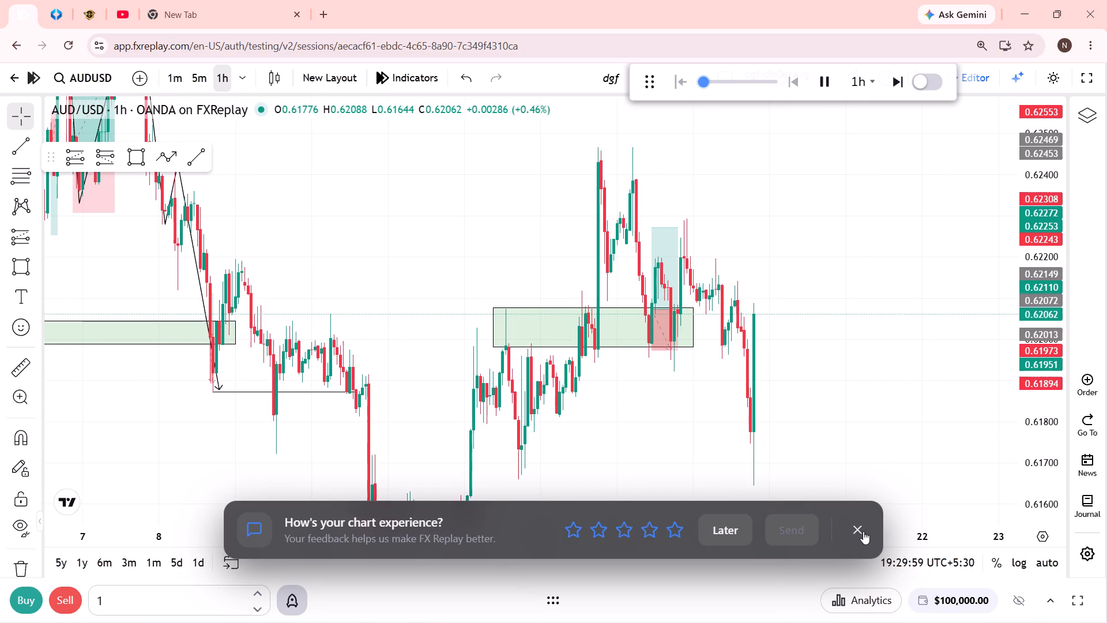
pyautogui.click(864, 532)
pyautogui.click(822, 92)
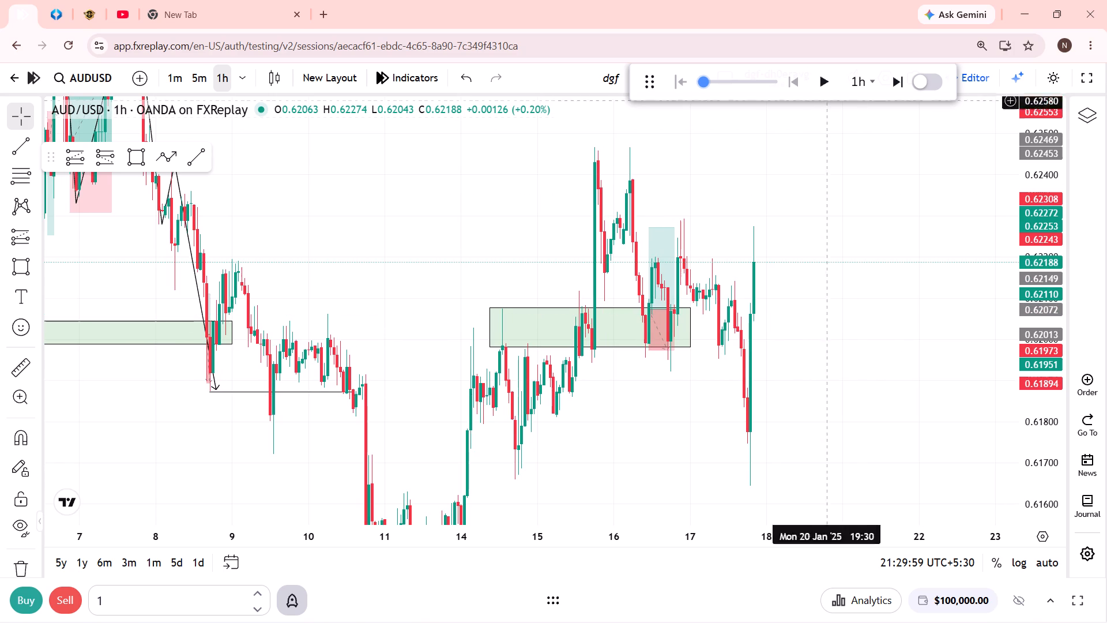
# Switch to full screen and draw a rectangular support zone from 14 Jan 14:30 to 18 Jan, spanning about 0.61734 to 0.6166.
pyautogui.click(1076, 74)
pyautogui.moveTo(907, 311); pyautogui.dragTo(924, 209)
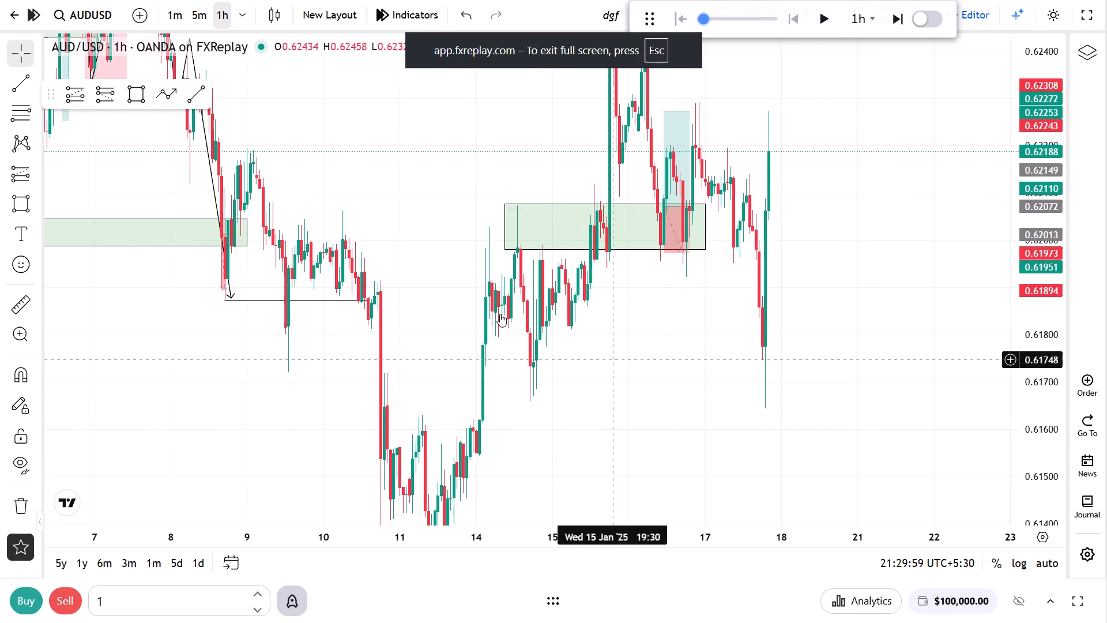
pyautogui.click(123, 88)
pyautogui.click(137, 91)
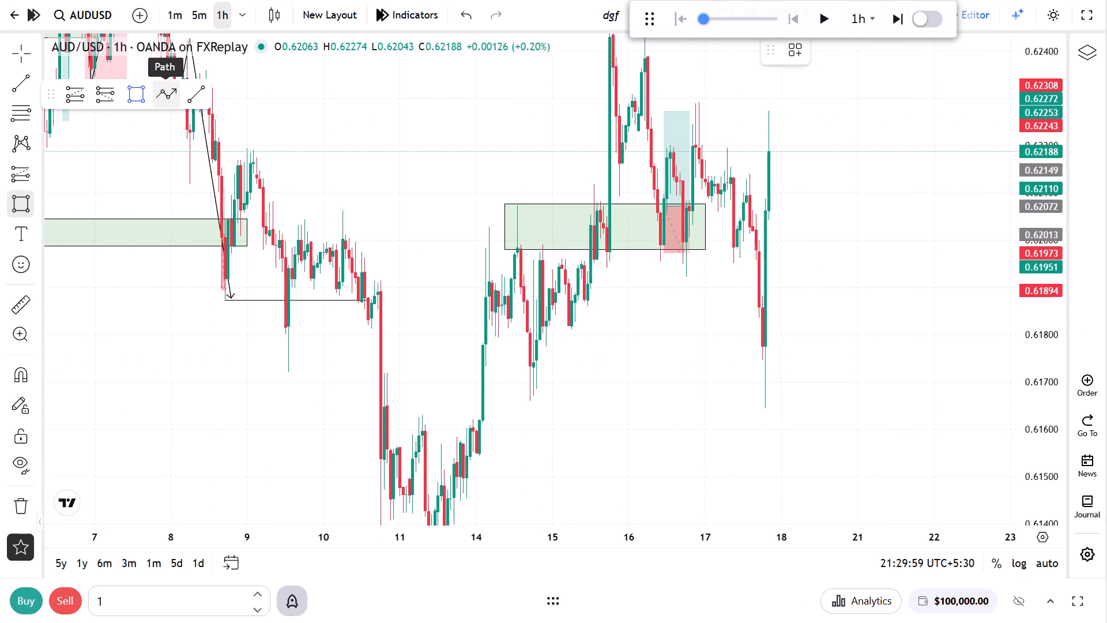
pyautogui.scroll(3, 431, 309)
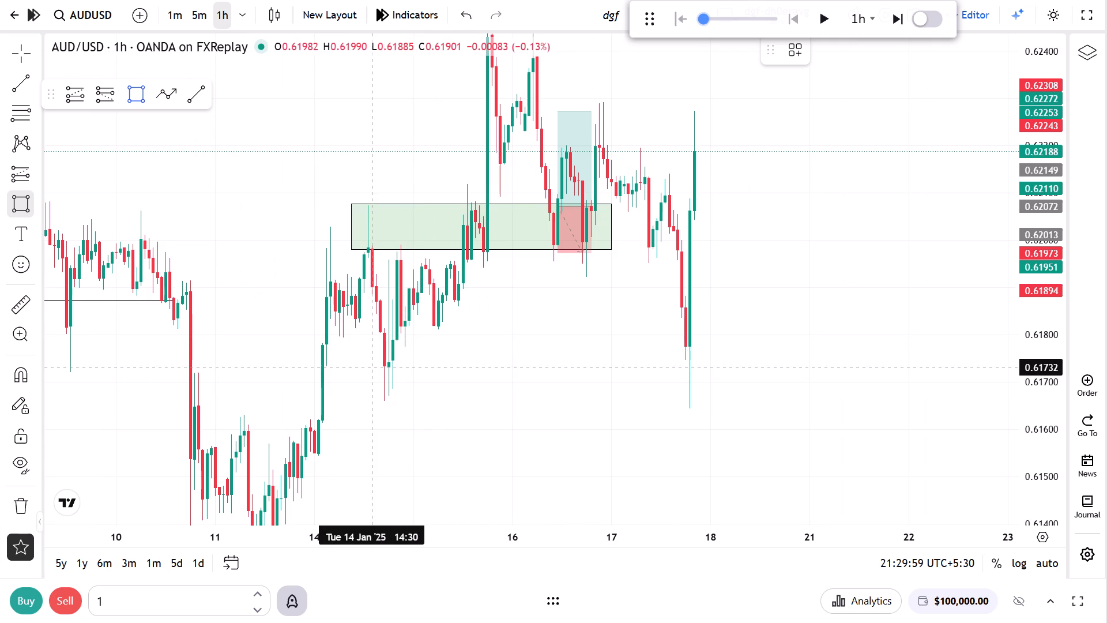
pyautogui.click(373, 366)
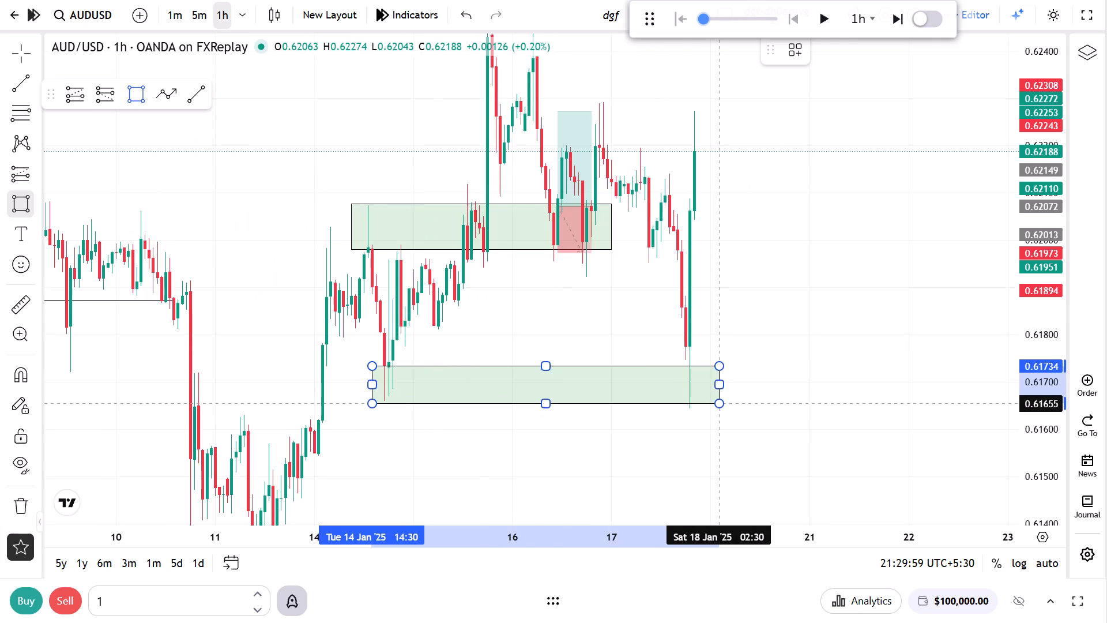
pyautogui.click(723, 401)
pyautogui.click(681, 429)
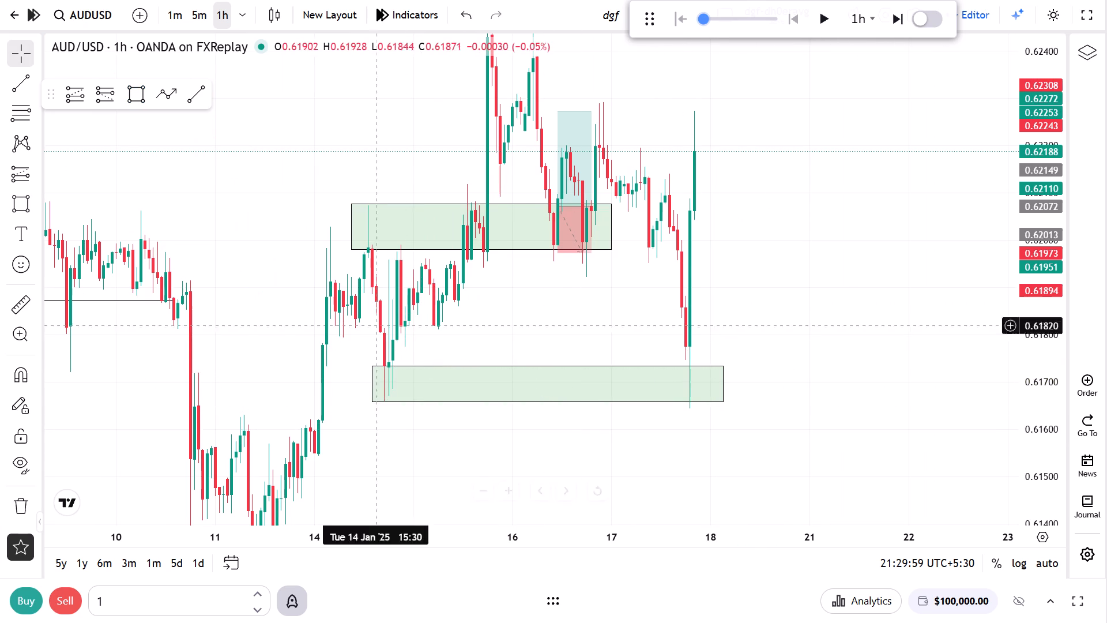
# On the 5-minute chart, place a long position at 20:00 on 17 Jan with entry about 0.61779 and stop about 0.61679.
pyautogui.click(199, 24)
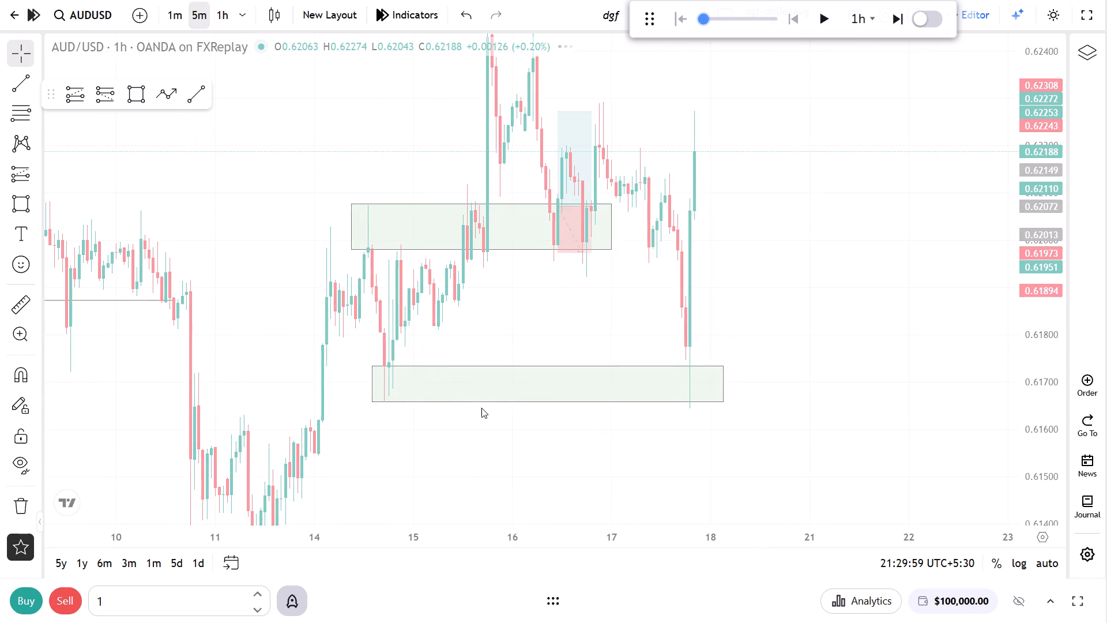
pyautogui.click(79, 100)
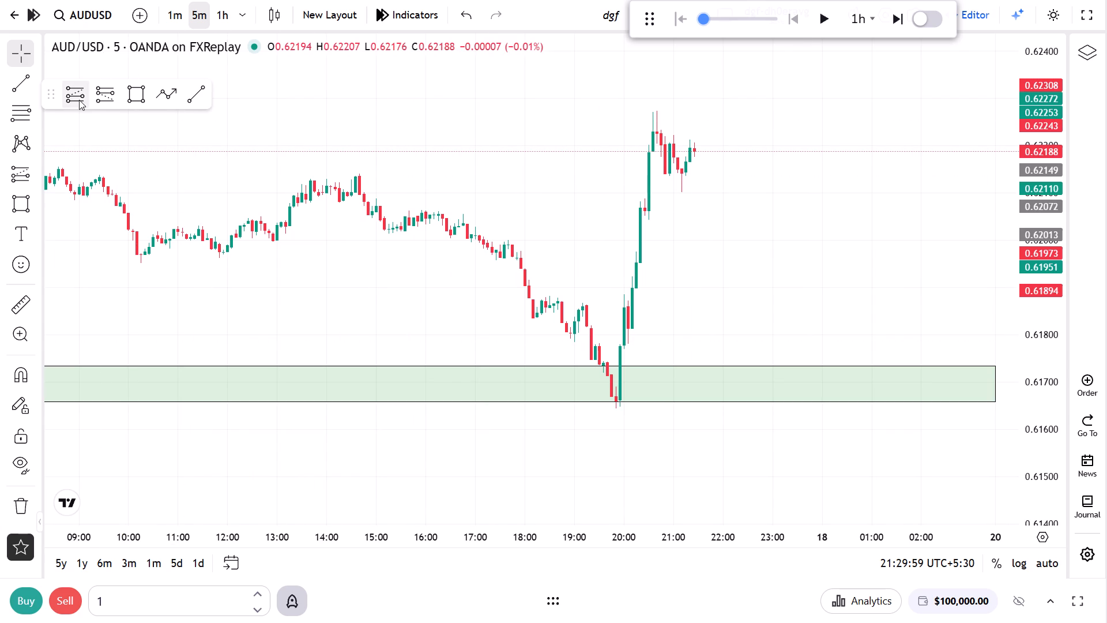
pyautogui.click(623, 344)
pyautogui.moveTo(624, 404); pyautogui.dragTo(622, 401)
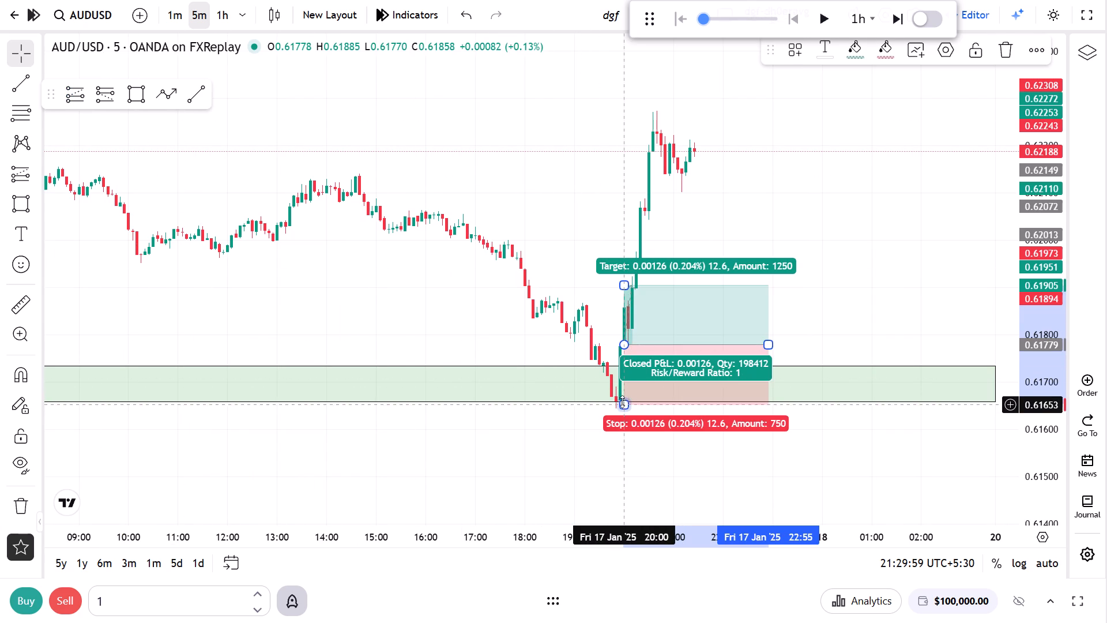
pyautogui.moveTo(622, 401); pyautogui.dragTo(625, 390)
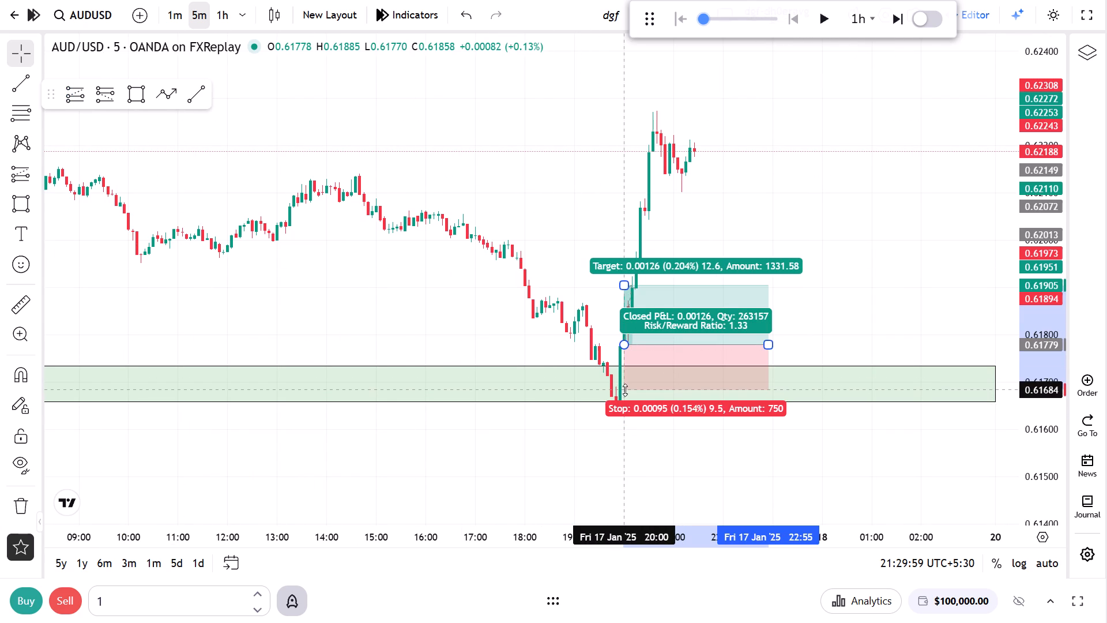
pyautogui.moveTo(625, 390); pyautogui.dragTo(627, 392)
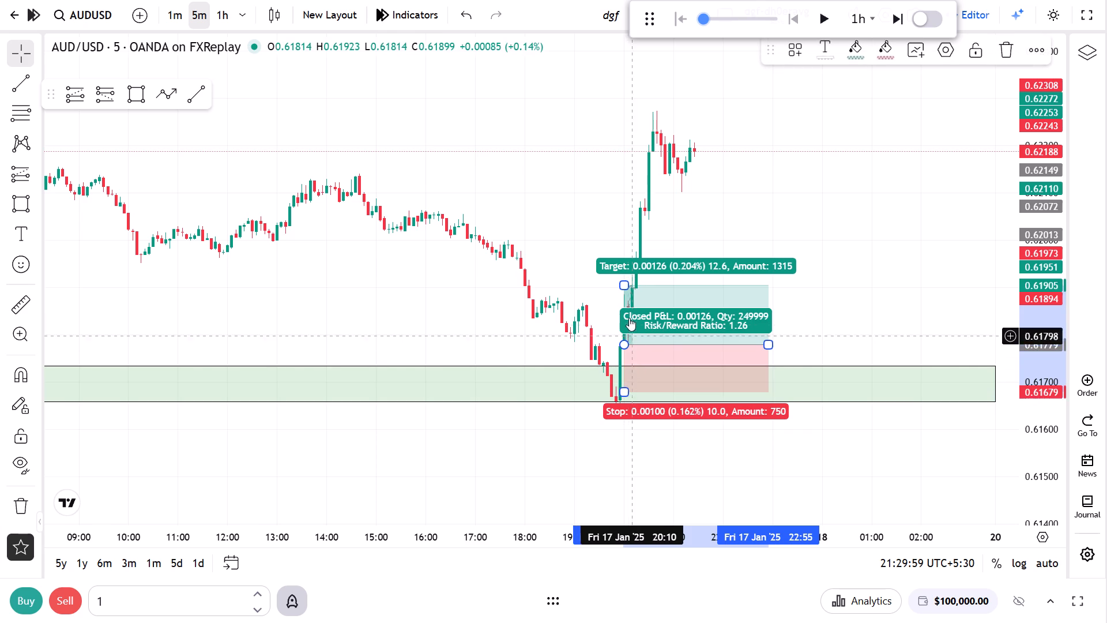
# Set the new long position's target to about 0.61981 and shorten the position to end at about 20:25.
pyautogui.moveTo(625, 291); pyautogui.dragTo(625, 252)
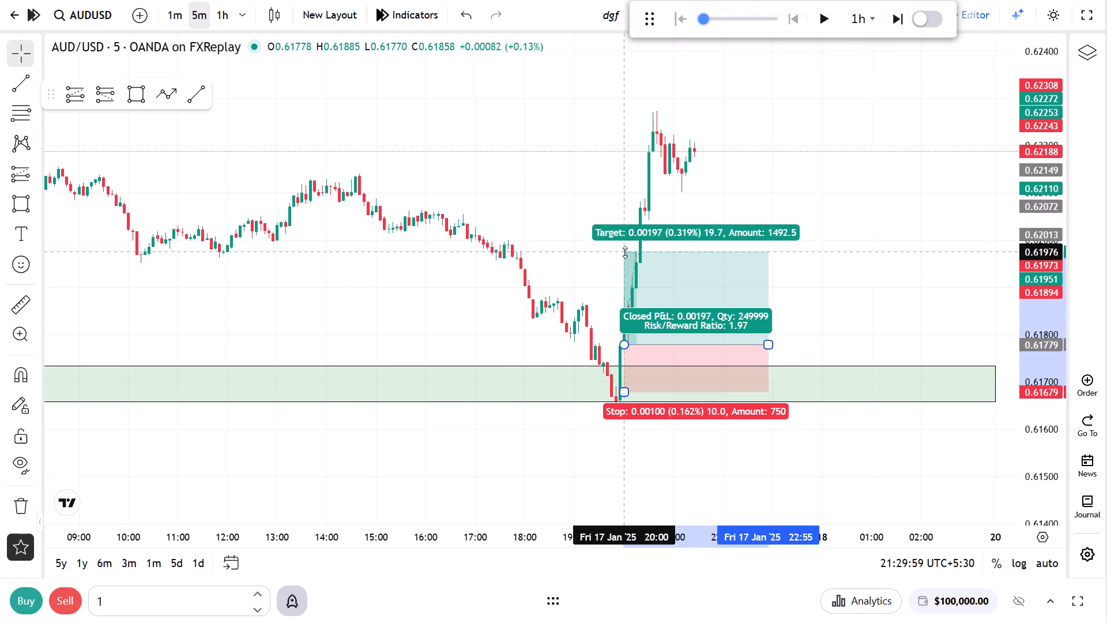
pyautogui.moveTo(625, 252); pyautogui.dragTo(625, 249)
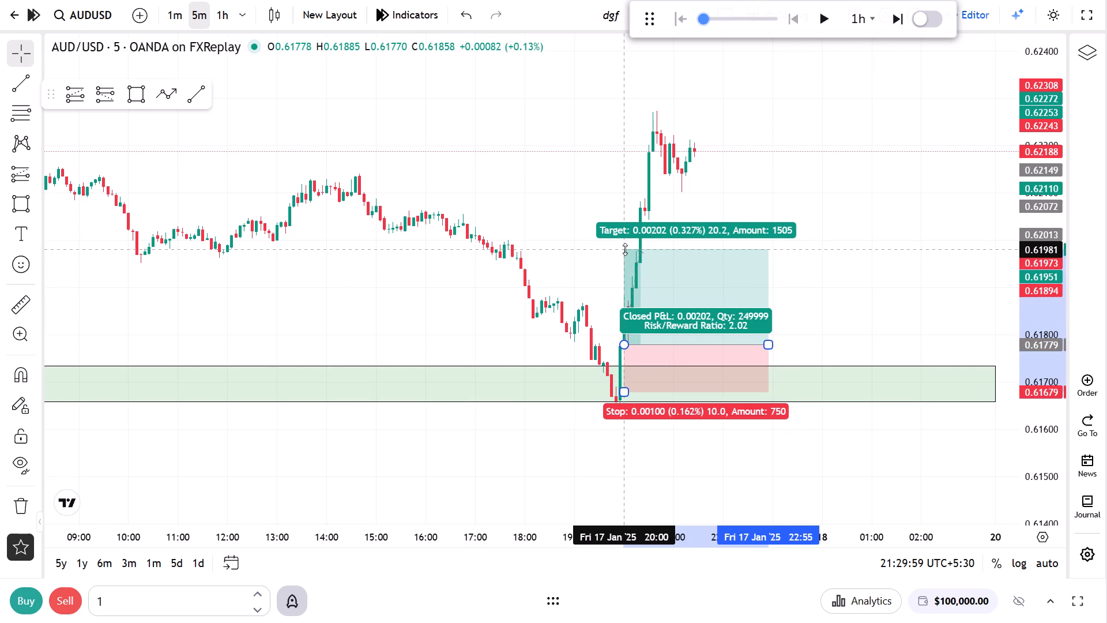
pyautogui.moveTo(765, 343); pyautogui.dragTo(662, 345)
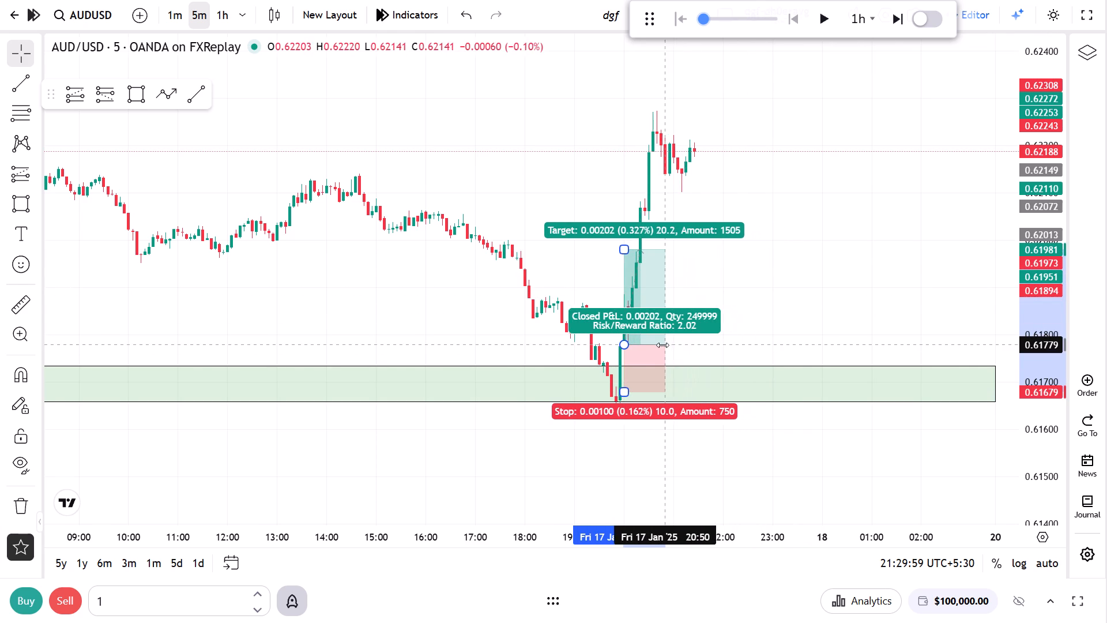
pyautogui.moveTo(662, 345); pyautogui.dragTo(643, 345)
pyautogui.click(736, 305)
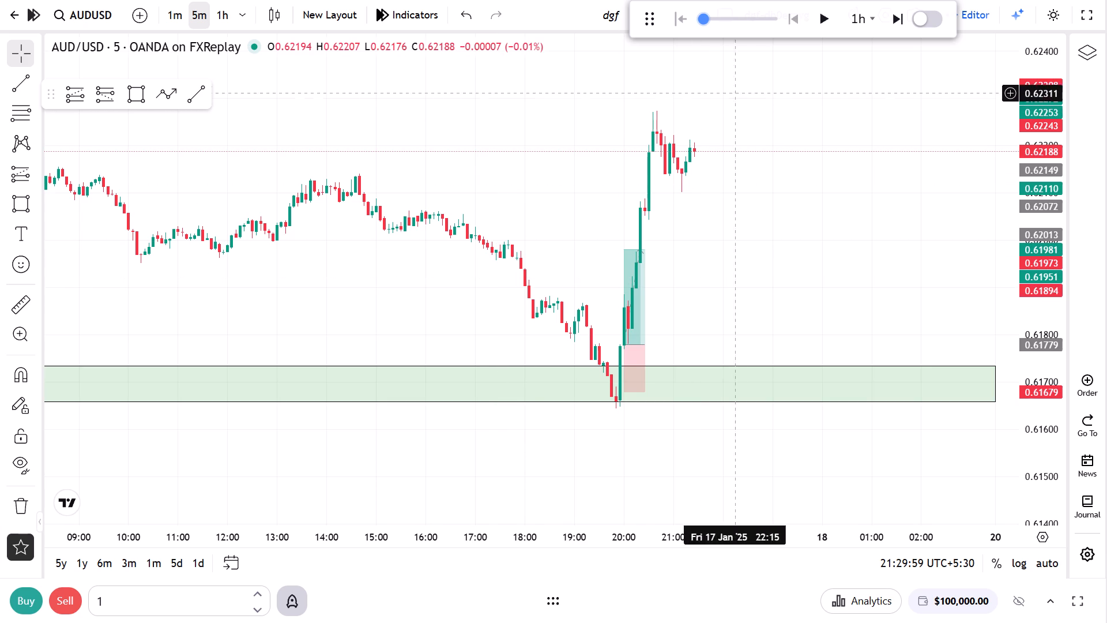
# Resume the replay on the 5-minute chart and pause it at about 02:30 on 18 Jan.
pyautogui.click(829, 24)
pyautogui.moveTo(739, 200); pyautogui.dragTo(543, 222)
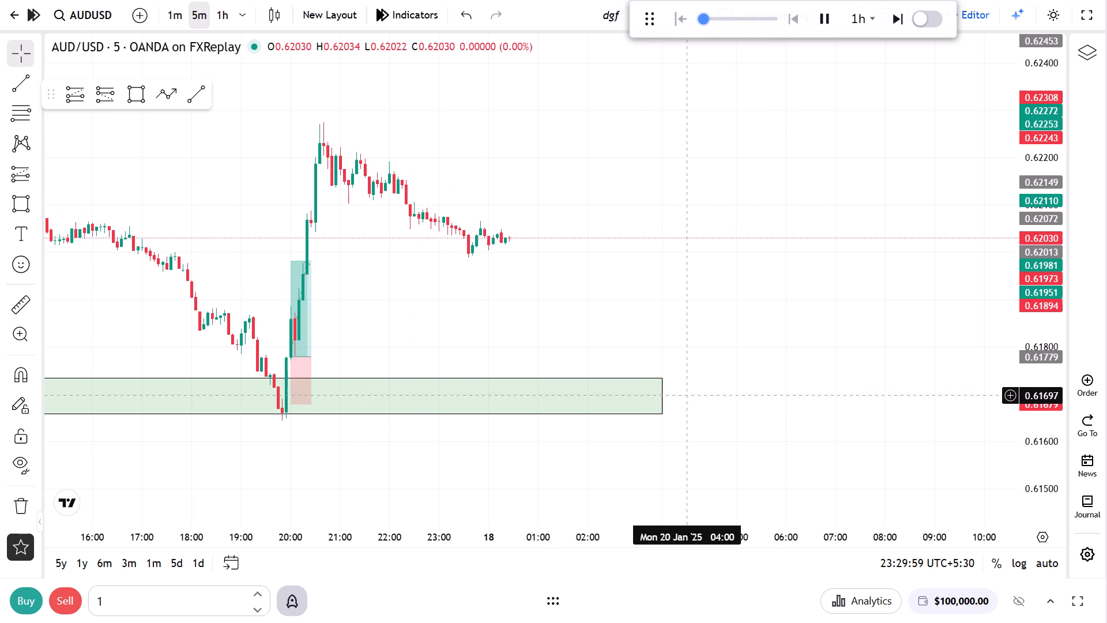
pyautogui.moveTo(654, 396); pyautogui.dragTo(601, 396)
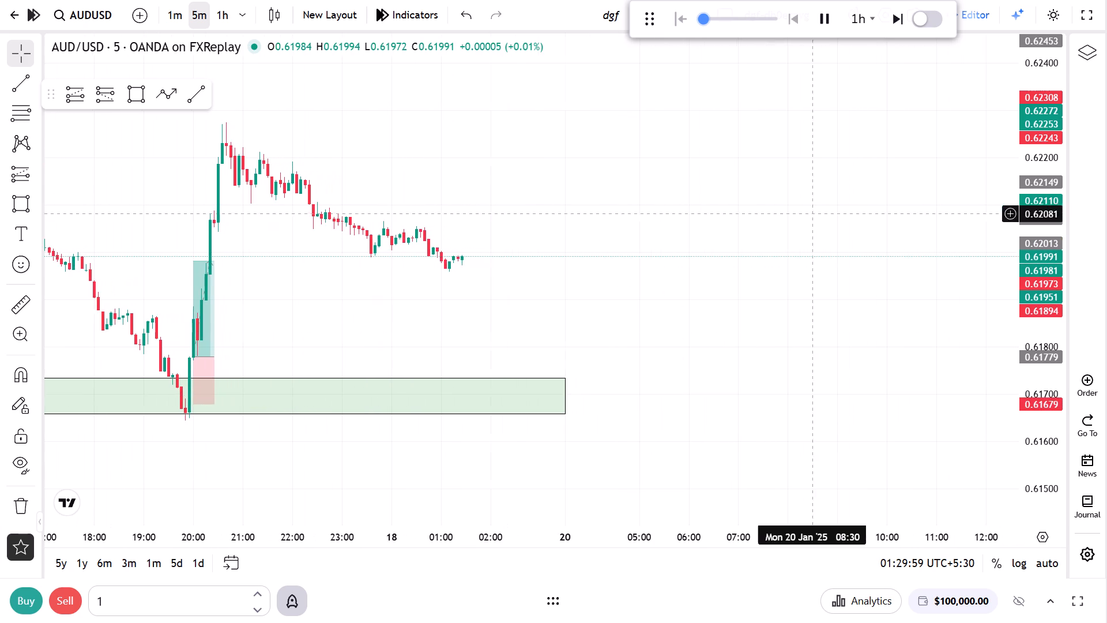
pyautogui.click(827, 23)
# Shorten the new support zone to end level with the long position at about 20:25 on 17 Jan.
pyautogui.scroll(-5, 653, 358)
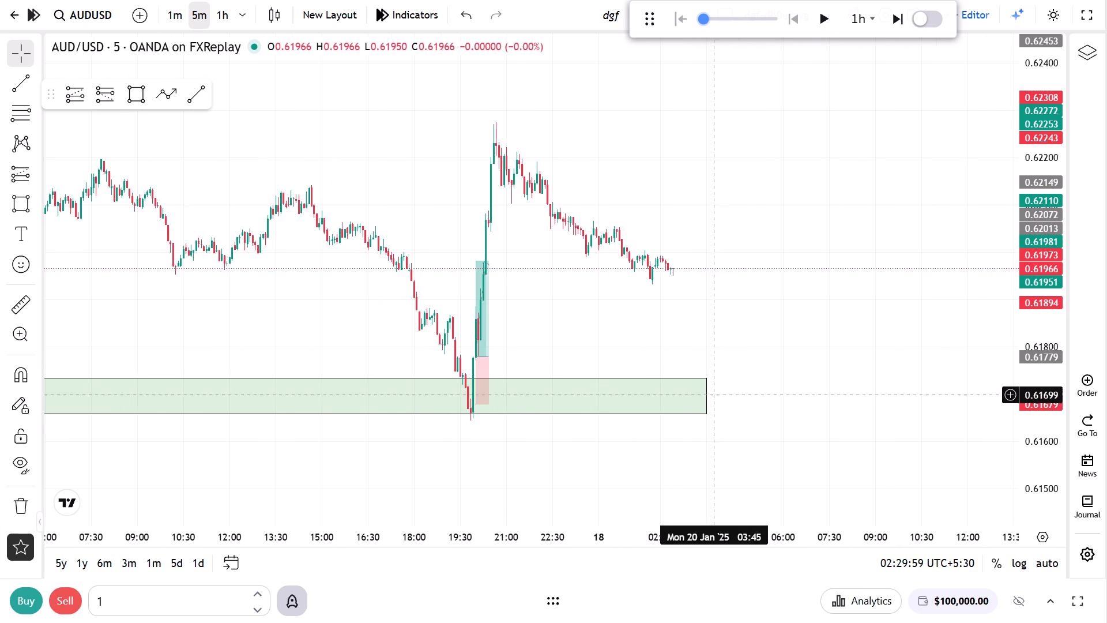
pyautogui.moveTo(709, 398); pyautogui.dragTo(488, 393)
pyautogui.click(613, 366)
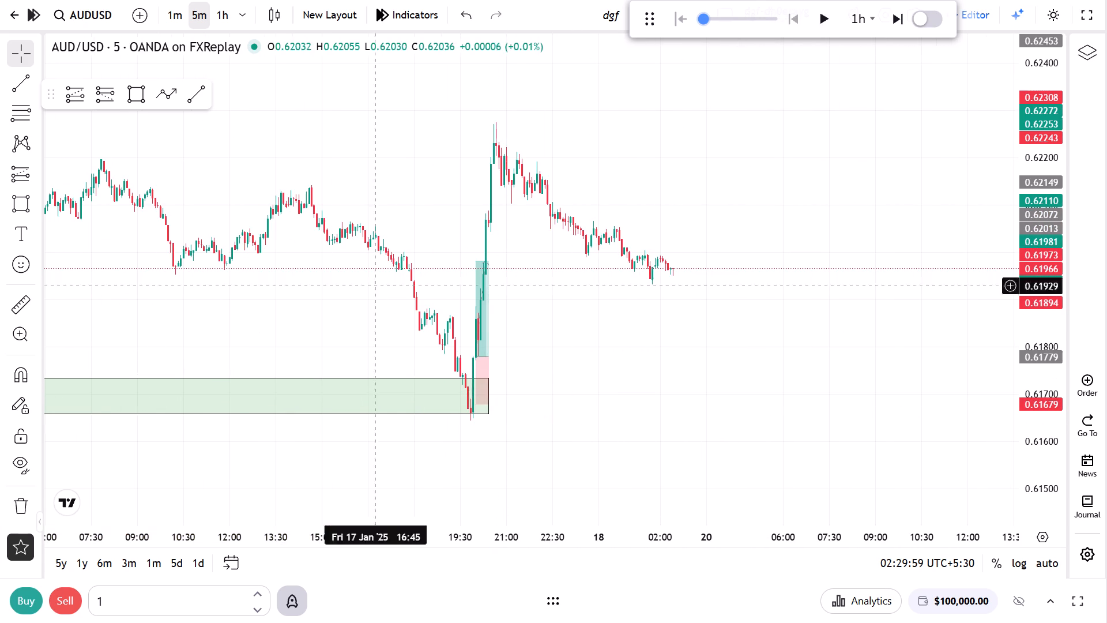
# Return to the 1-hour chart, resume the replay, and pause it at about 11:30 on 20 Jan.
pyautogui.click(228, 19)
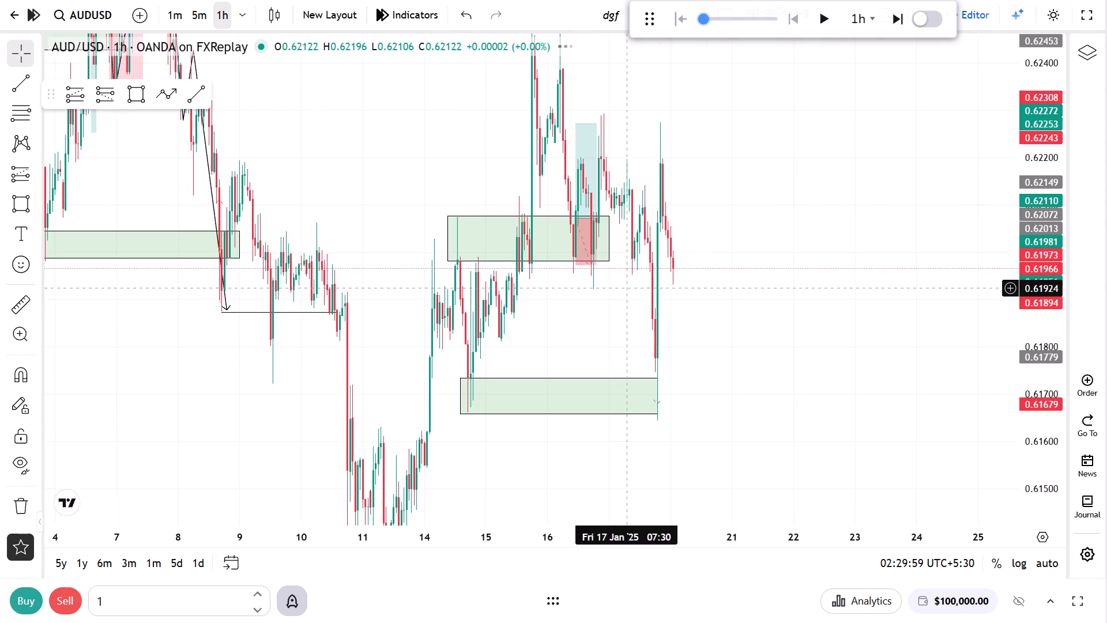
pyautogui.scroll(4, 726, 350)
pyautogui.moveTo(722, 337); pyautogui.dragTo(849, 386)
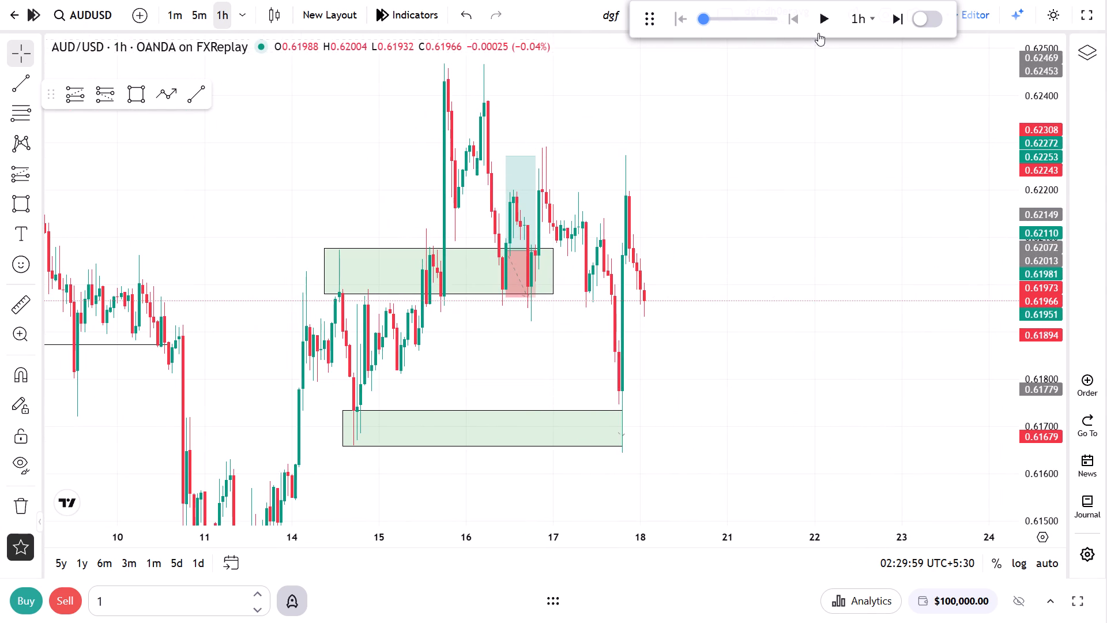
pyautogui.click(818, 33)
pyautogui.moveTo(755, 235); pyautogui.dragTo(822, 319)
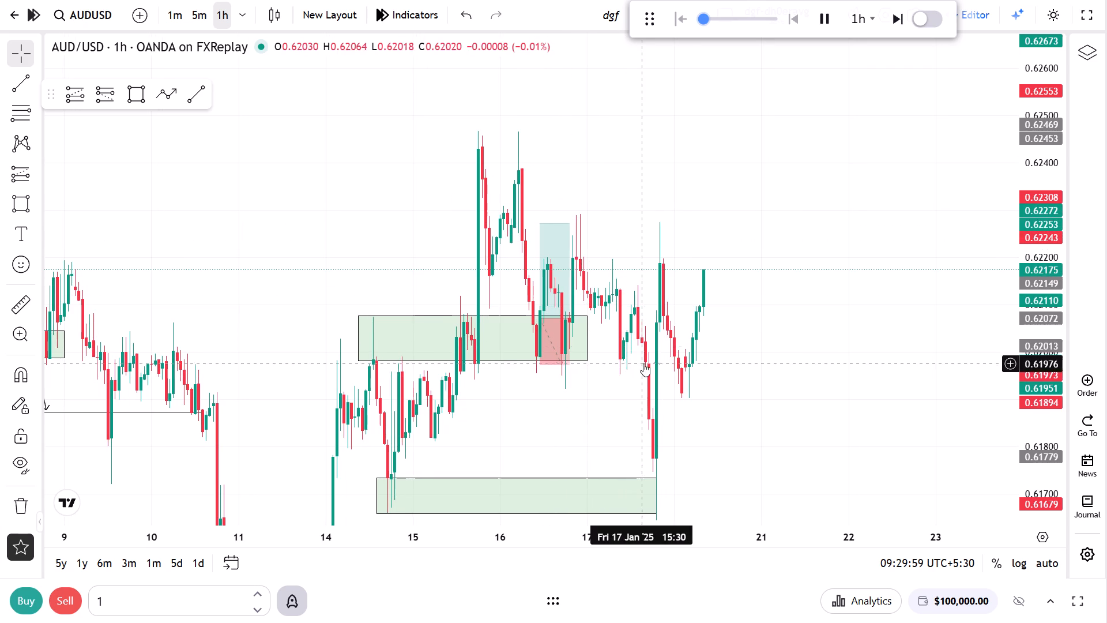
pyautogui.click(824, 20)
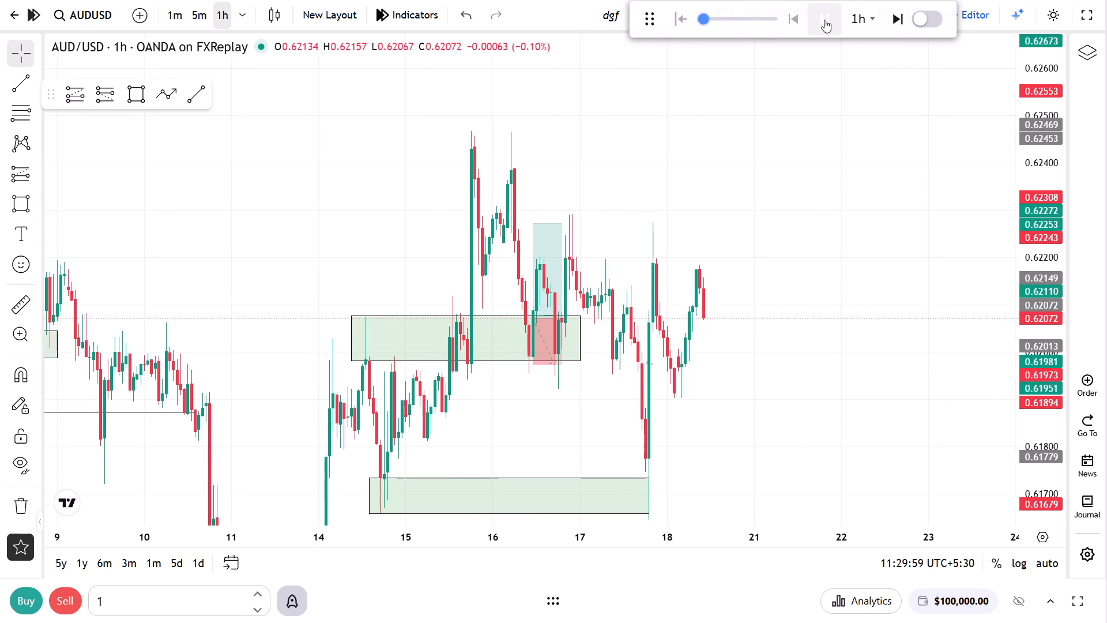
# Draw a rectangular resistance zone from 16 Jan 18:30 to 20 Jan 15:30, spanning about 0.62204 to 0.62299.
pyautogui.moveTo(811, 291); pyautogui.dragTo(866, 207)
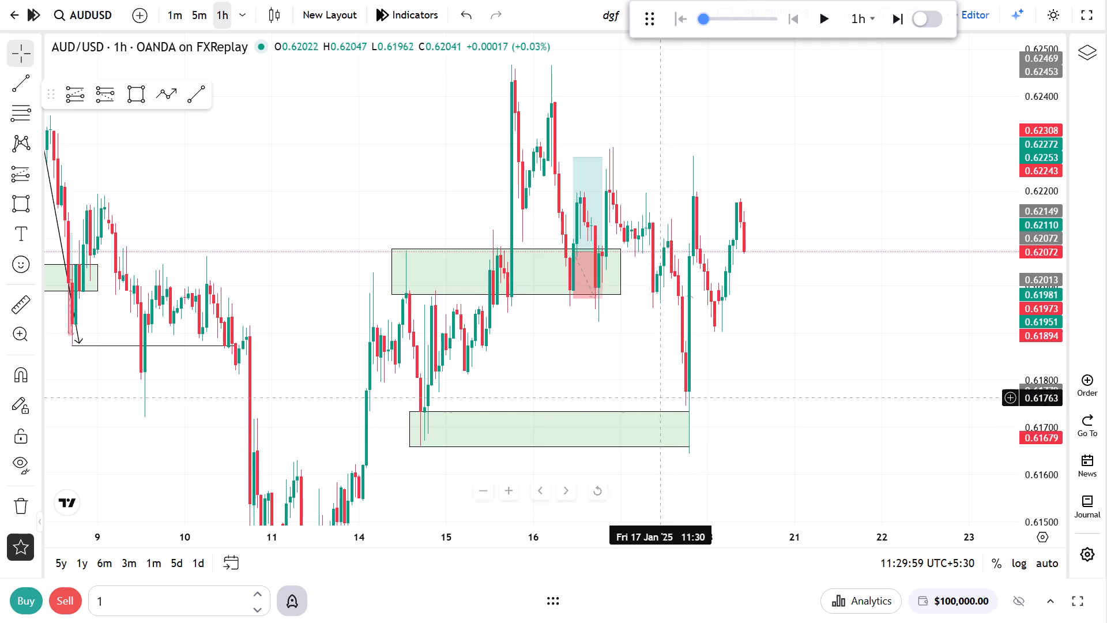
pyautogui.moveTo(745, 362); pyautogui.dragTo(771, 408)
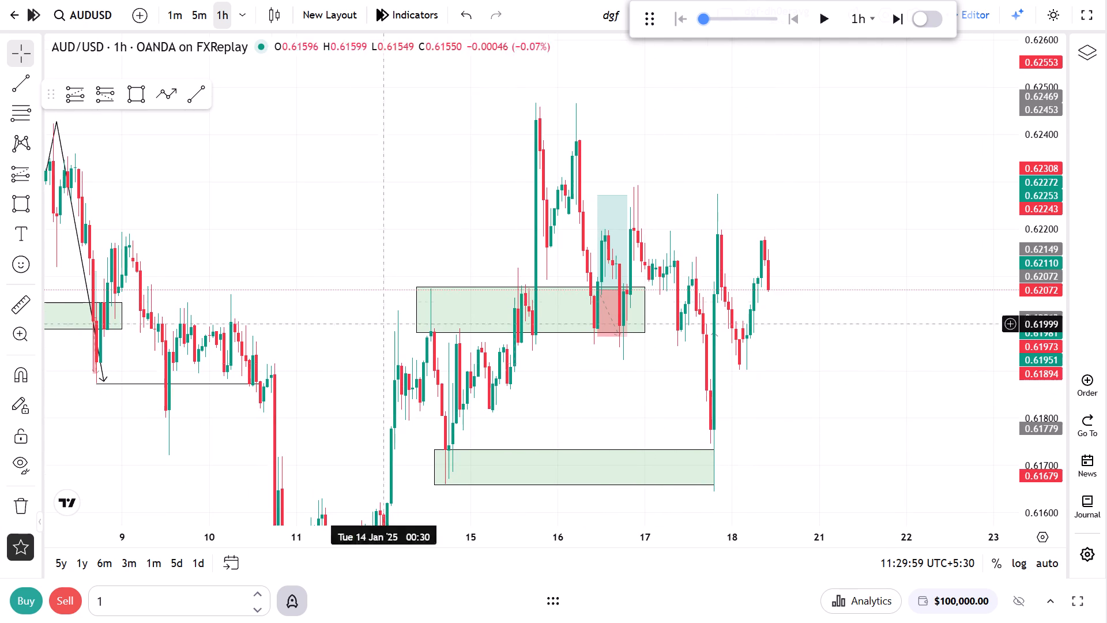
pyautogui.click(138, 94)
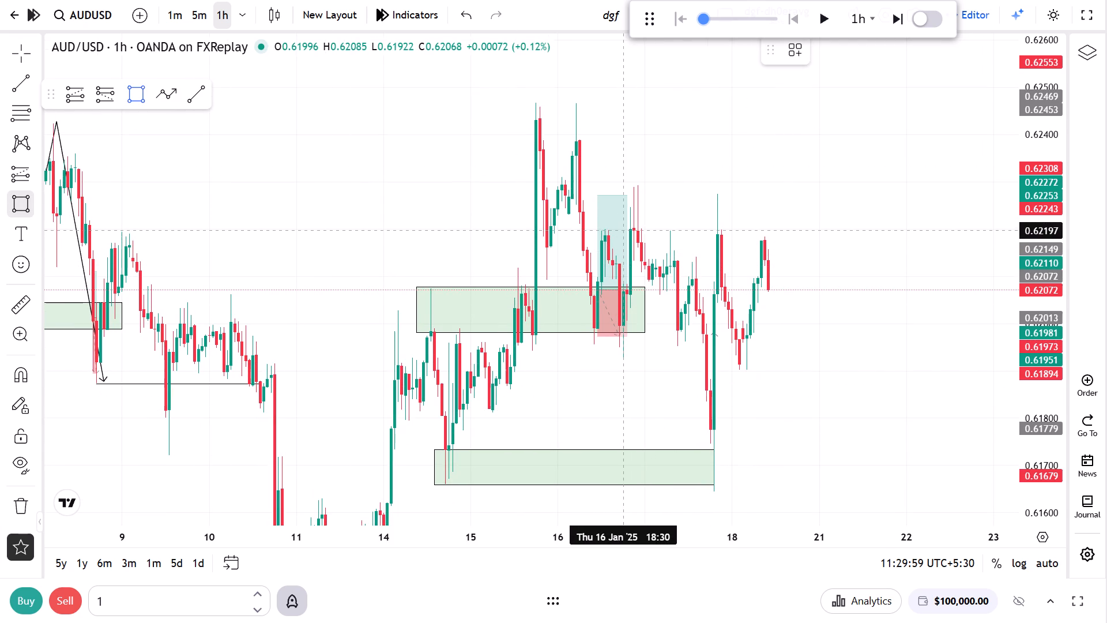
pyautogui.click(624, 227)
pyautogui.click(786, 182)
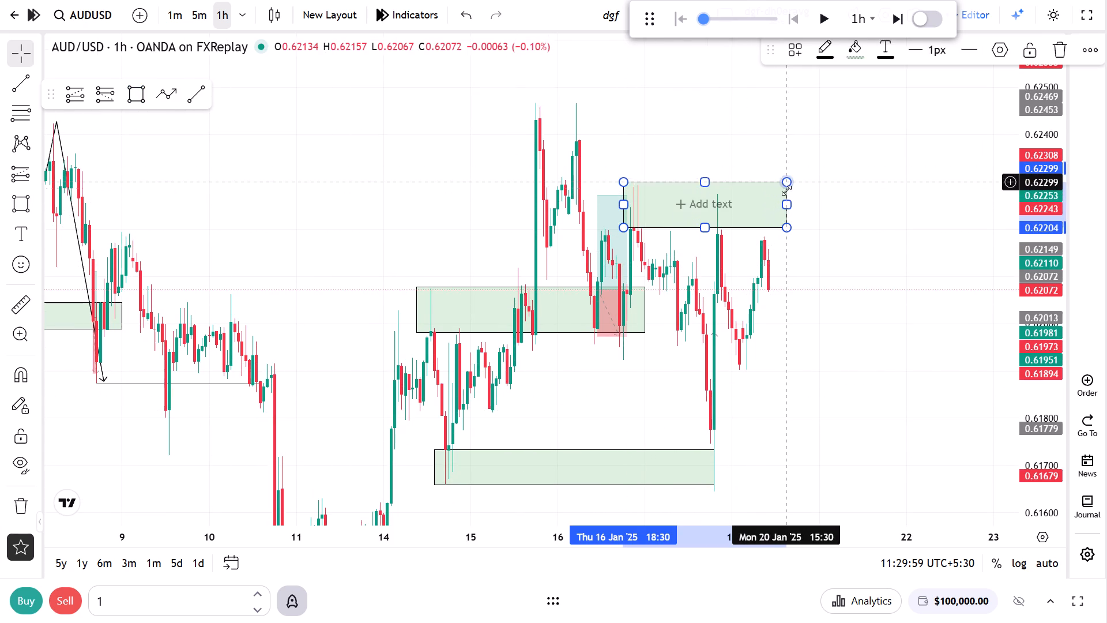
pyautogui.click(776, 242)
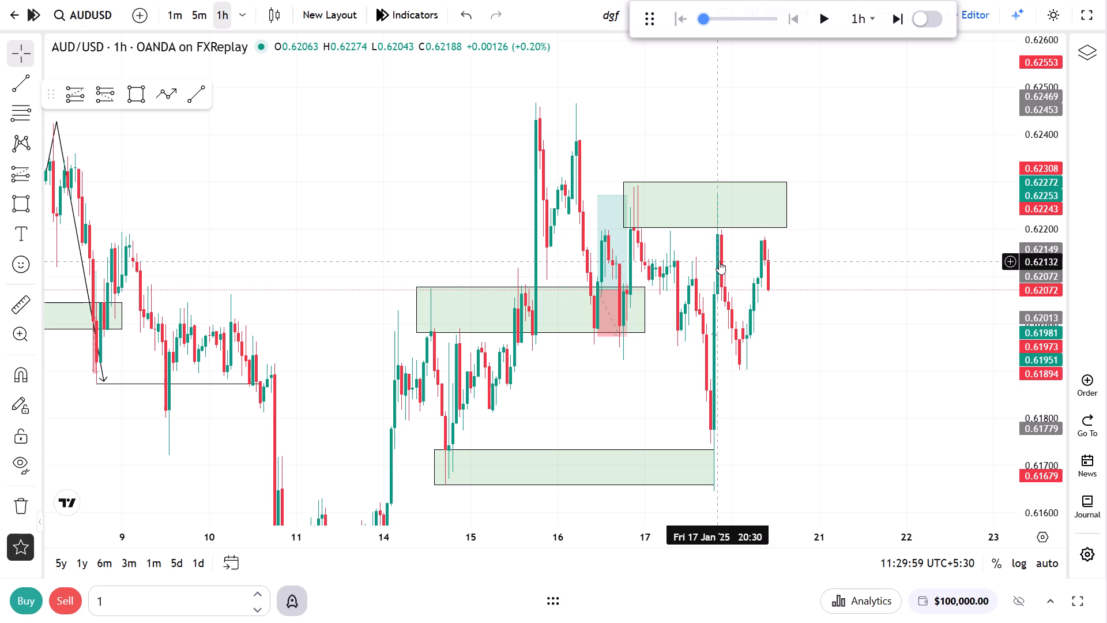
# Examine the 17 Jan price action at the new resistance zone on the 5-minute chart, and return to the 1-hour chart.
pyautogui.click(197, 18)
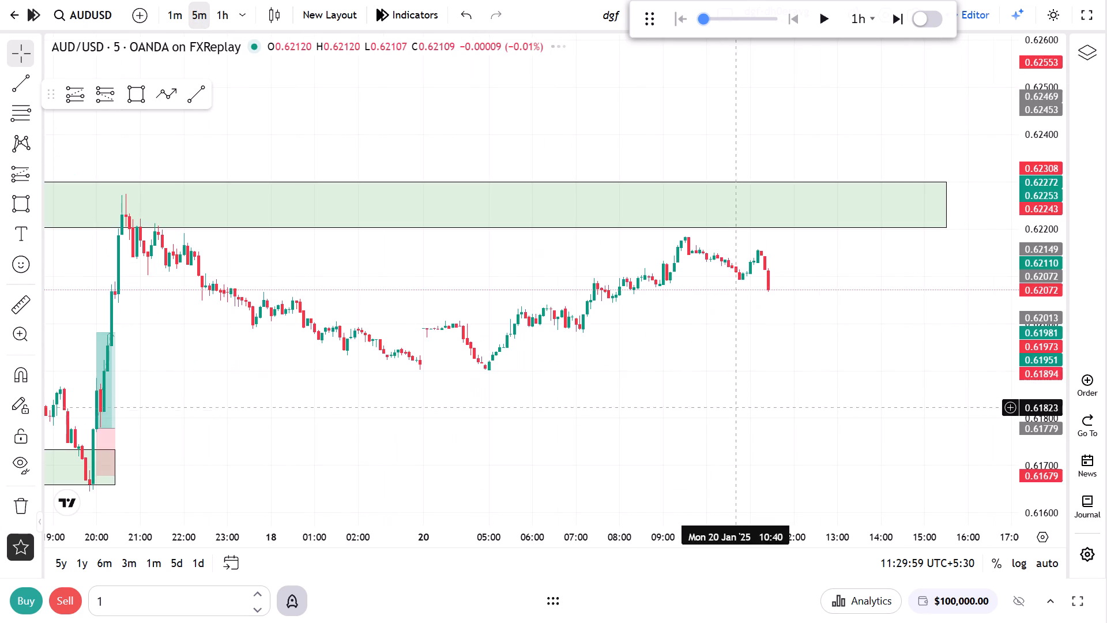
pyautogui.moveTo(666, 368); pyautogui.dragTo(952, 400)
pyautogui.scroll(2, 599, 399)
pyautogui.moveTo(458, 373); pyautogui.dragTo(816, 376)
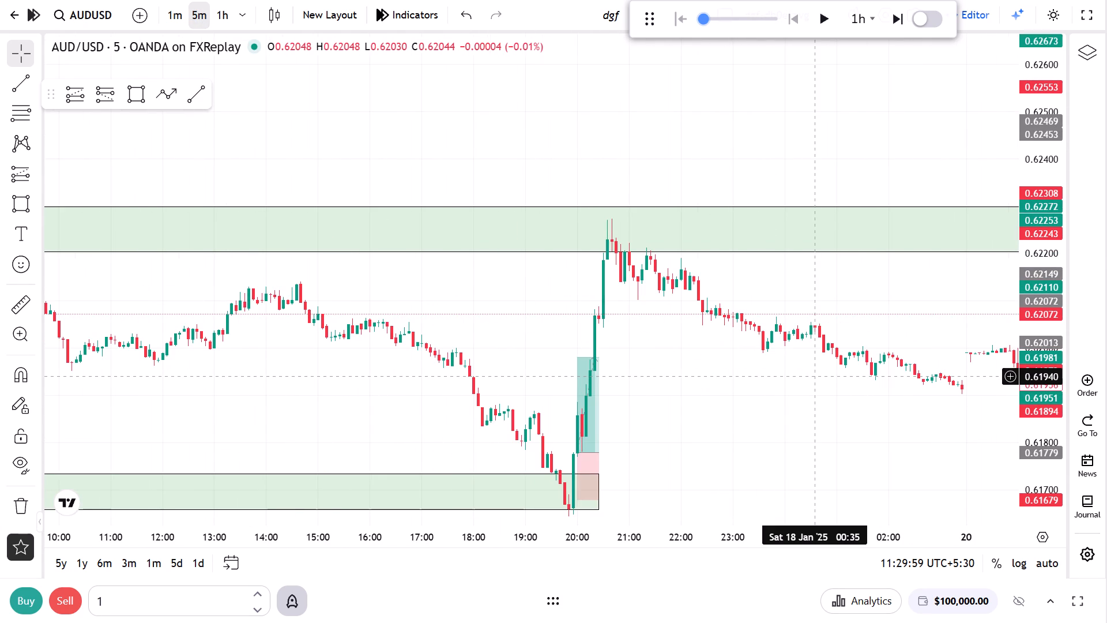
pyautogui.moveTo(1033, 456); pyautogui.dragTo(1026, 169)
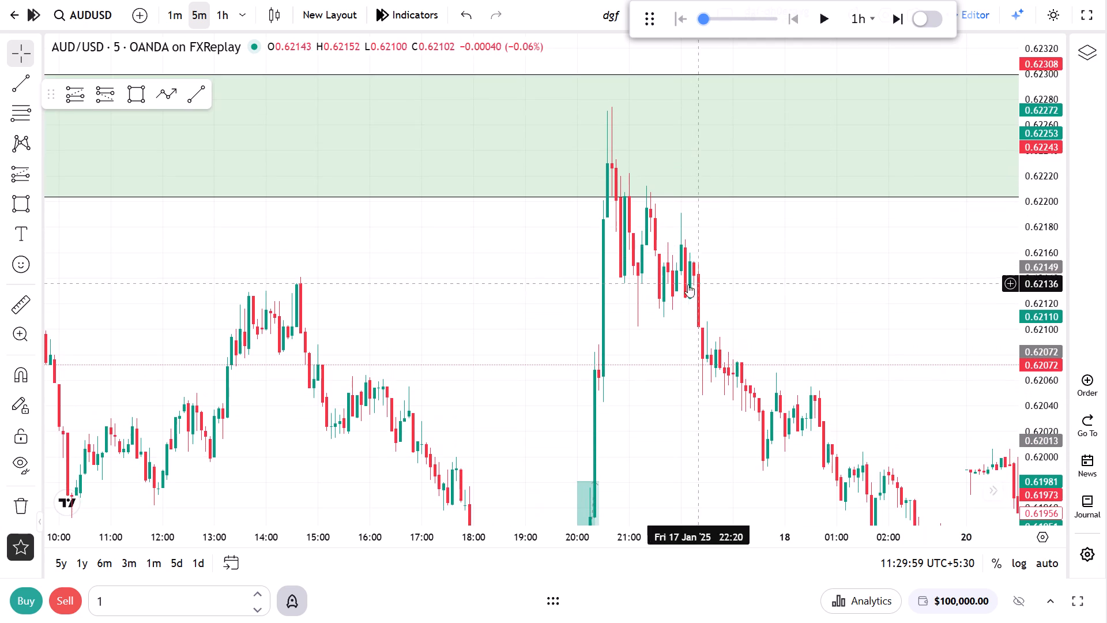
pyautogui.click(225, 13)
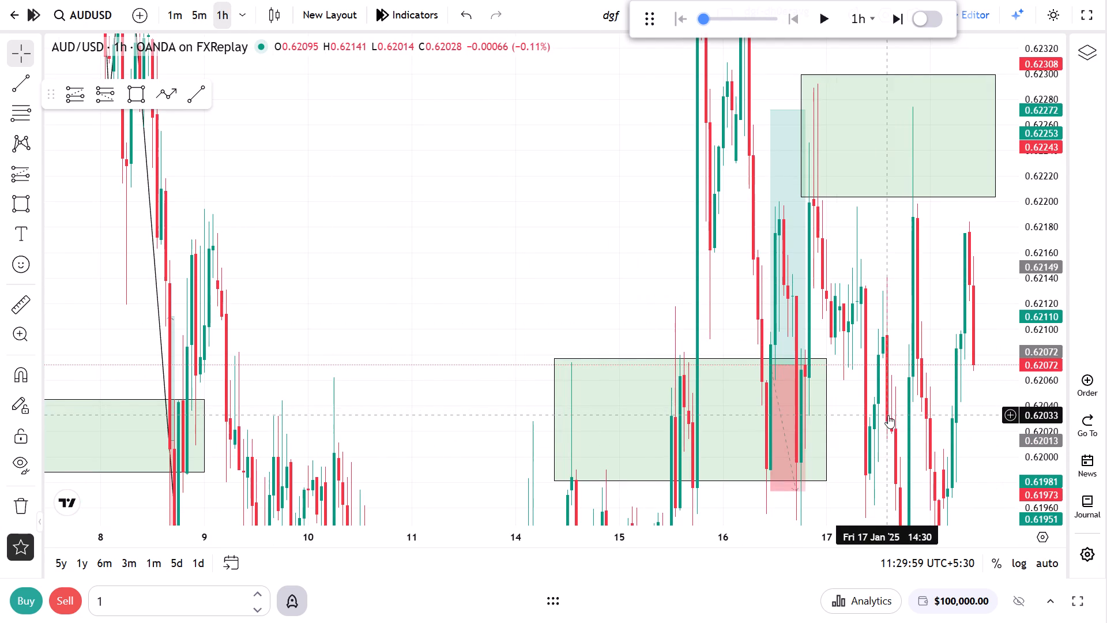
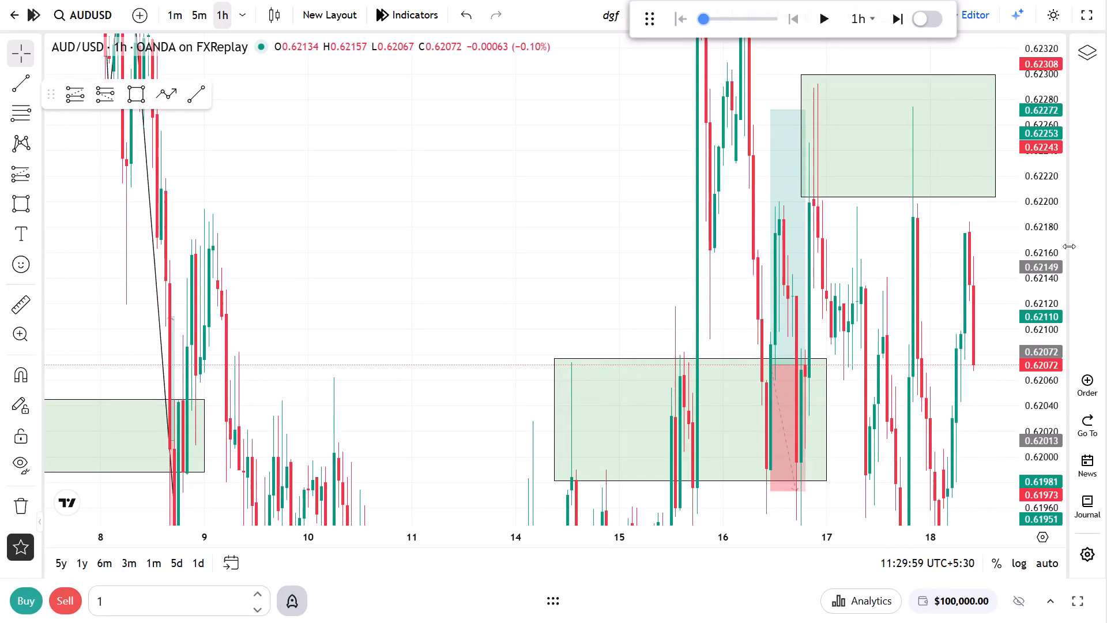
# Resume the AUD/USD replay on the 1-hour chart from about 11:30 on 20 Jan.
pyautogui.moveTo(1050, 238); pyautogui.dragTo(1044, 416)
pyautogui.moveTo(971, 425); pyautogui.dragTo(844, 421)
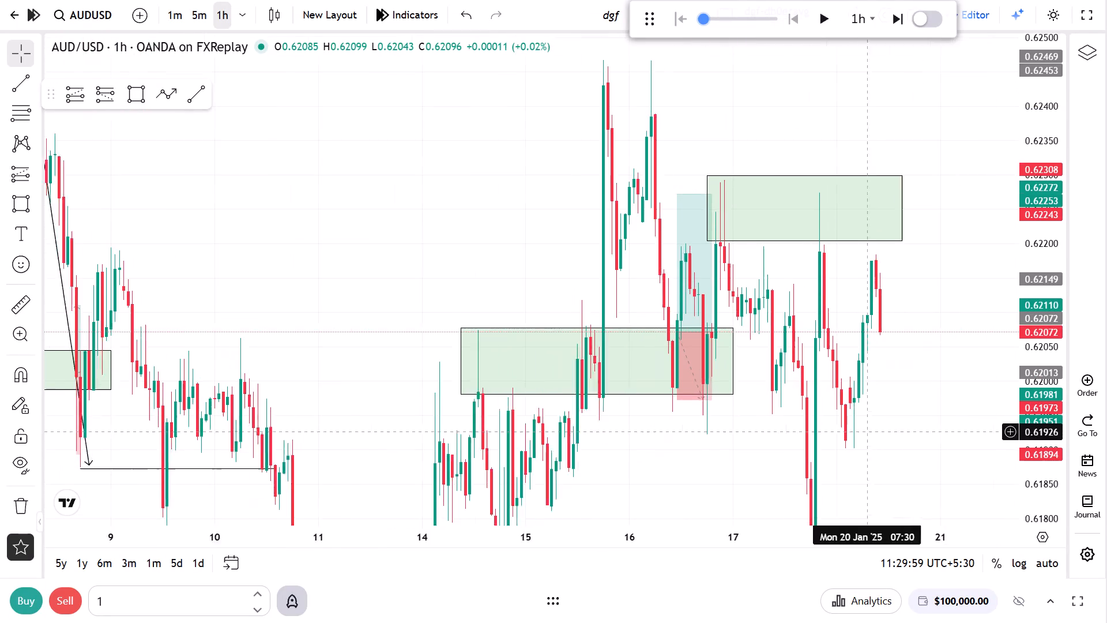
pyautogui.moveTo(844, 421); pyautogui.dragTo(838, 414)
pyautogui.click(838, 23)
pyautogui.moveTo(1052, 201); pyautogui.dragTo(1006, 355)
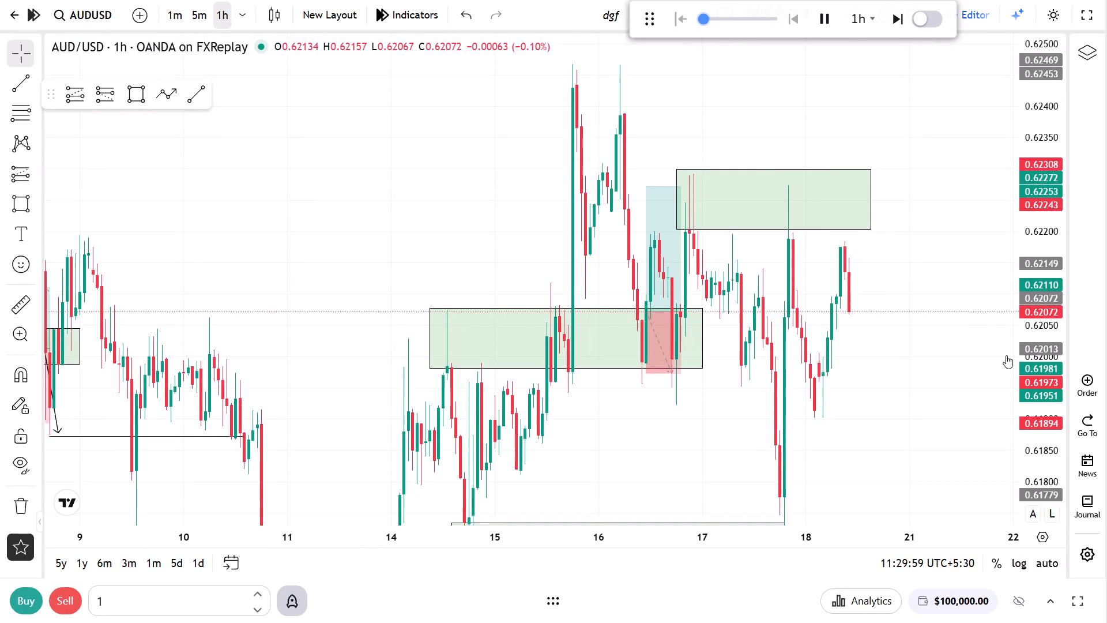
pyautogui.moveTo(1006, 355); pyautogui.dragTo(1006, 356)
pyautogui.moveTo(898, 404); pyautogui.dragTo(878, 400)
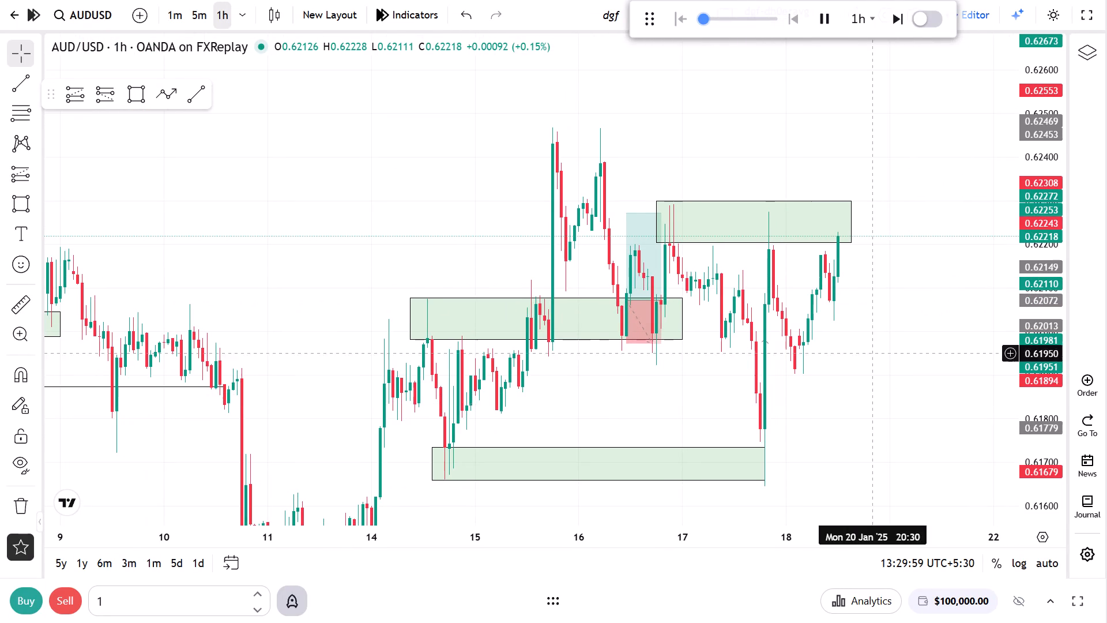
# Shorten the resistance zone starting 16 Jan 18:30 to end at about 01:30 on 18 Jan.
pyautogui.moveTo(846, 224); pyautogui.dragTo(782, 232)
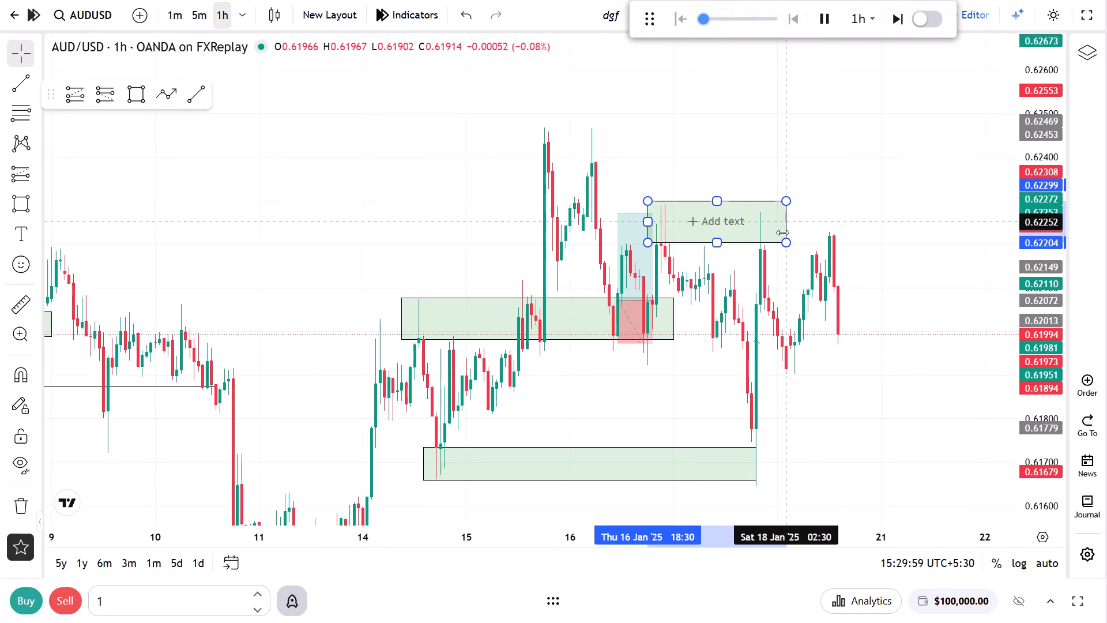
pyautogui.moveTo(782, 232); pyautogui.dragTo(775, 232)
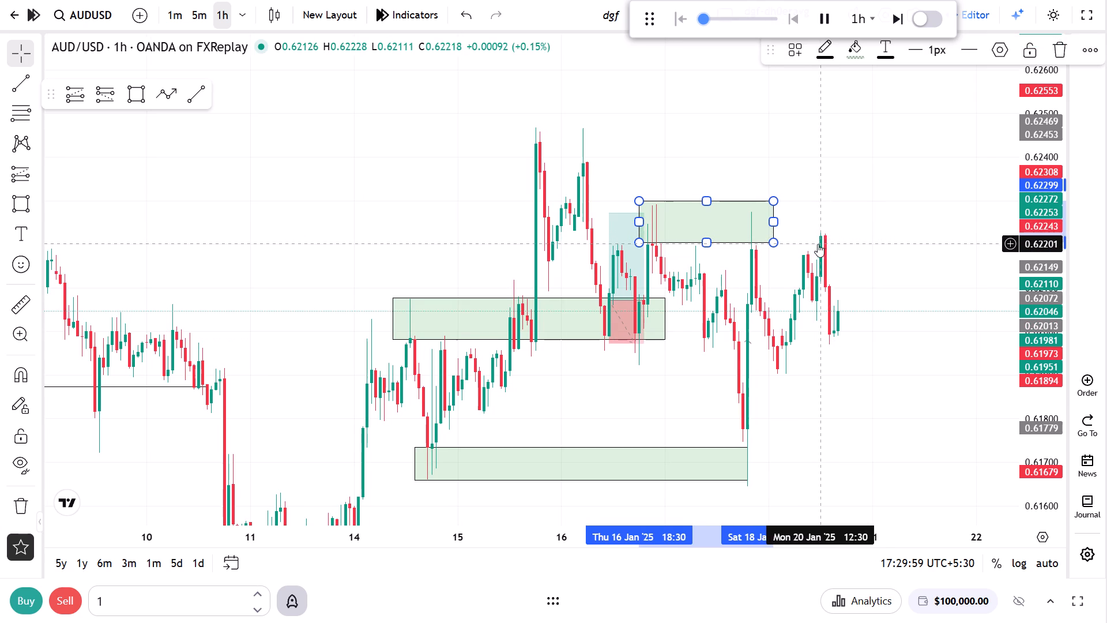
# Let the replay run and pause it at about 00:30 on 21 Jan.
pyautogui.moveTo(894, 263); pyautogui.dragTo(903, 317)
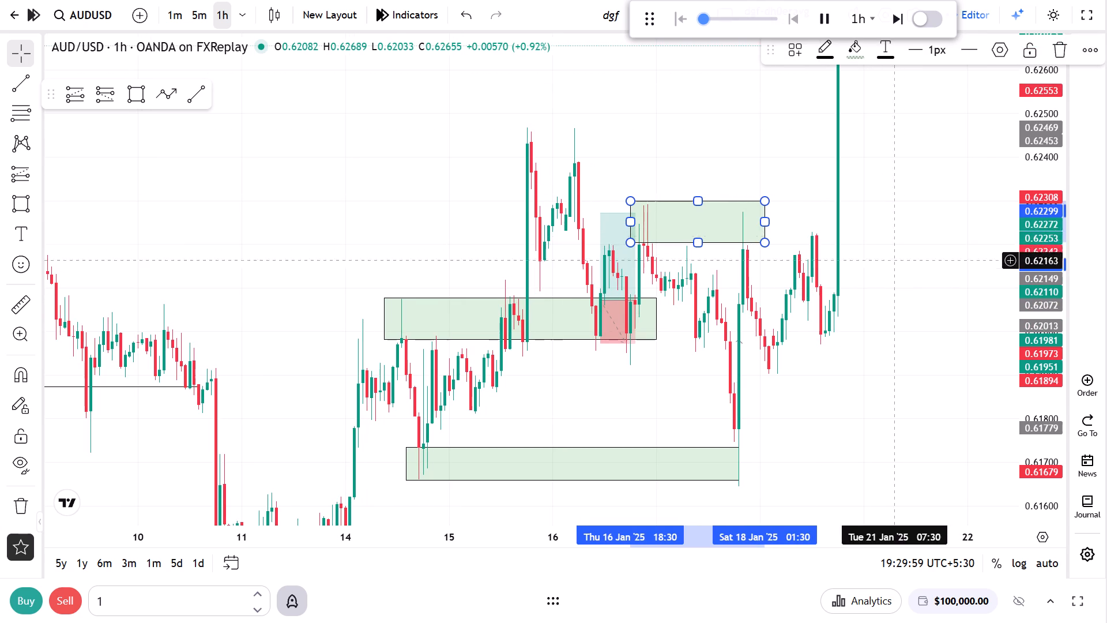
pyautogui.moveTo(903, 317); pyautogui.dragTo(914, 381)
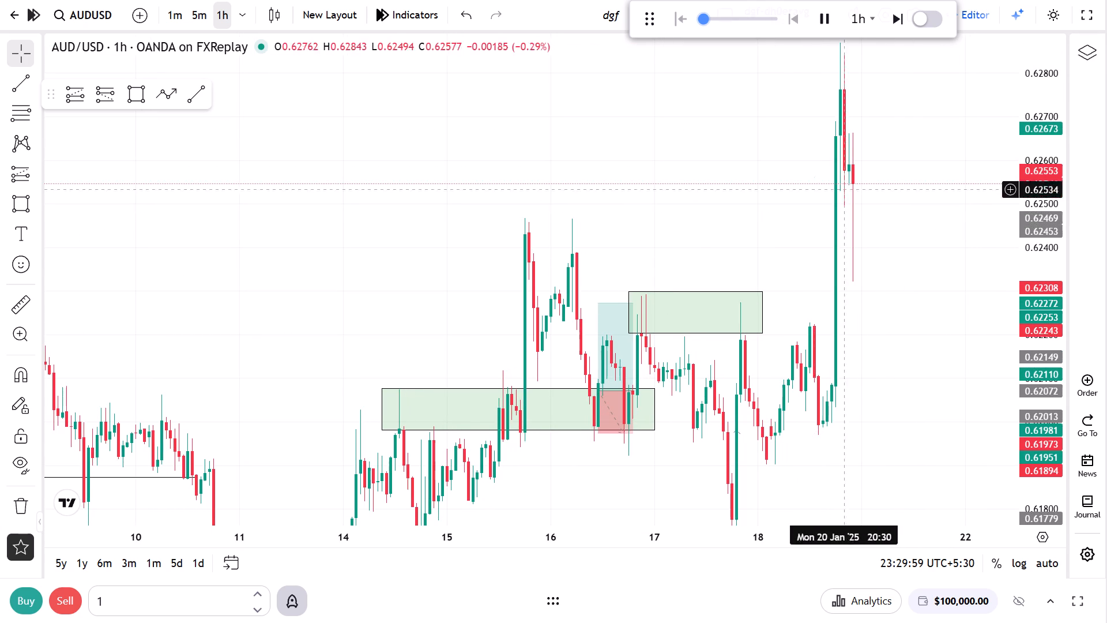
pyautogui.click(820, 17)
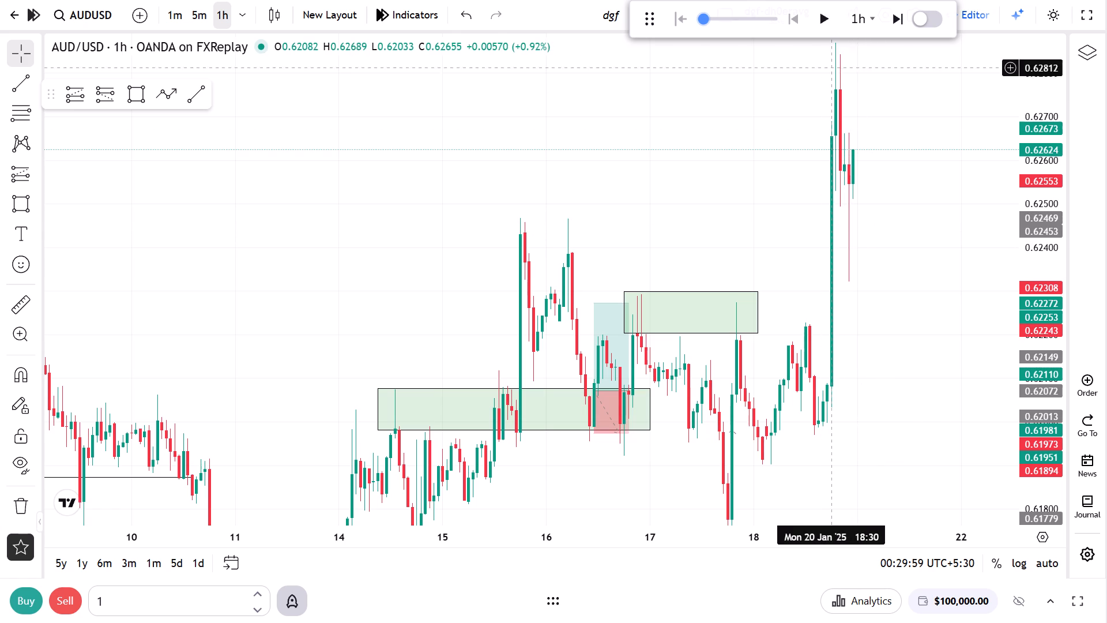
# Resume the replay and pause it at about 11:30 on 21 Jan.
pyautogui.click(828, 17)
pyautogui.moveTo(919, 185); pyautogui.dragTo(939, 253)
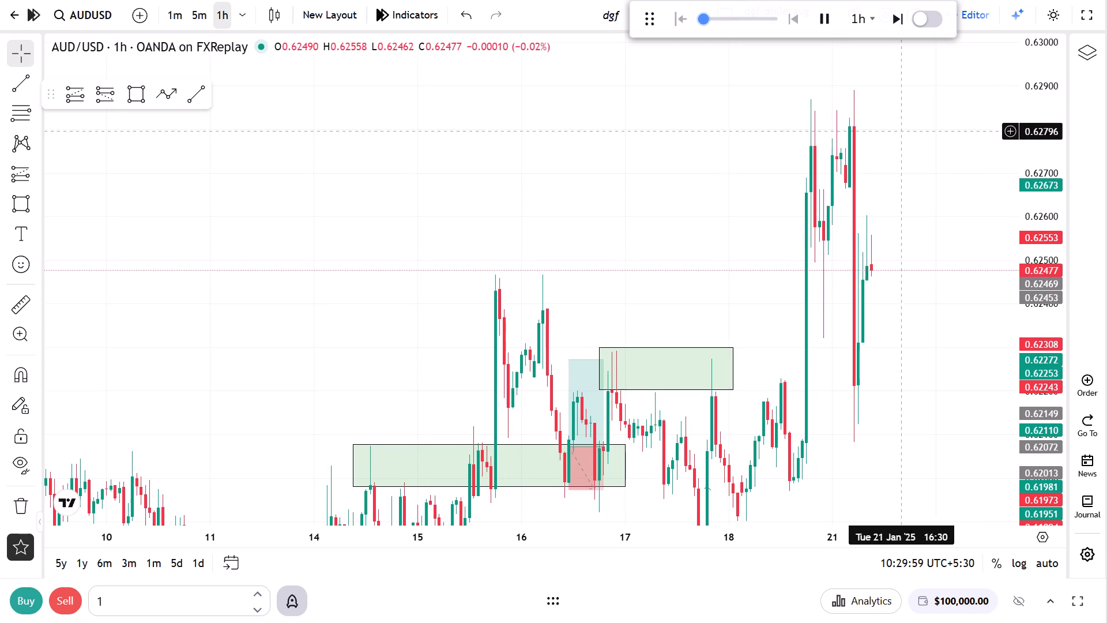
pyautogui.click(829, 21)
# Resume the 1-hour replay and pause it at about 10:30 on 22 Jan.
pyautogui.moveTo(1041, 266); pyautogui.dragTo(1035, 387)
pyautogui.moveTo(931, 444); pyautogui.dragTo(881, 434)
pyautogui.moveTo(863, 511); pyautogui.dragTo(852, 443)
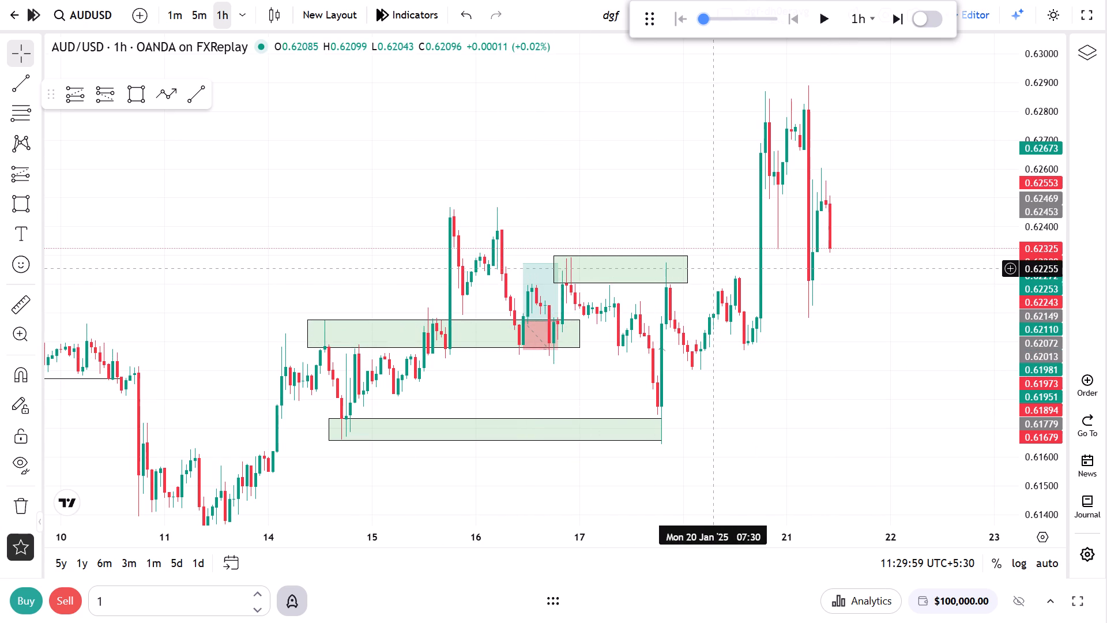
pyautogui.click(795, 279)
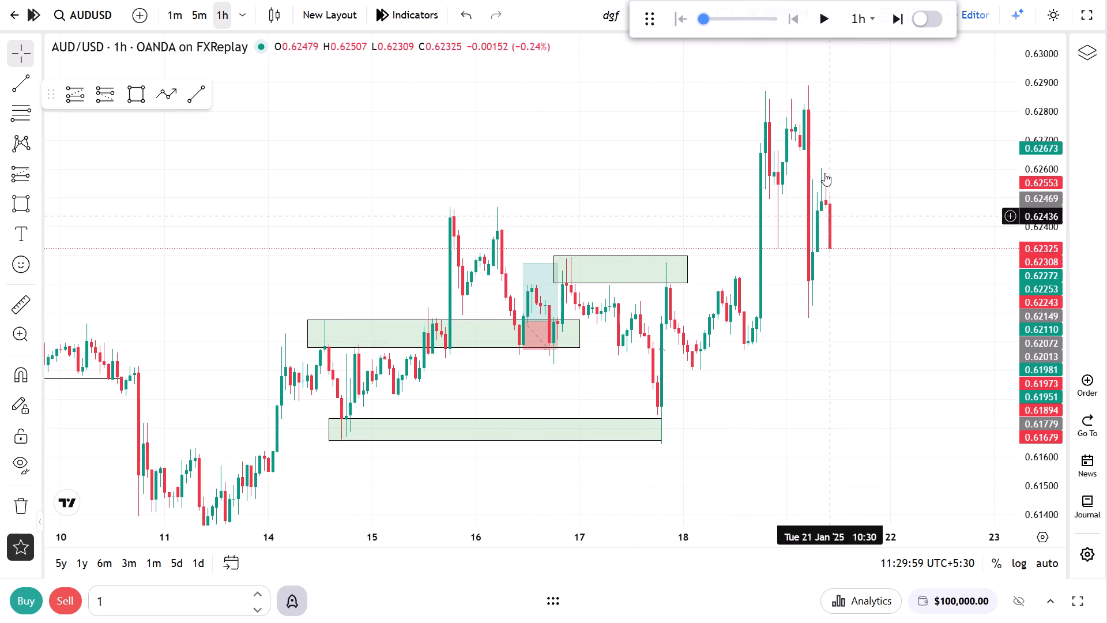
pyautogui.click(827, 19)
pyautogui.moveTo(862, 213); pyautogui.dragTo(865, 241)
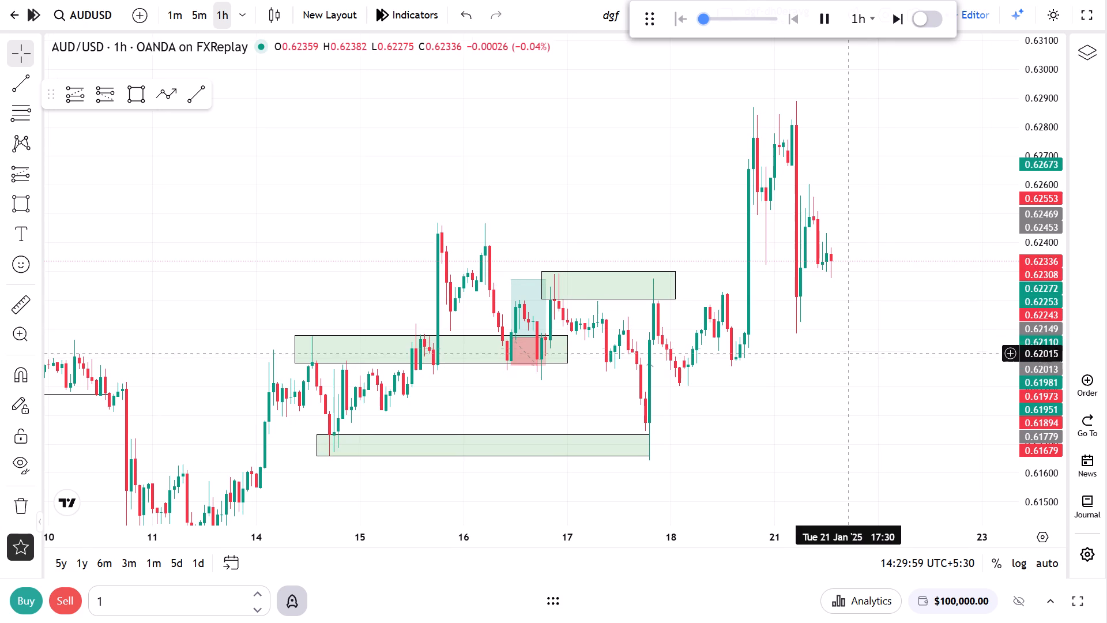
pyautogui.moveTo(873, 256); pyautogui.dragTo(873, 275)
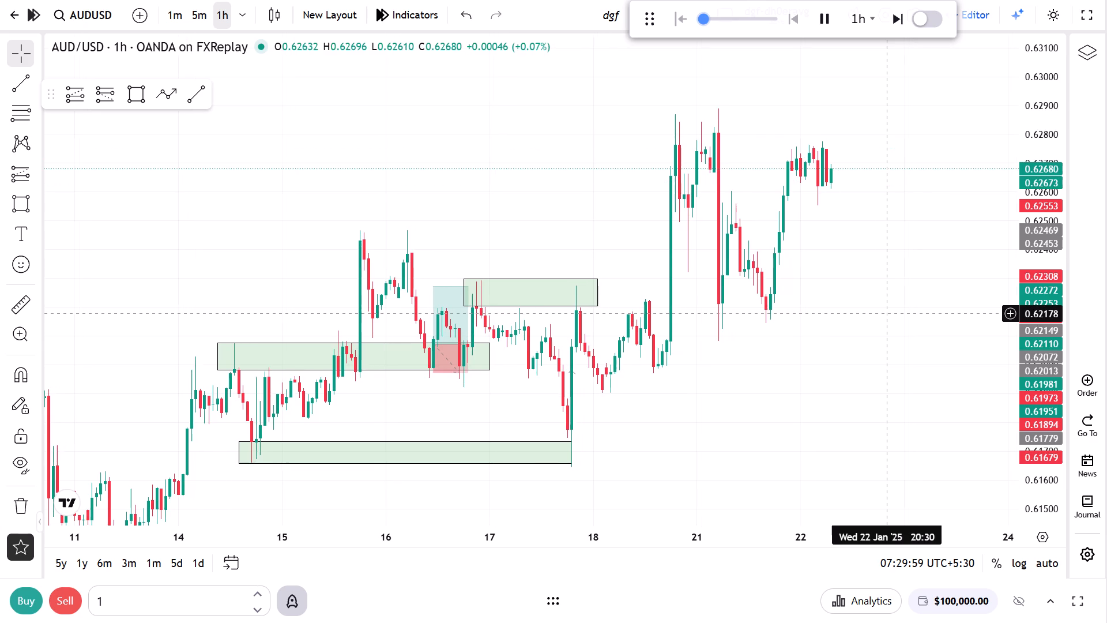
pyautogui.click(833, 16)
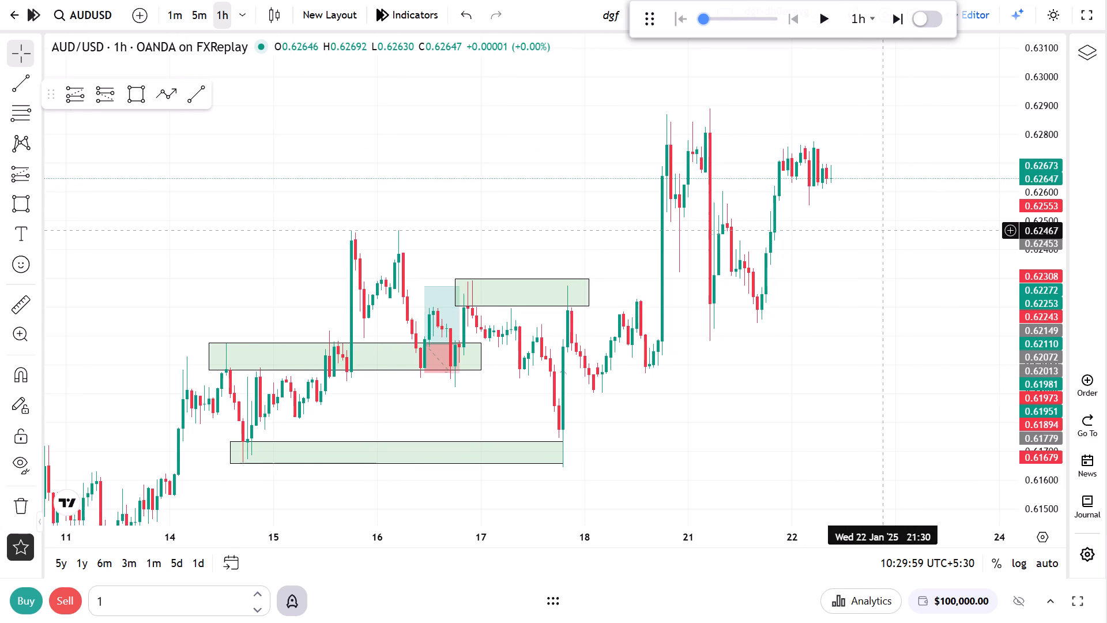
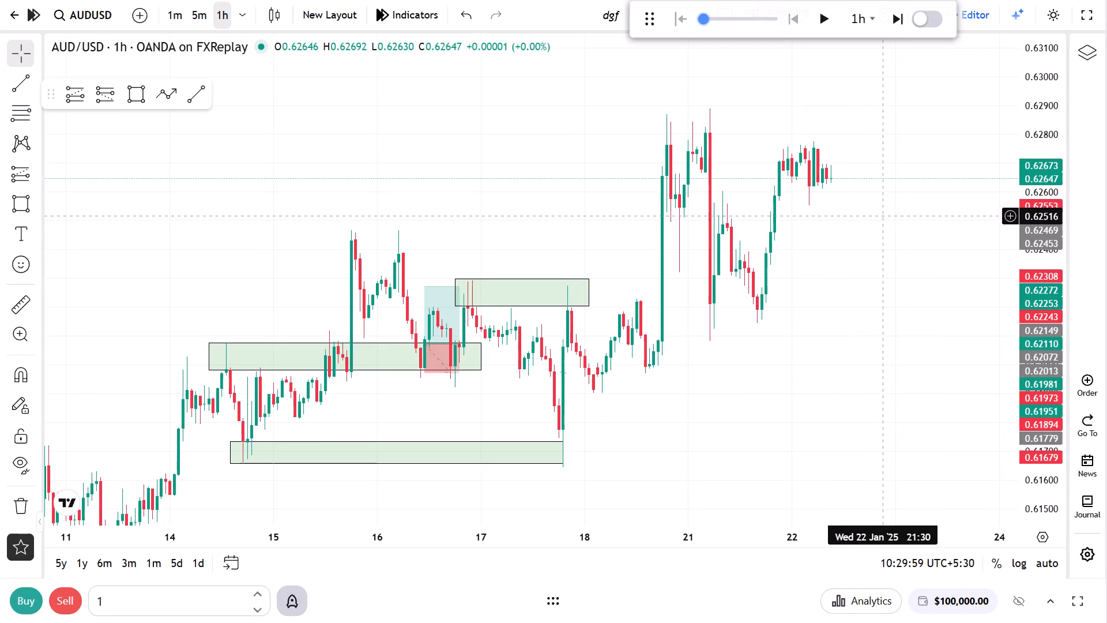
# Resume the 1-hour replay and pause it at about 08:30 on 24 Jan.
pyautogui.click(833, 21)
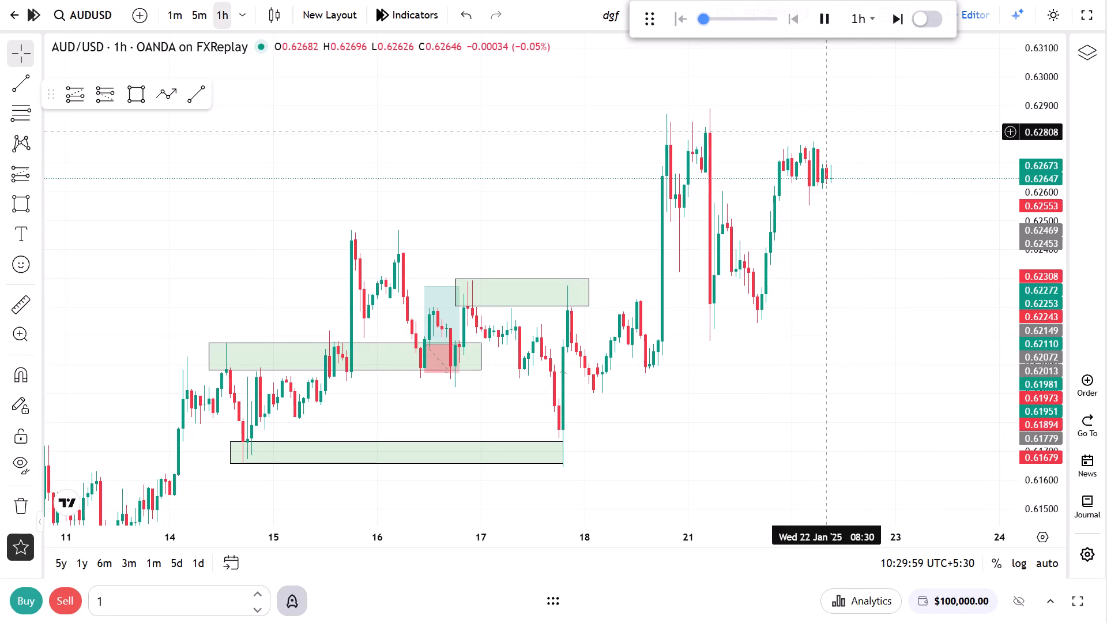
pyautogui.moveTo(828, 132); pyautogui.dragTo(833, 157)
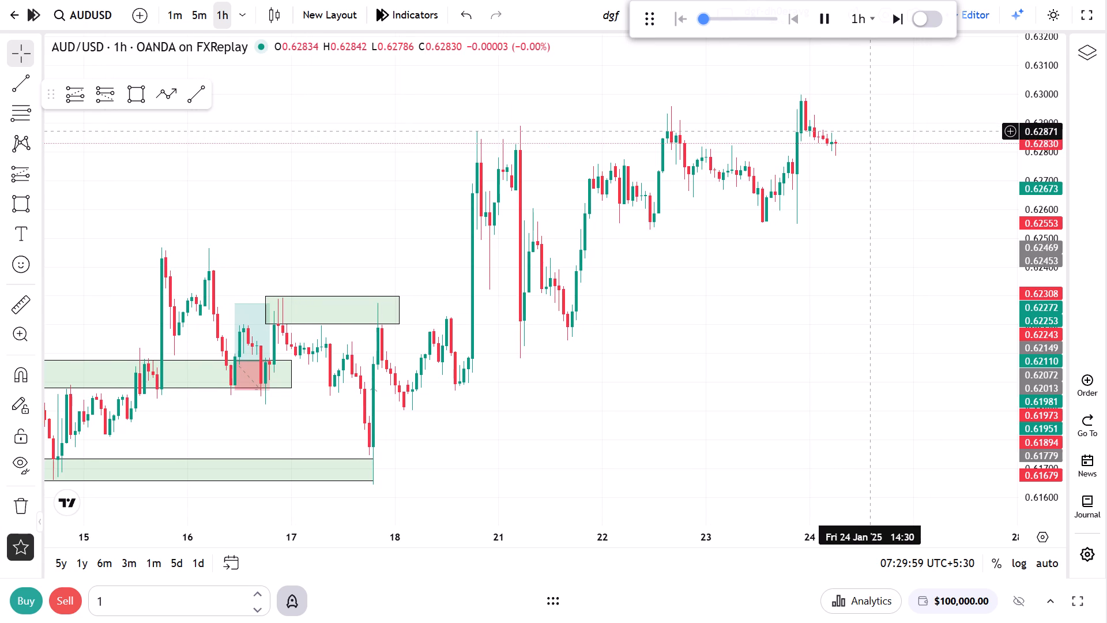
pyautogui.click(826, 11)
pyautogui.moveTo(847, 143); pyautogui.dragTo(864, 230)
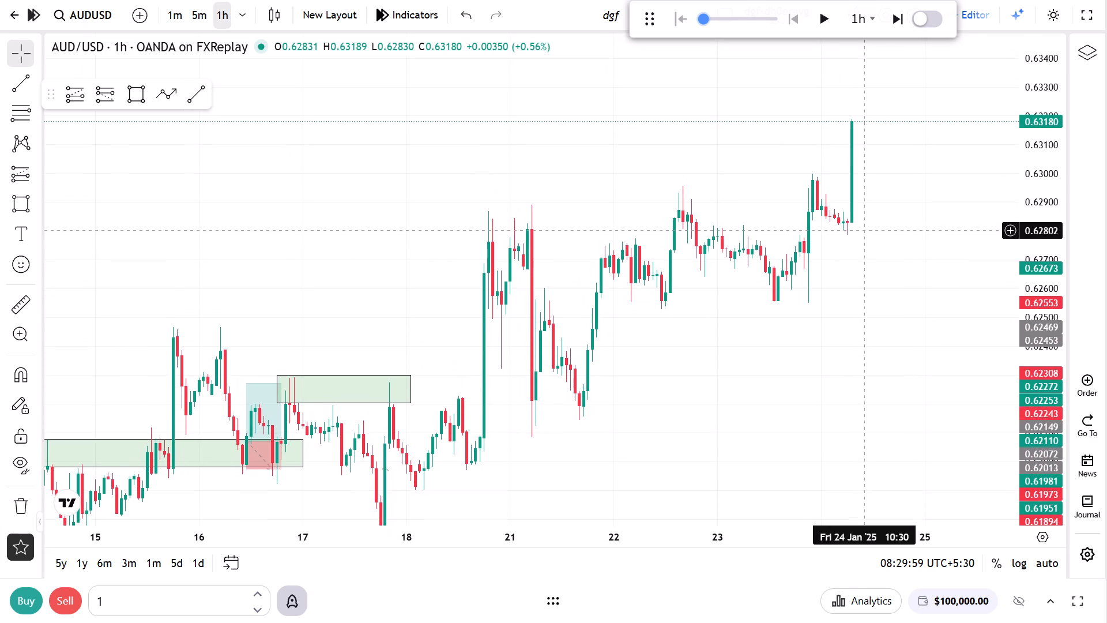
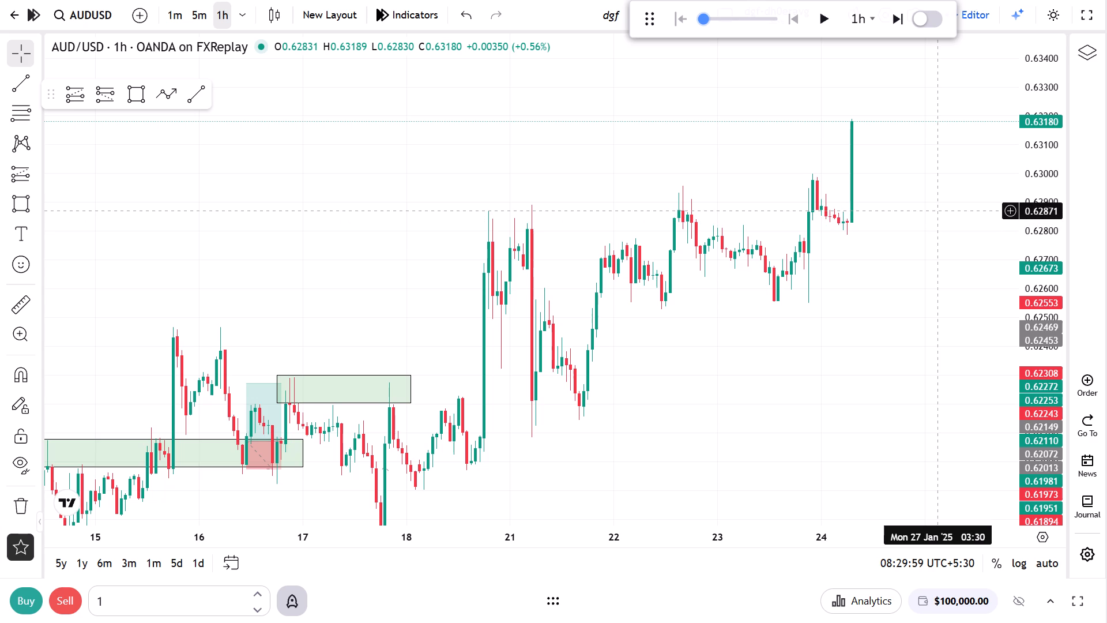
# Draw a rectangle zone from about 0.62764 to 0.62866, spanning 20 Jan 15:30 to just past the latest 24 Jan candle.
pyautogui.moveTo(936, 211); pyautogui.dragTo(869, 258)
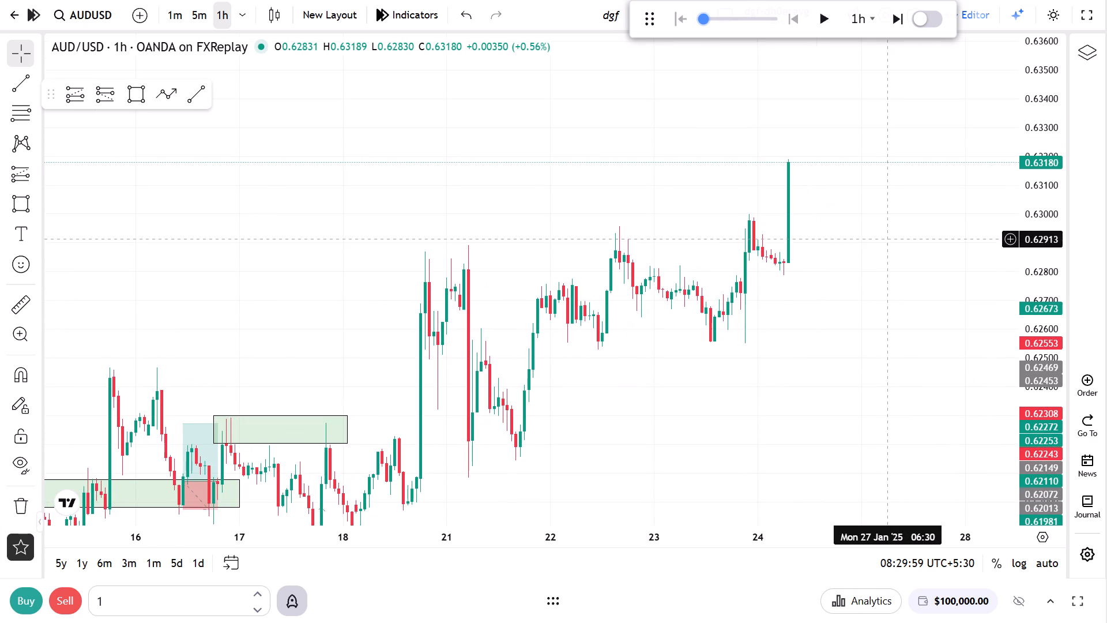
pyautogui.click(152, 93)
pyautogui.click(139, 93)
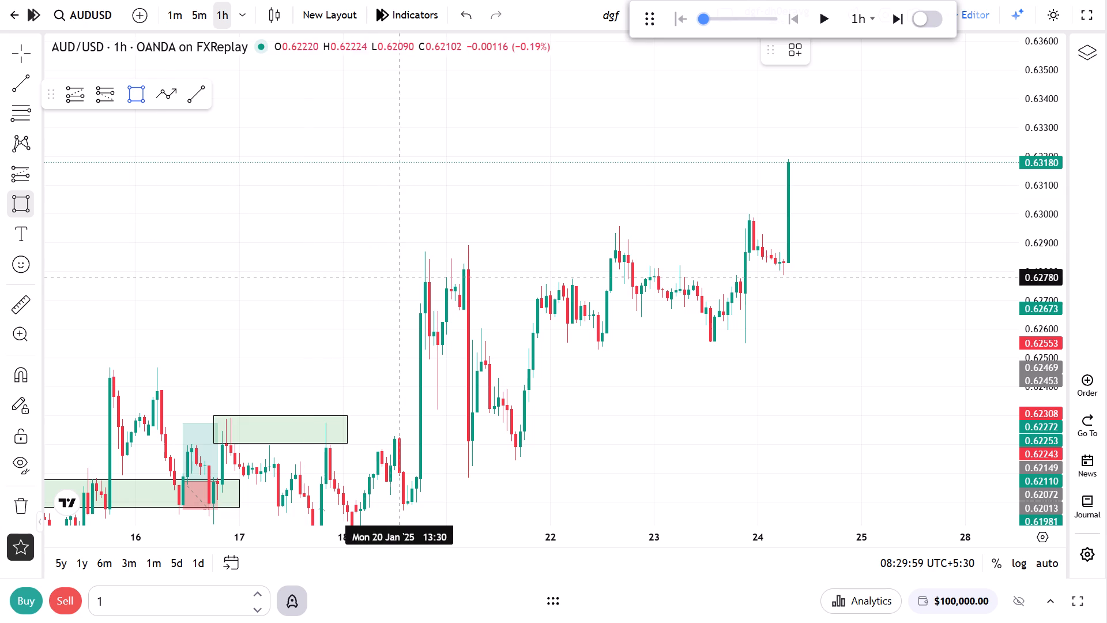
pyautogui.click(408, 282)
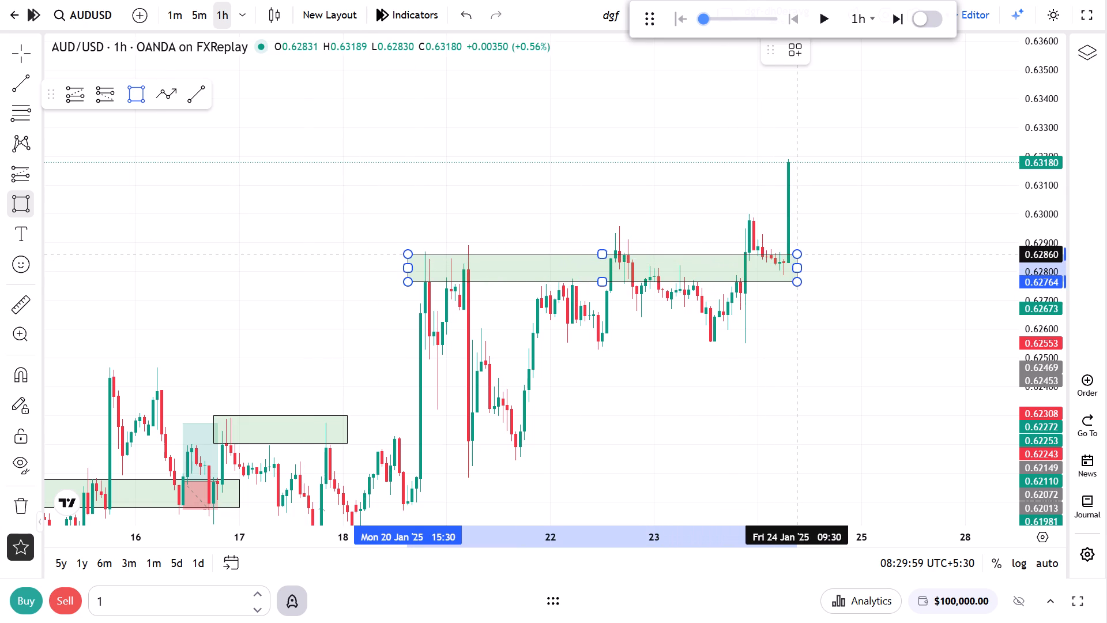
pyautogui.click(801, 253)
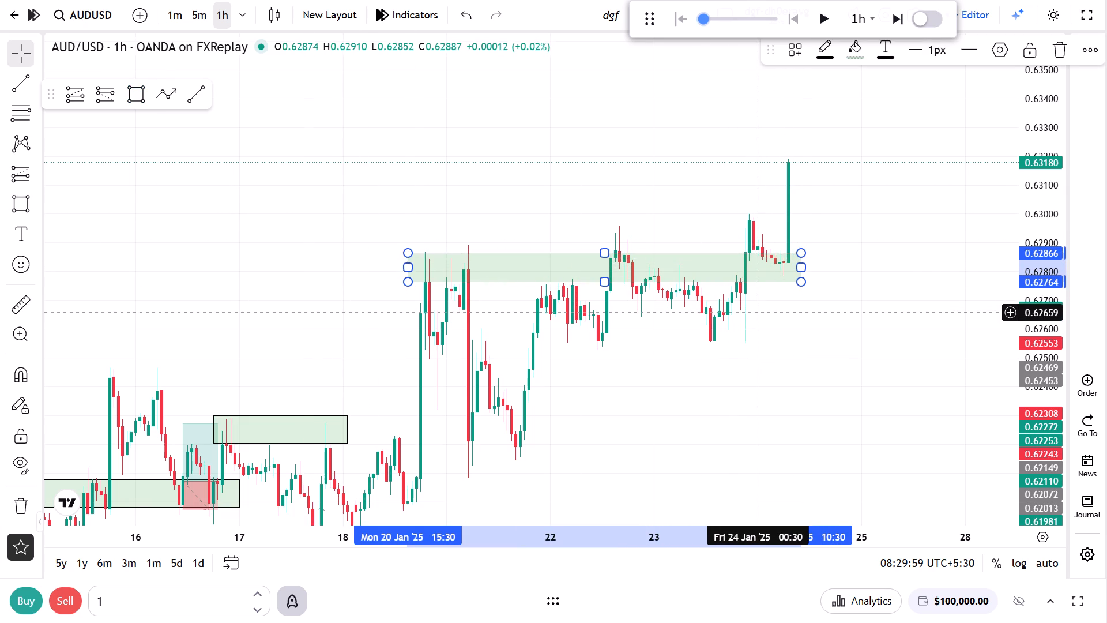
pyautogui.click(785, 313)
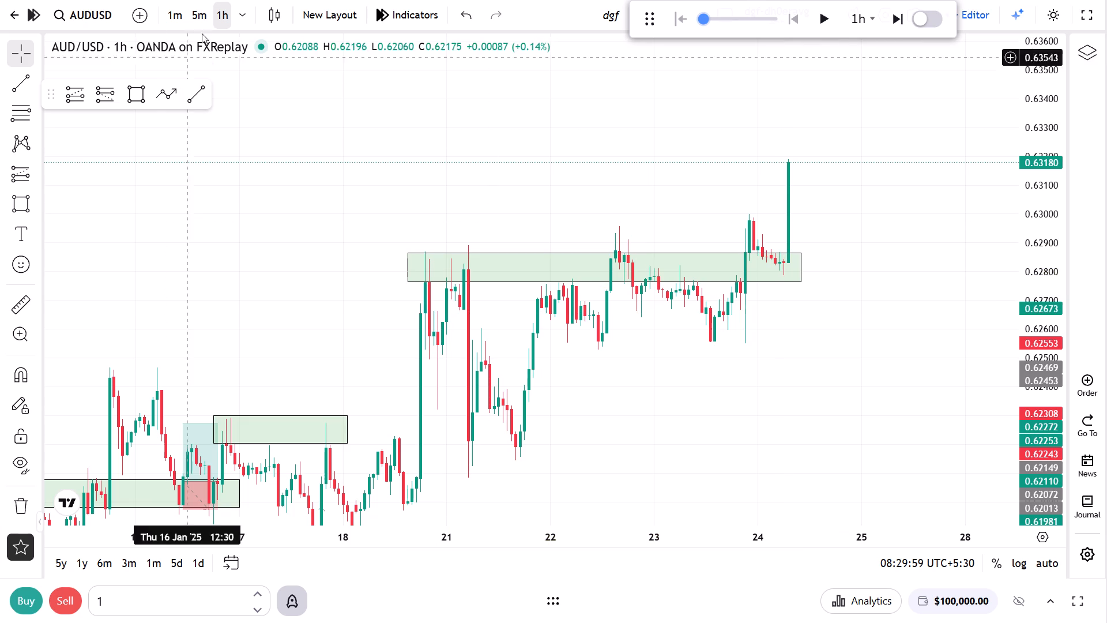
# On the 5-minute chart, place a long position at the zone's upper edge, entry about 0.62868 and stop about 0.62768.
pyautogui.click(207, 12)
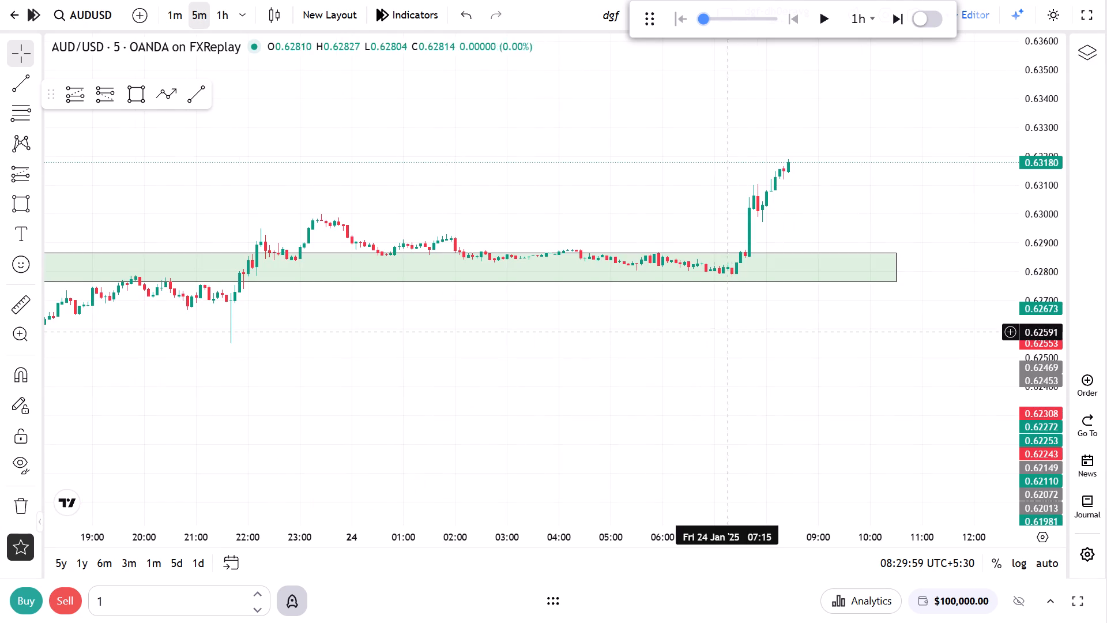
pyautogui.scroll(-2, 594, 323)
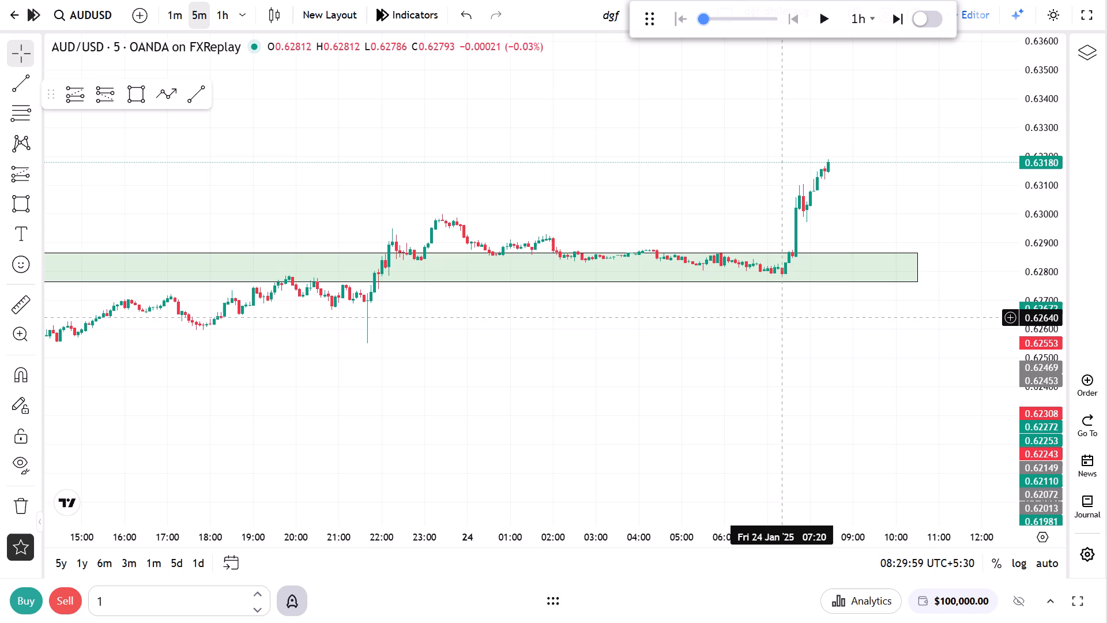
pyautogui.moveTo(1042, 459); pyautogui.dragTo(1073, 121)
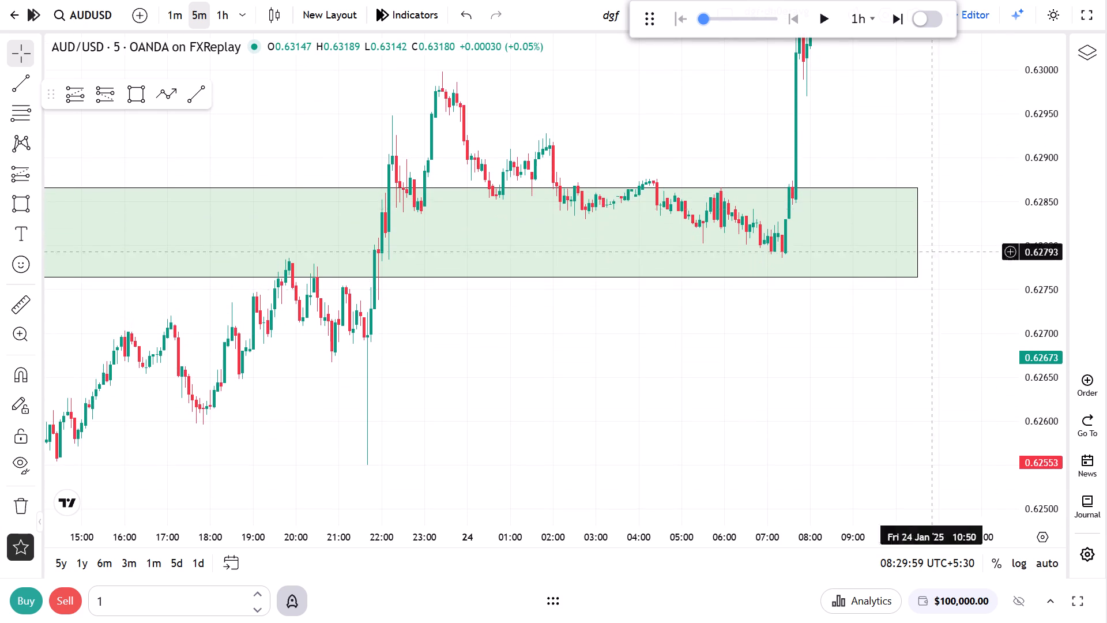
pyautogui.moveTo(744, 341); pyautogui.dragTo(686, 486)
pyautogui.scroll(4, 674, 470)
pyautogui.moveTo(517, 258); pyautogui.dragTo(667, 276)
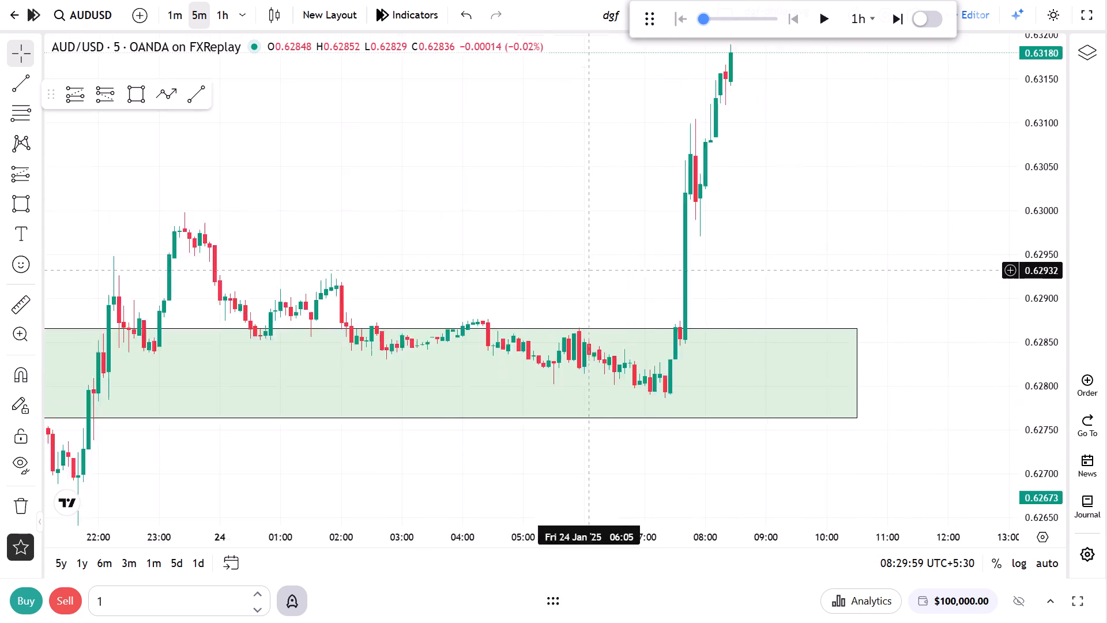
pyautogui.moveTo(667, 276); pyautogui.dragTo(671, 275)
pyautogui.scroll(-3, 613, 288)
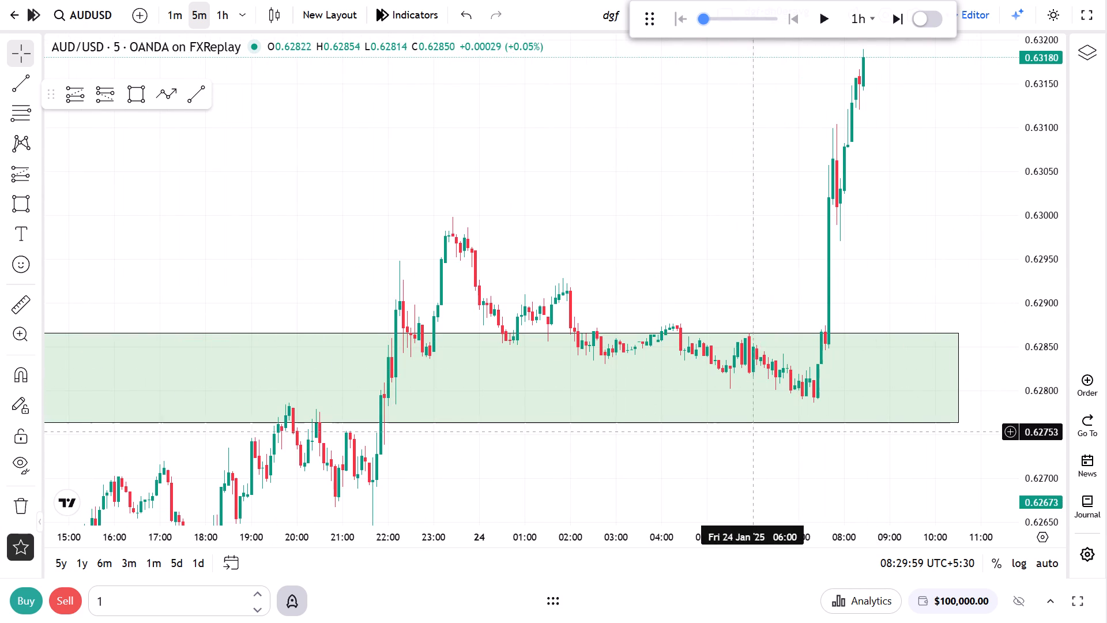
pyautogui.scroll(2, 675, 407)
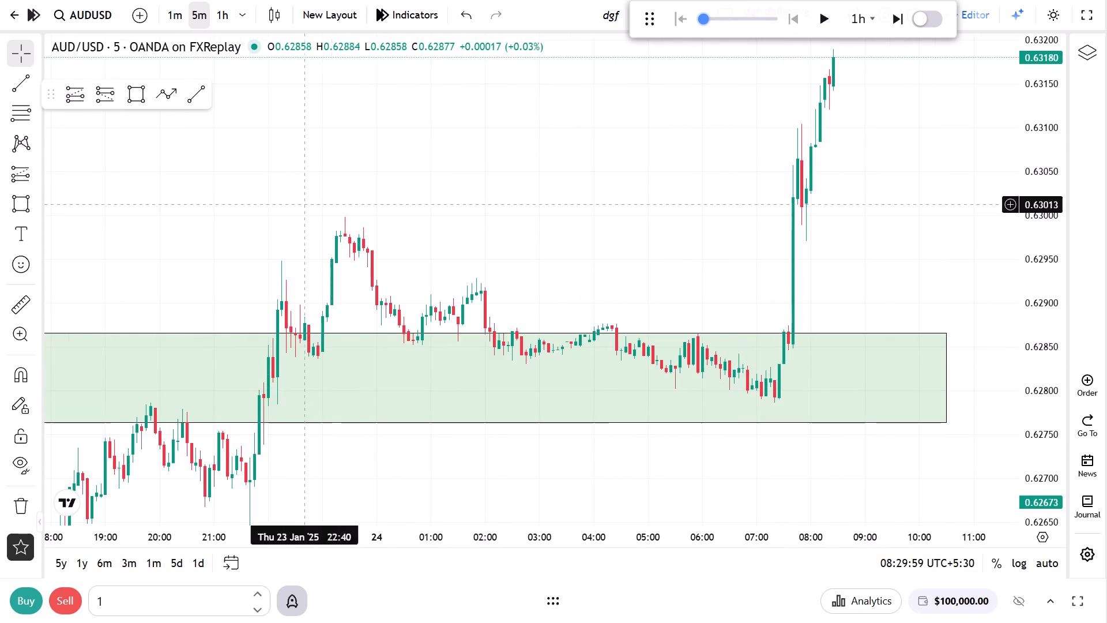
pyautogui.click(85, 100)
pyautogui.click(724, 331)
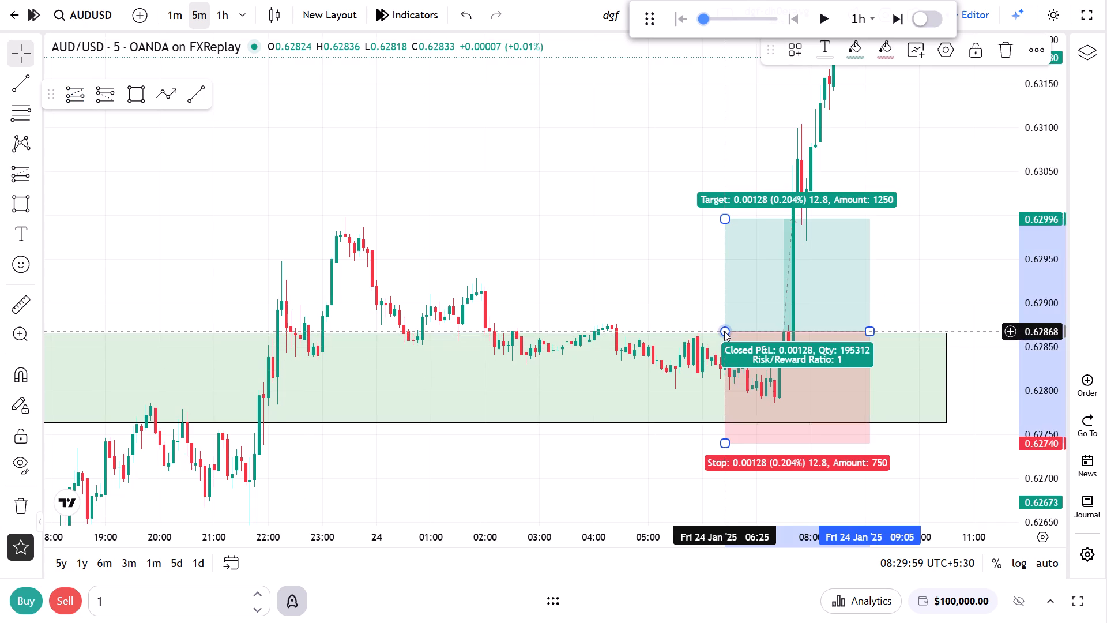
pyautogui.moveTo(725, 445); pyautogui.dragTo(722, 428)
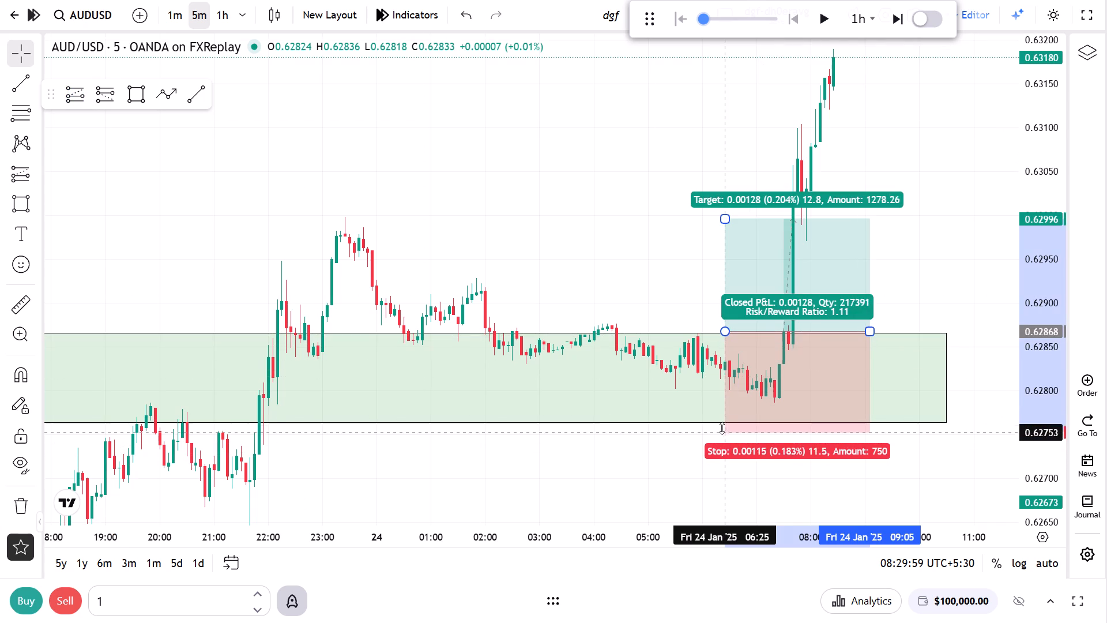
pyautogui.moveTo(722, 428); pyautogui.dragTo(724, 419)
# Move the long position to the start of the rally at 07:25 on 24 Jan, with entry at about 0.62834.
pyautogui.moveTo(767, 376); pyautogui.dragTo(764, 381)
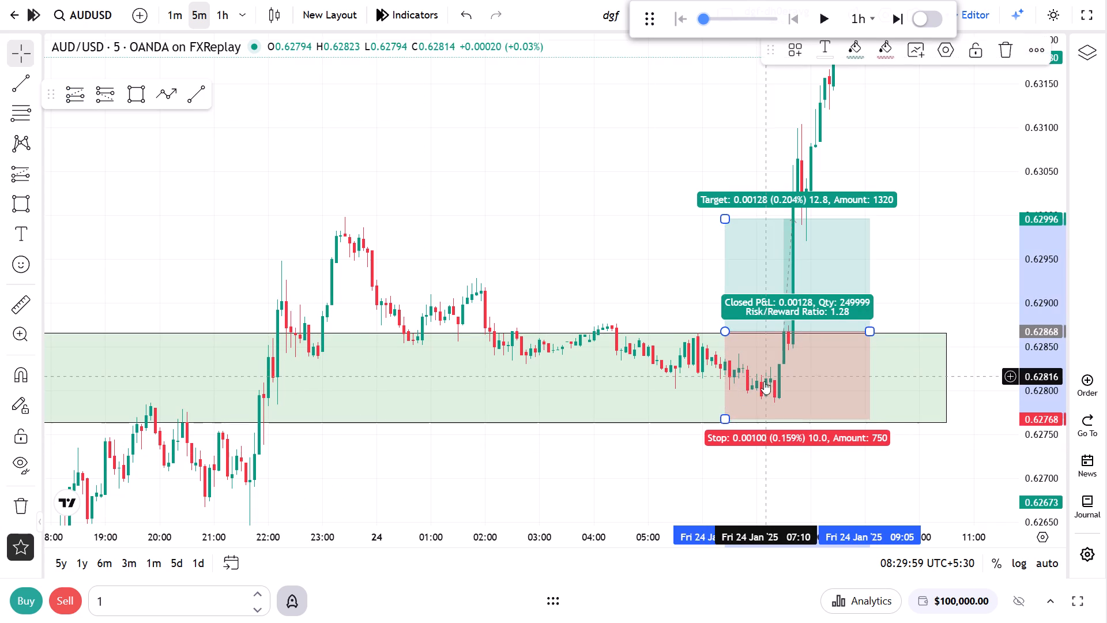
pyautogui.moveTo(764, 381); pyautogui.dragTo(672, 380)
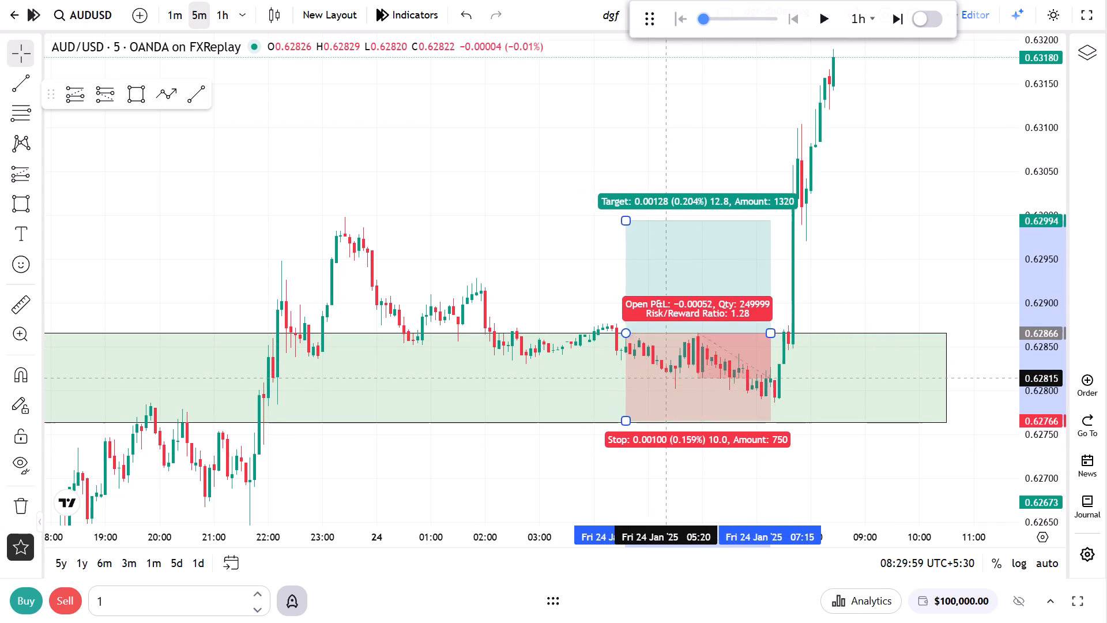
pyautogui.moveTo(672, 380); pyautogui.dragTo(771, 418)
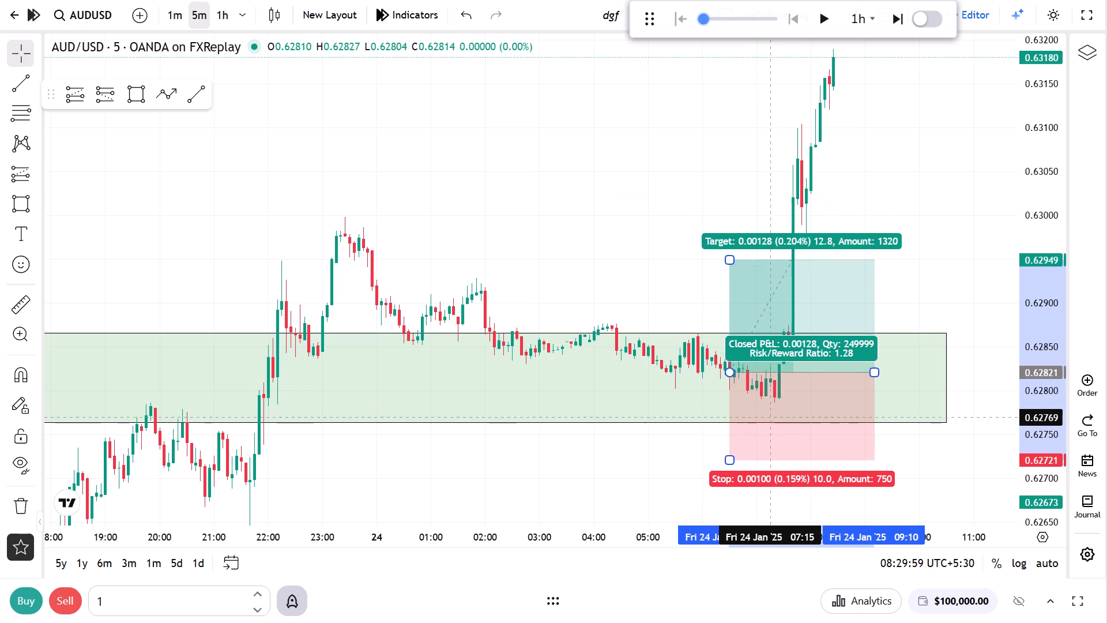
pyautogui.moveTo(771, 418); pyautogui.dragTo(793, 419)
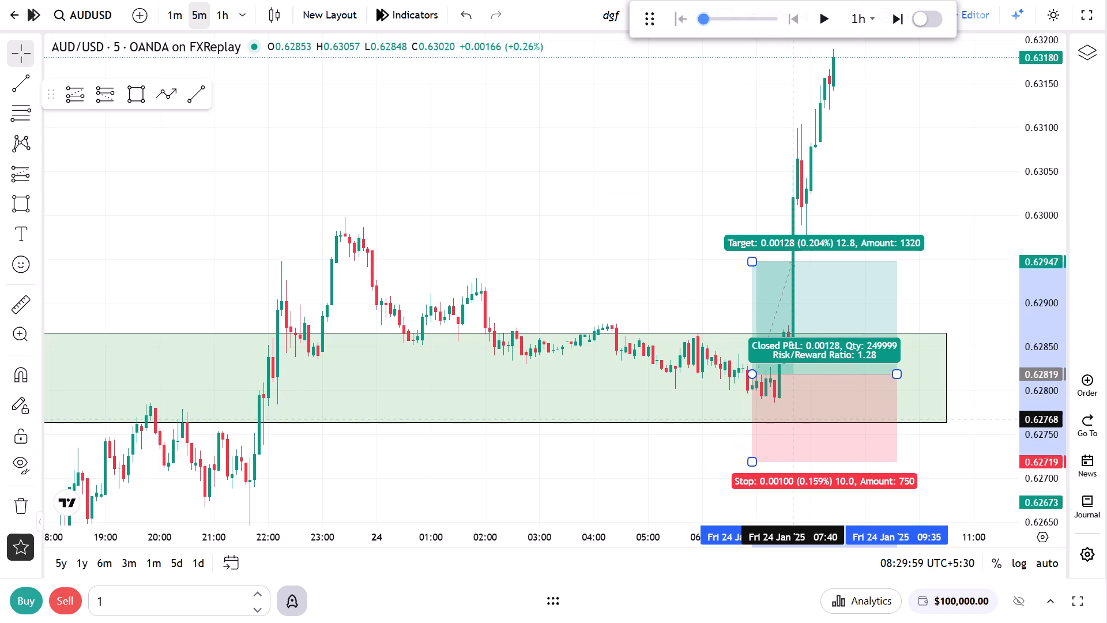
pyautogui.moveTo(793, 419); pyautogui.dragTo(805, 425)
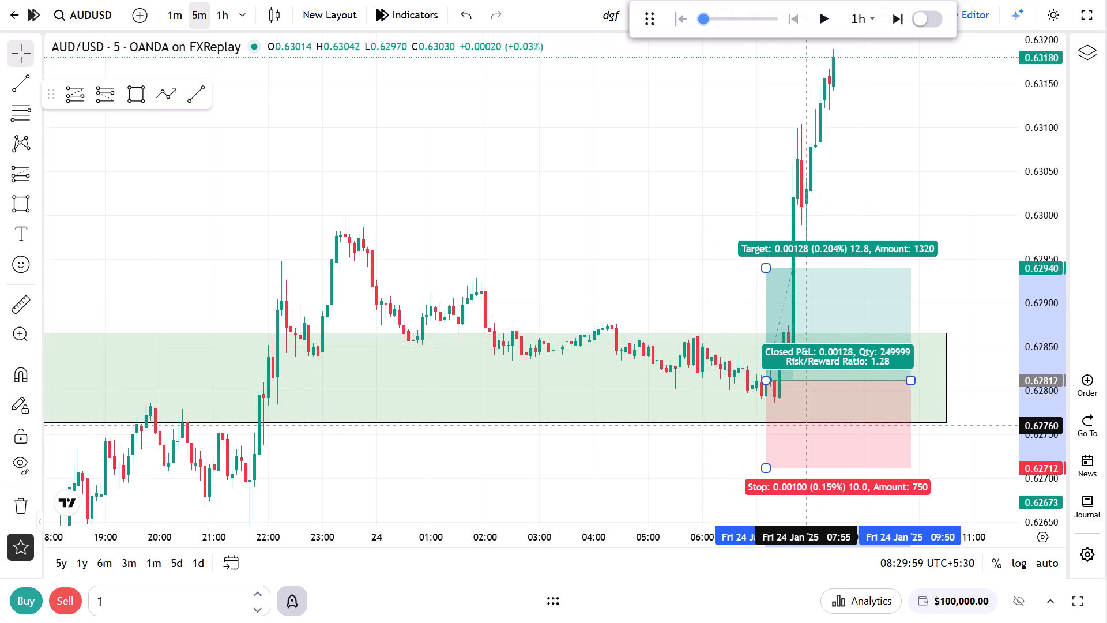
pyautogui.moveTo(805, 425); pyautogui.dragTo(813, 423)
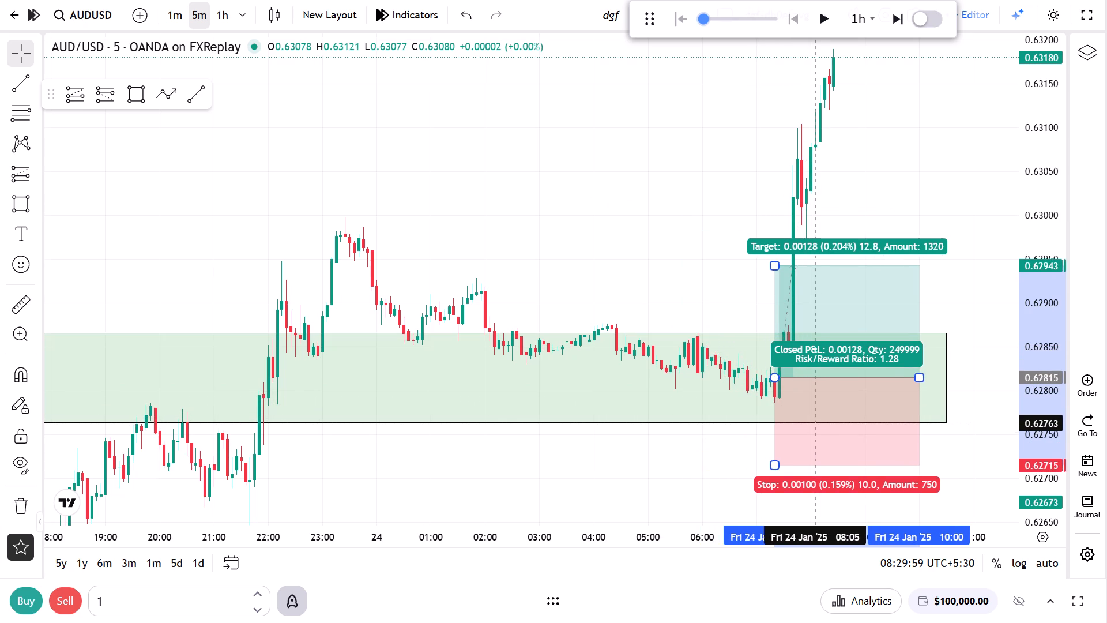
pyautogui.moveTo(813, 423); pyautogui.dragTo(820, 406)
# Raise the long position's target to about 0.63038, for a risk/reward ratio of about 2.04.
pyautogui.moveTo(775, 251); pyautogui.dragTo(779, 212)
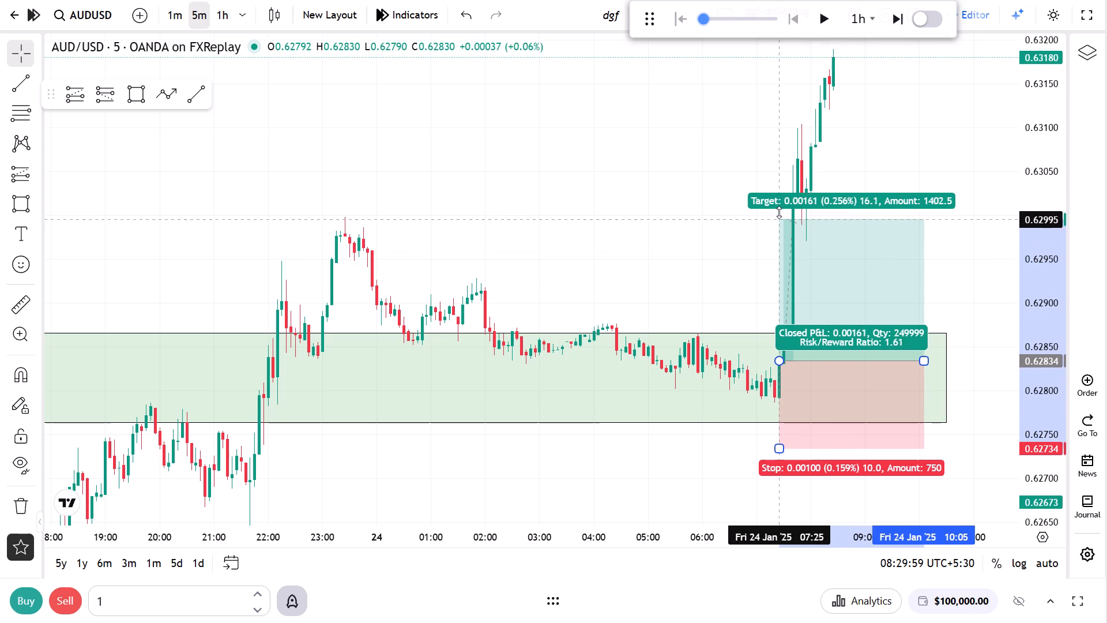
pyautogui.moveTo(779, 212); pyautogui.dragTo(780, 207)
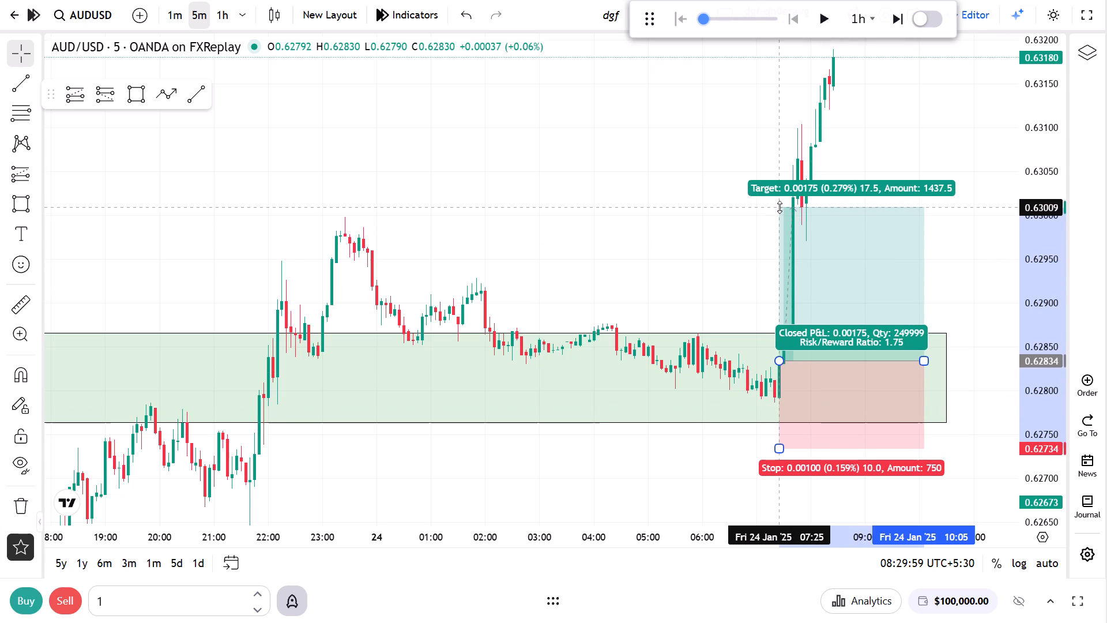
pyautogui.moveTo(780, 207); pyautogui.dragTo(781, 183)
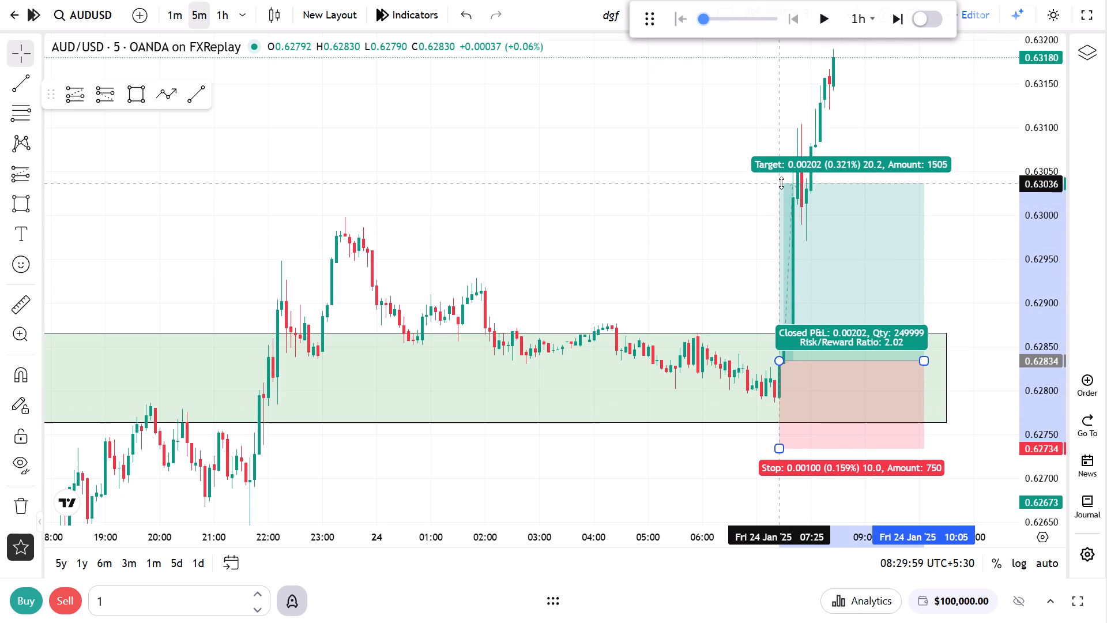
pyautogui.moveTo(781, 183); pyautogui.dragTo(781, 182)
# Shorten the long position to end at about 07:50 and shift it down to an entry of about 0.62828.
pyautogui.moveTo(920, 358); pyautogui.dragTo(863, 354)
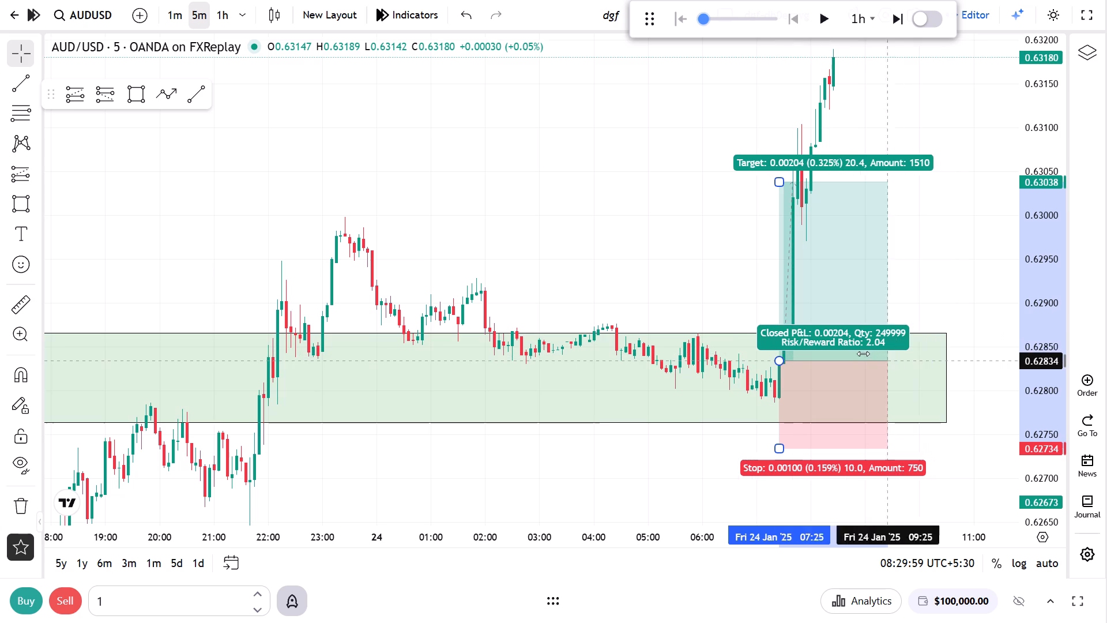
pyautogui.moveTo(863, 354); pyautogui.dragTo(814, 347)
pyautogui.click(799, 385)
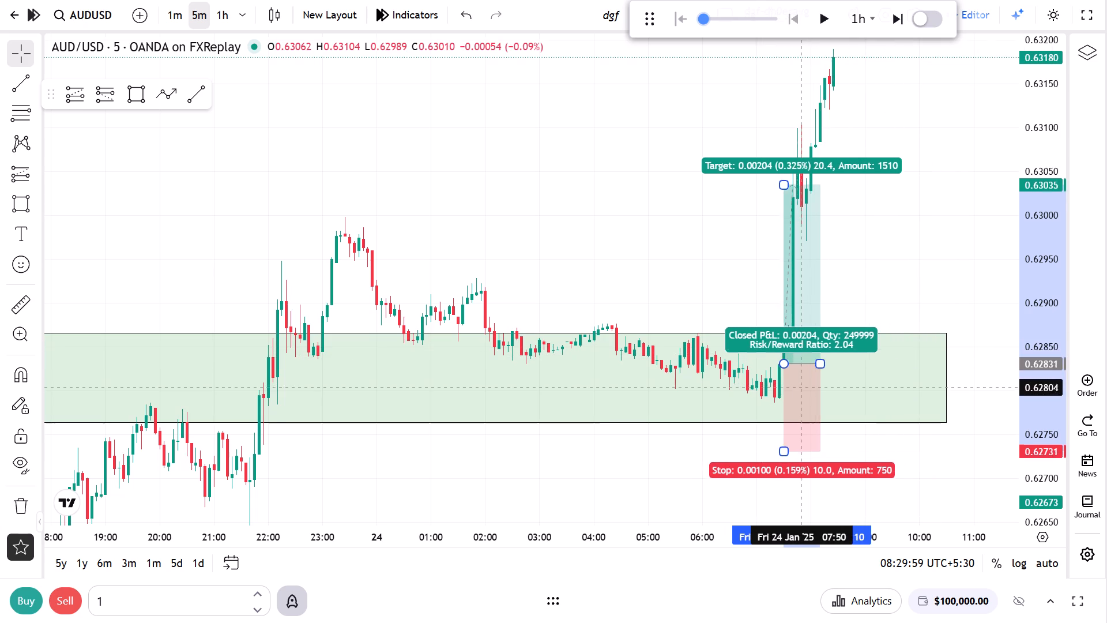
pyautogui.click(809, 392)
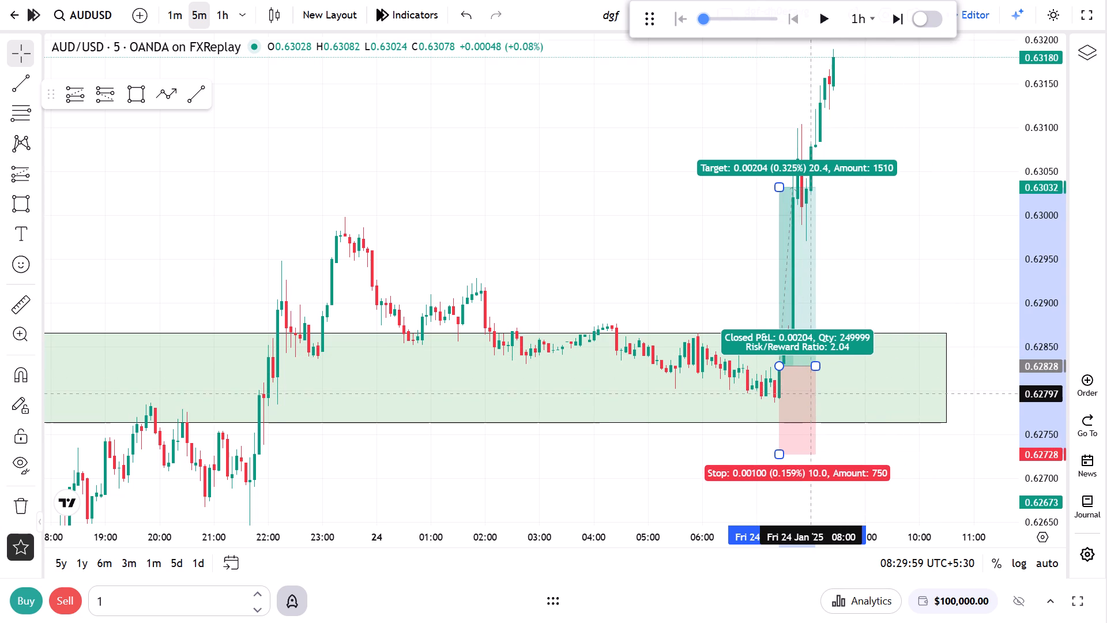
pyautogui.moveTo(819, 367); pyautogui.dragTo(804, 363)
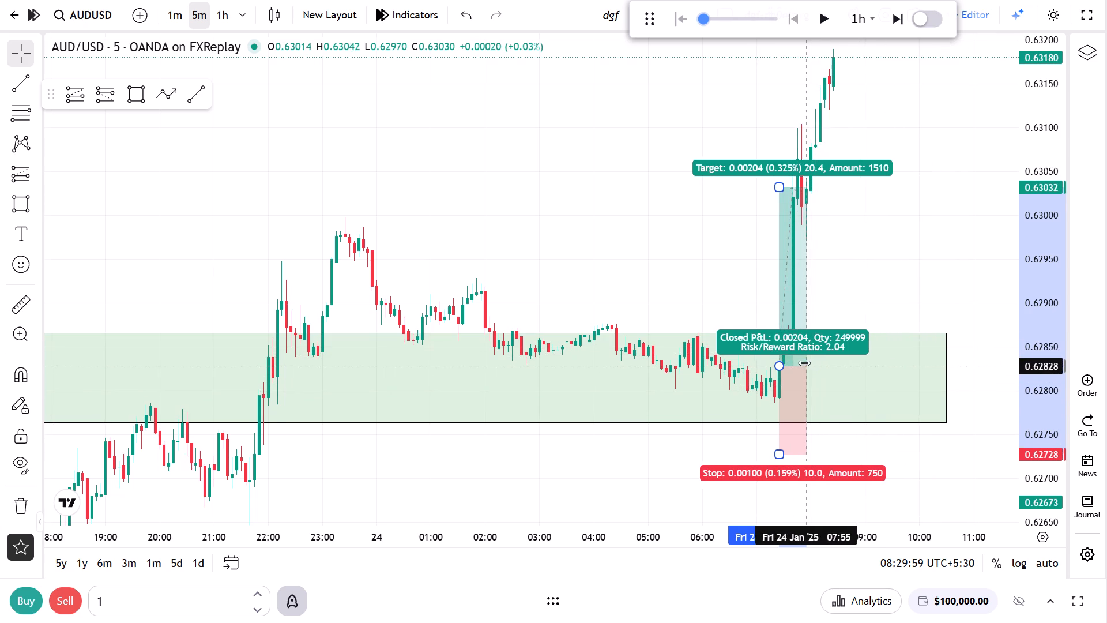
pyautogui.moveTo(804, 363); pyautogui.dragTo(803, 362)
pyautogui.click(867, 267)
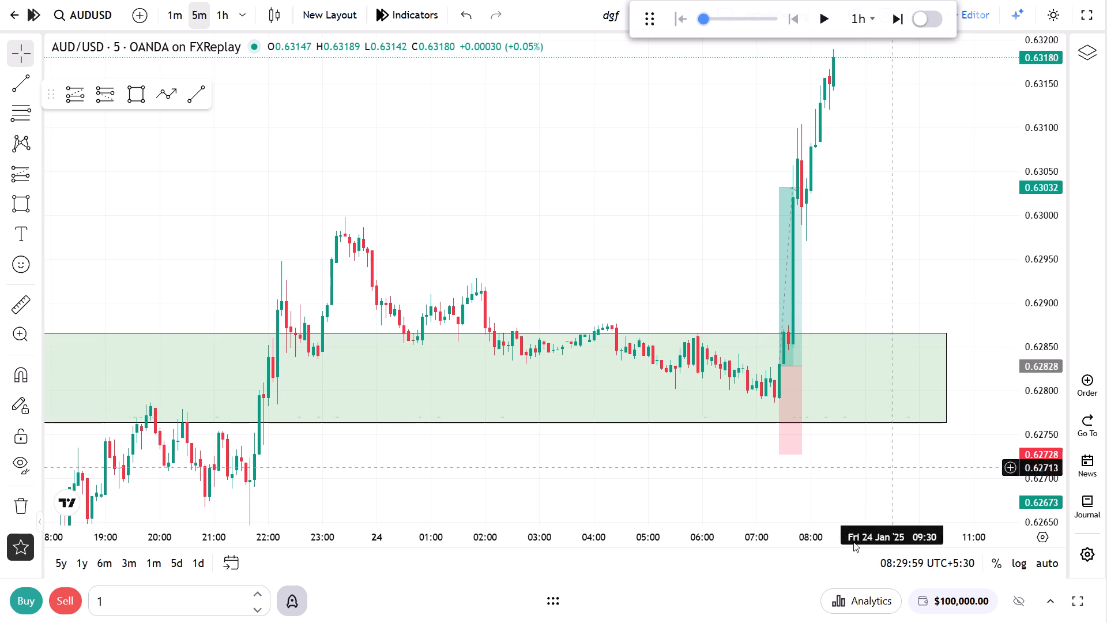
# Leave full screen, switch to Loggy3, stop the running recording and start a new one.
pyautogui.click(555, 40)
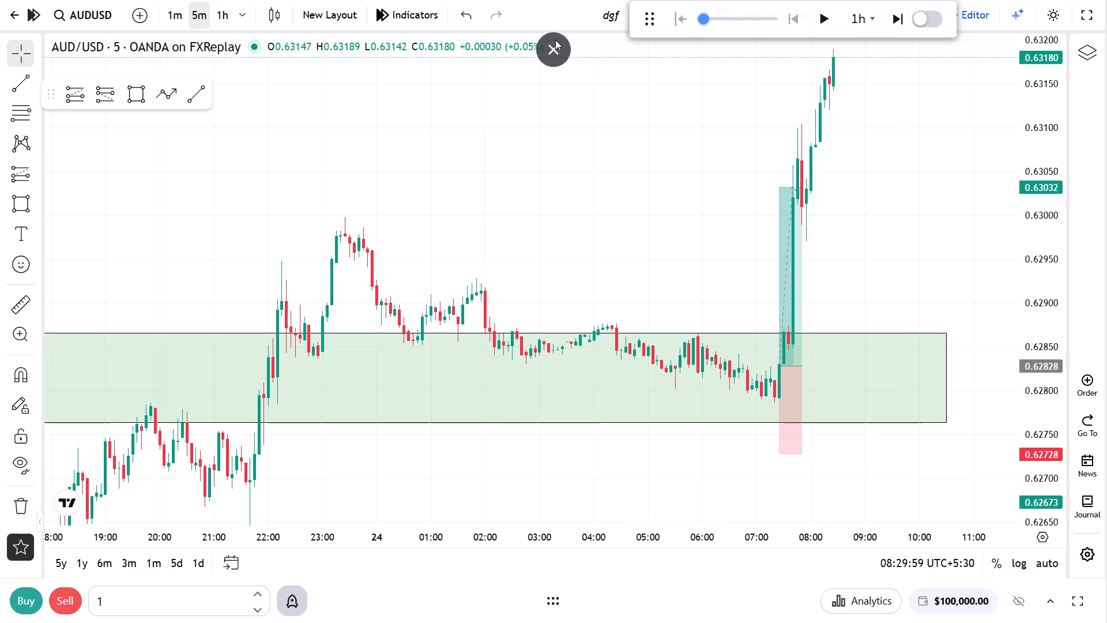
pyautogui.click(679, 610)
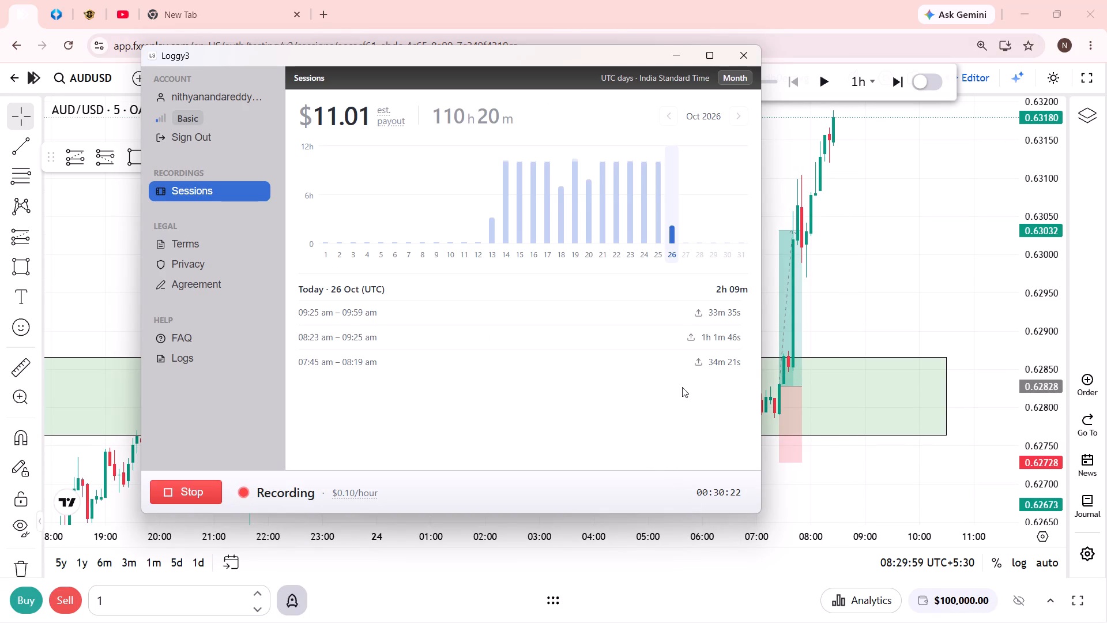
pyautogui.click(201, 487)
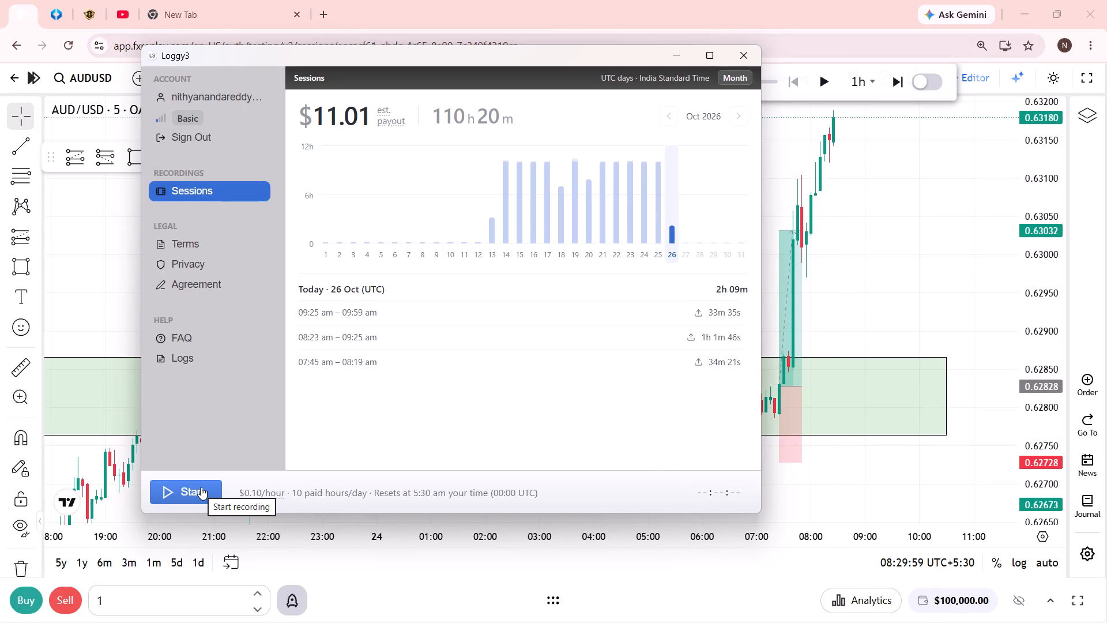
pyautogui.click(201, 487)
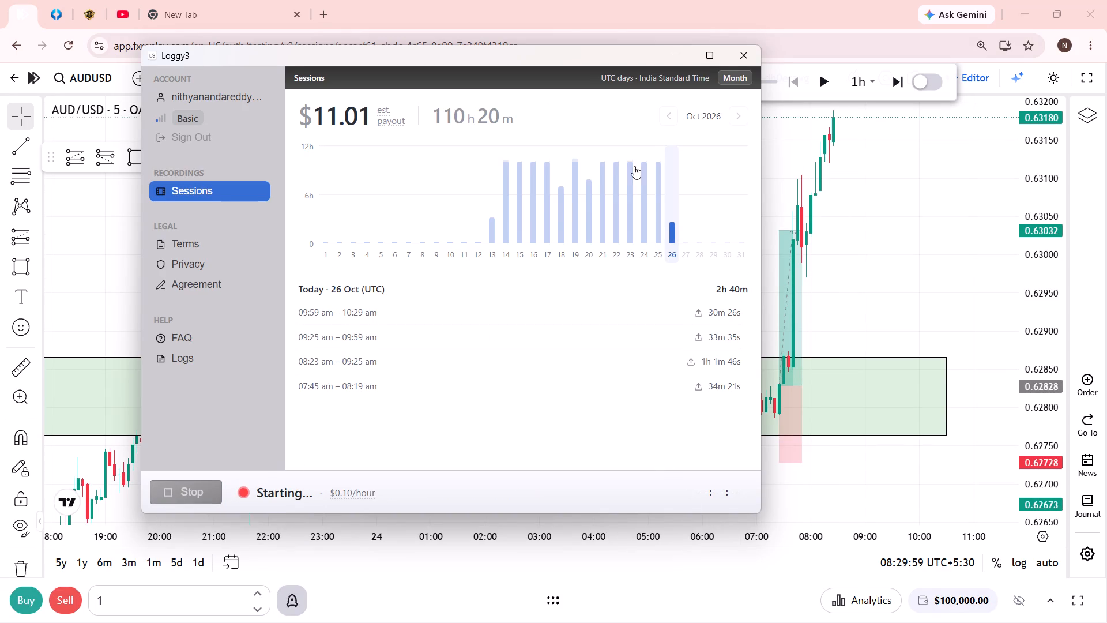
# View the Loggy3 session summary by pay period, return it to Month and go back to the chart.
pyautogui.click(740, 76)
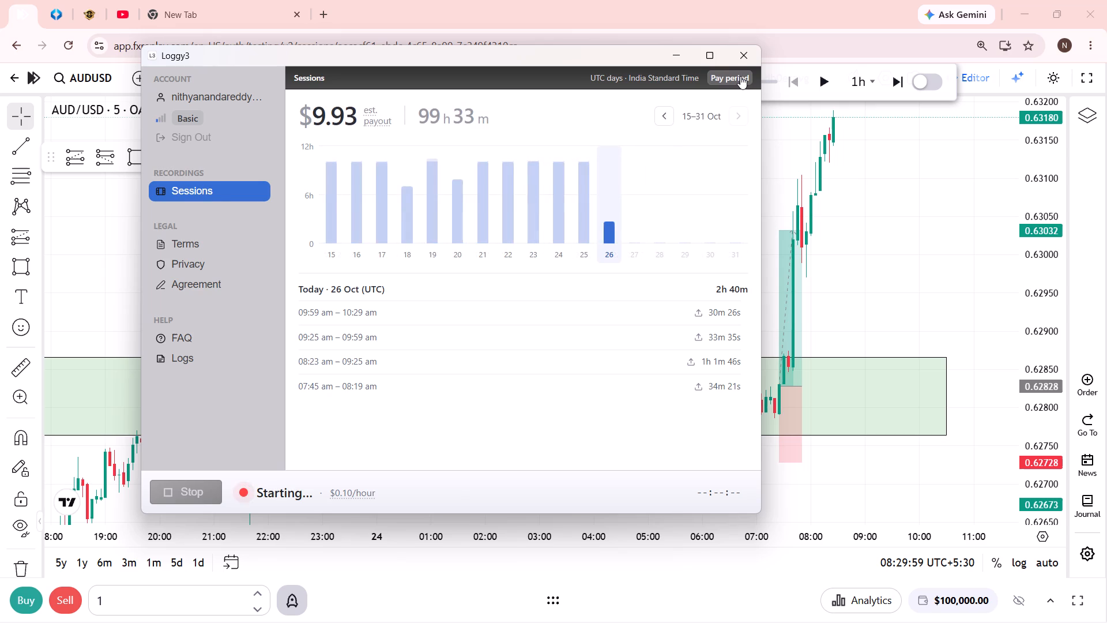
pyautogui.click(740, 76)
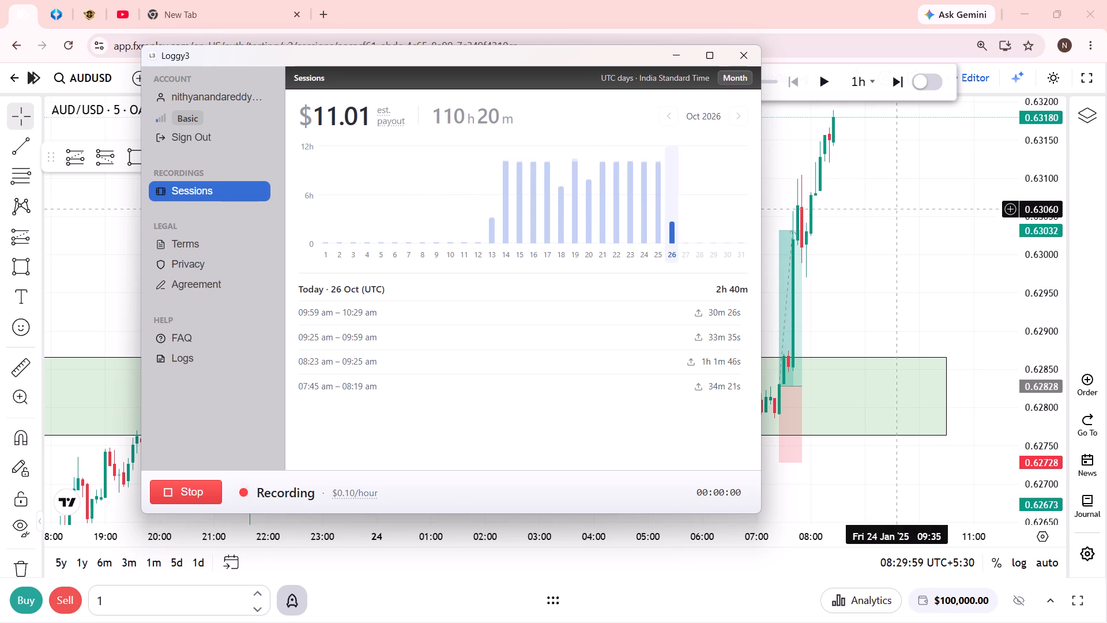
pyautogui.click(679, 61)
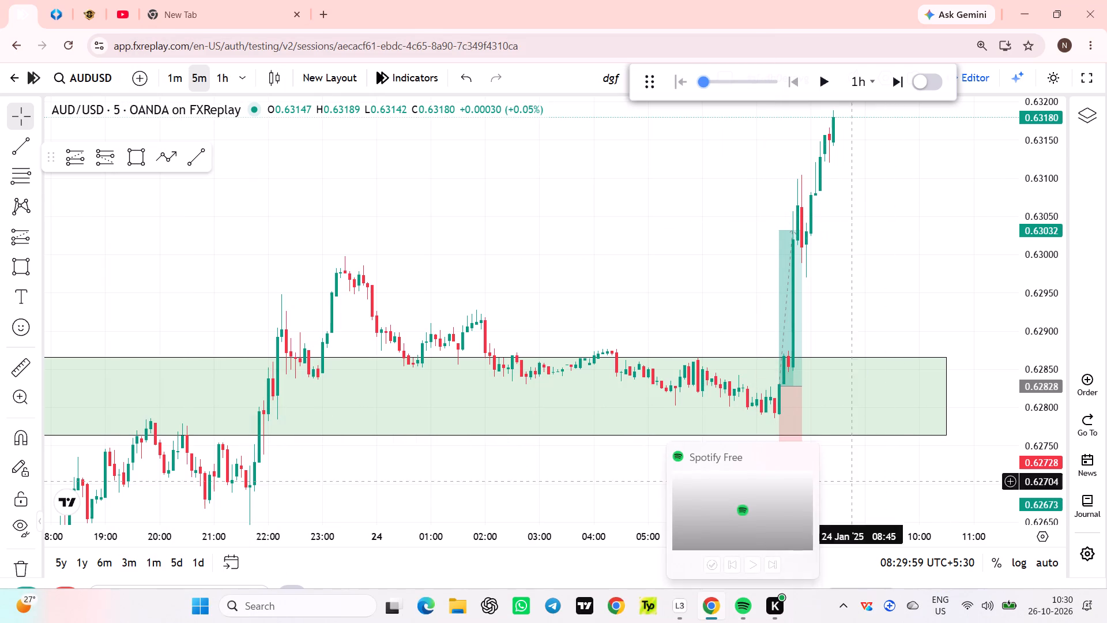
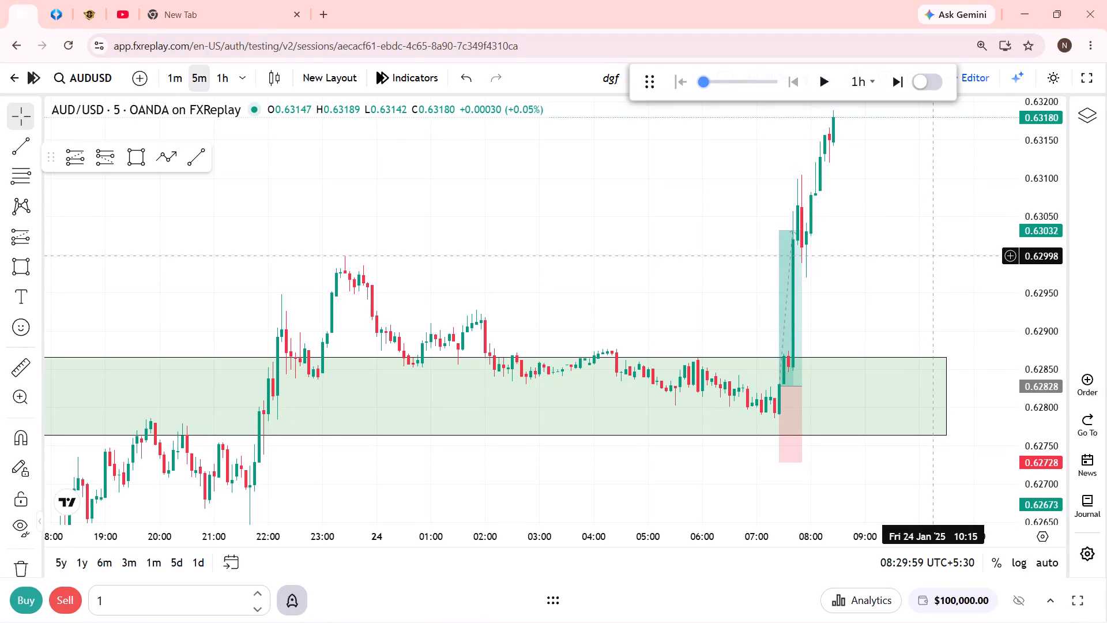
# Return to full screen and replay AUD/USD on the 1-hour chart up to 27 Jan, about 18:30, pausing there.
pyautogui.click(1086, 82)
pyautogui.moveTo(931, 204); pyautogui.dragTo(890, 272)
pyautogui.click(830, 15)
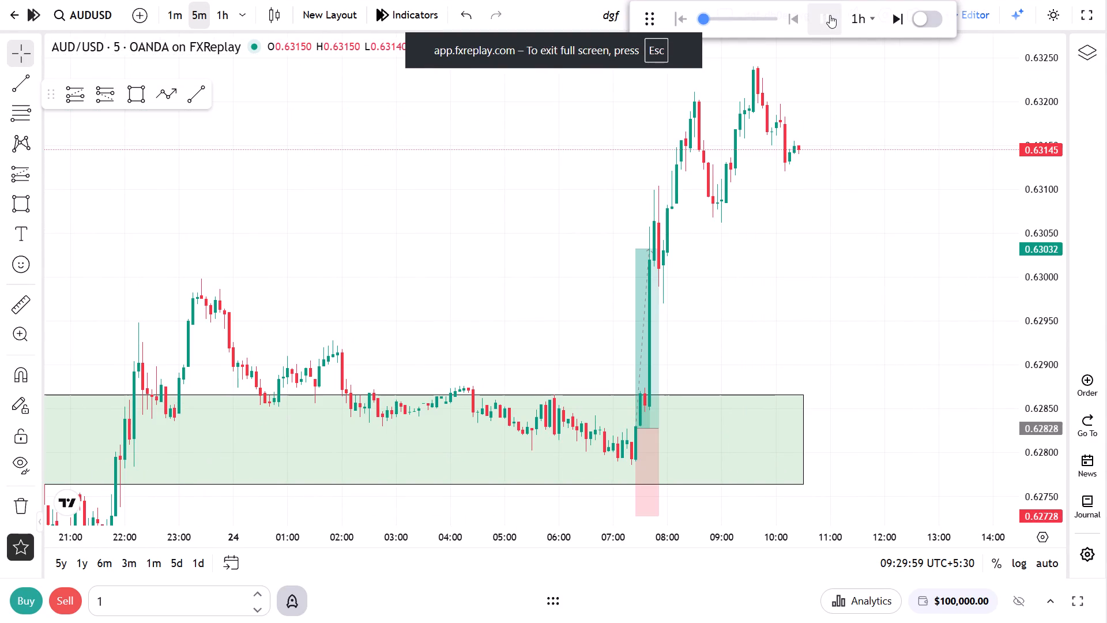
pyautogui.click(220, 18)
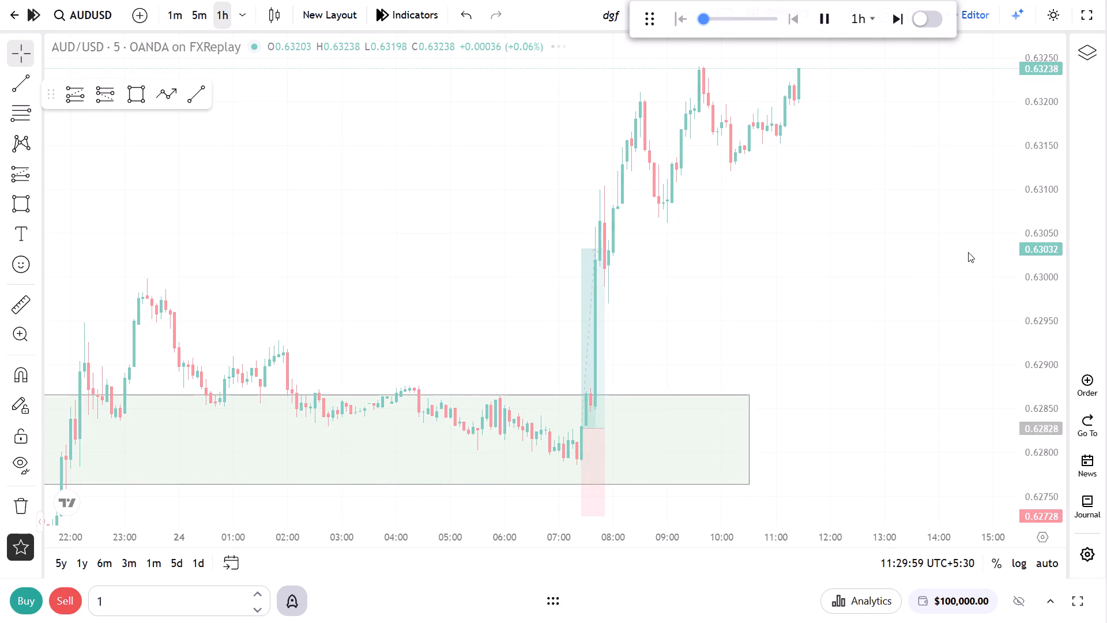
pyautogui.moveTo(1047, 211); pyautogui.dragTo(1026, 332)
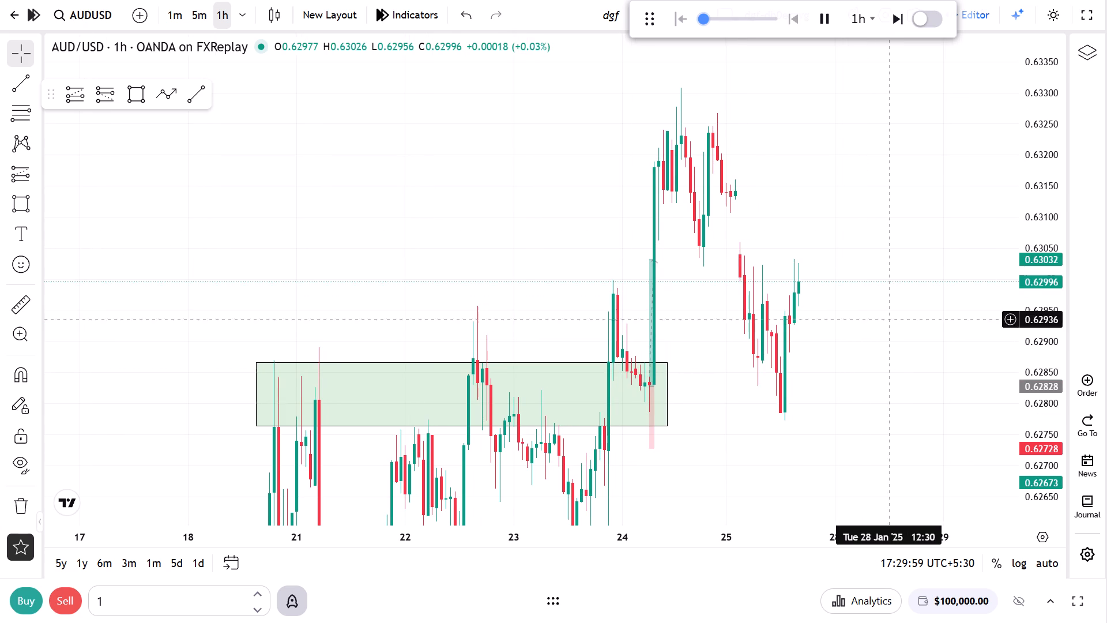
pyautogui.click(825, 29)
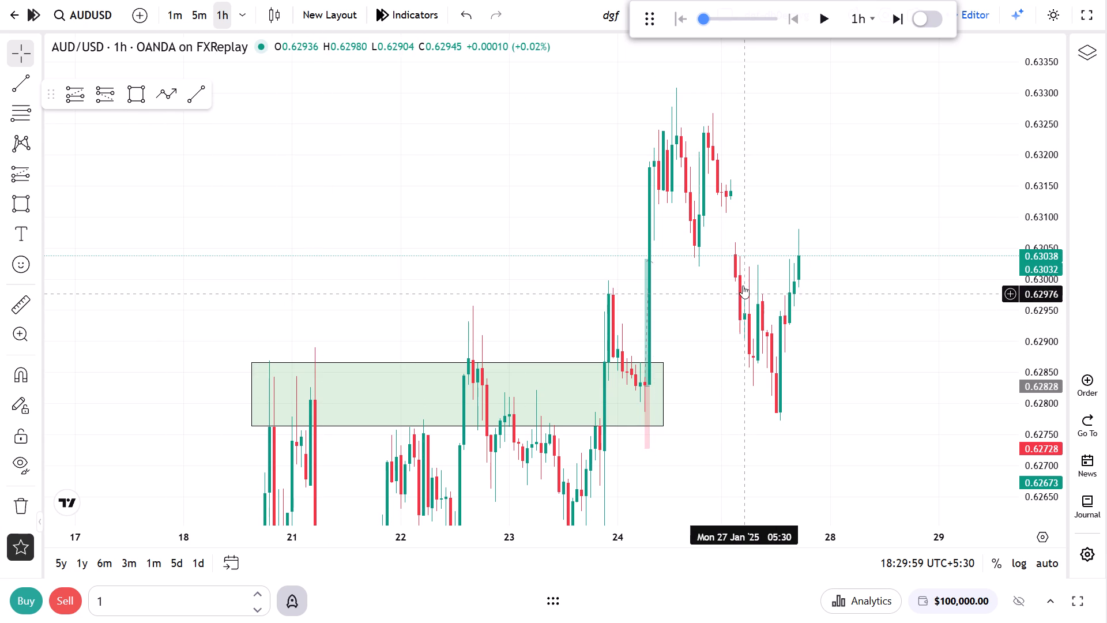
# Draw a rectangle zone at about 0.62978–0.62999 from 23 Jan 18:30 to early 27 Jan.
pyautogui.click(137, 88)
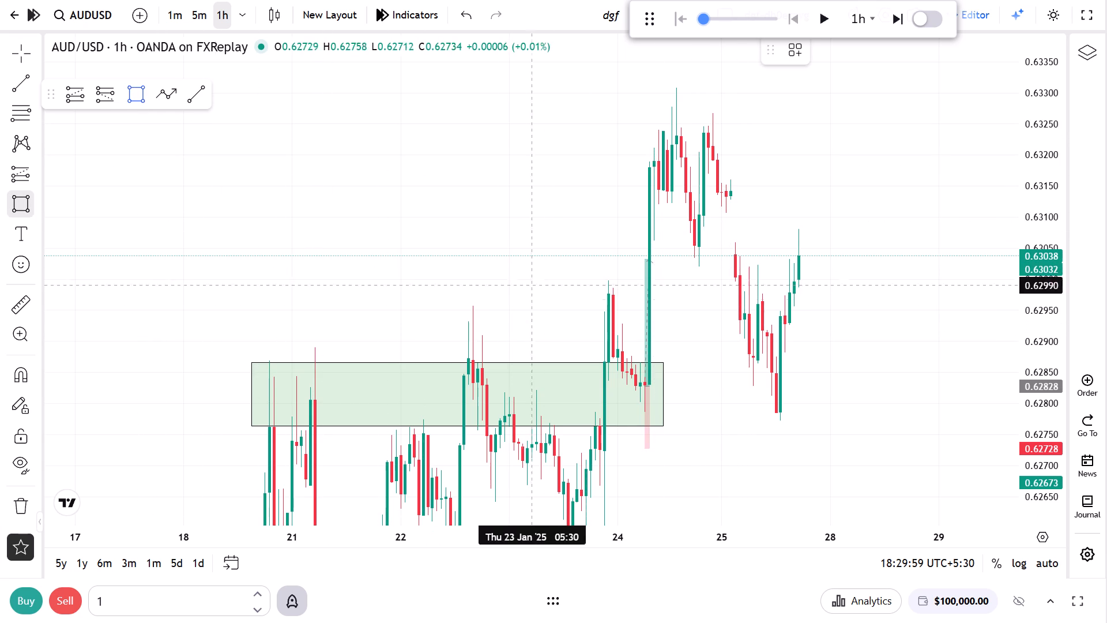
pyautogui.click(593, 293)
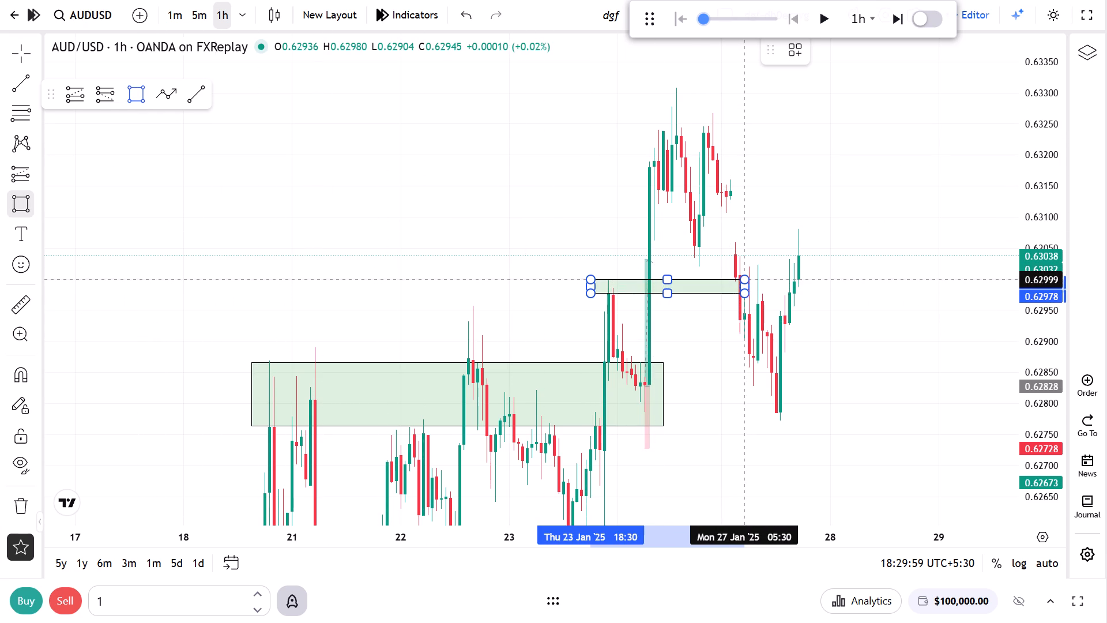
pyautogui.click(750, 279)
pyautogui.click(743, 337)
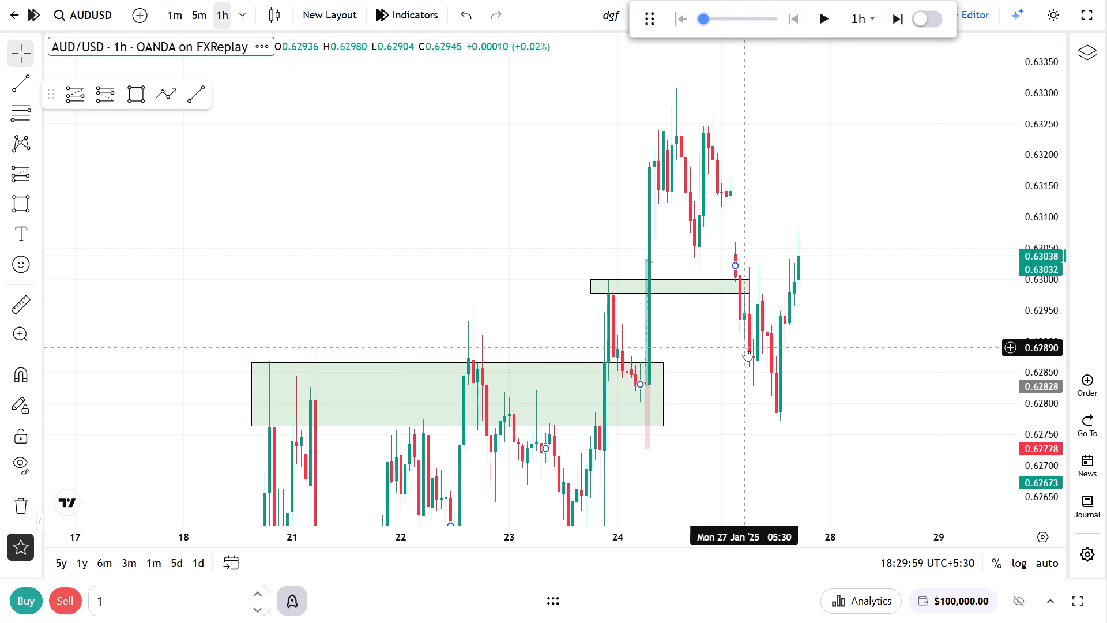
# On the 5-minute chart, place a long position at 27 Jan 05:05 with entry about 0.62947, target 0.63046 and stop 0.62848.
pyautogui.click(207, 13)
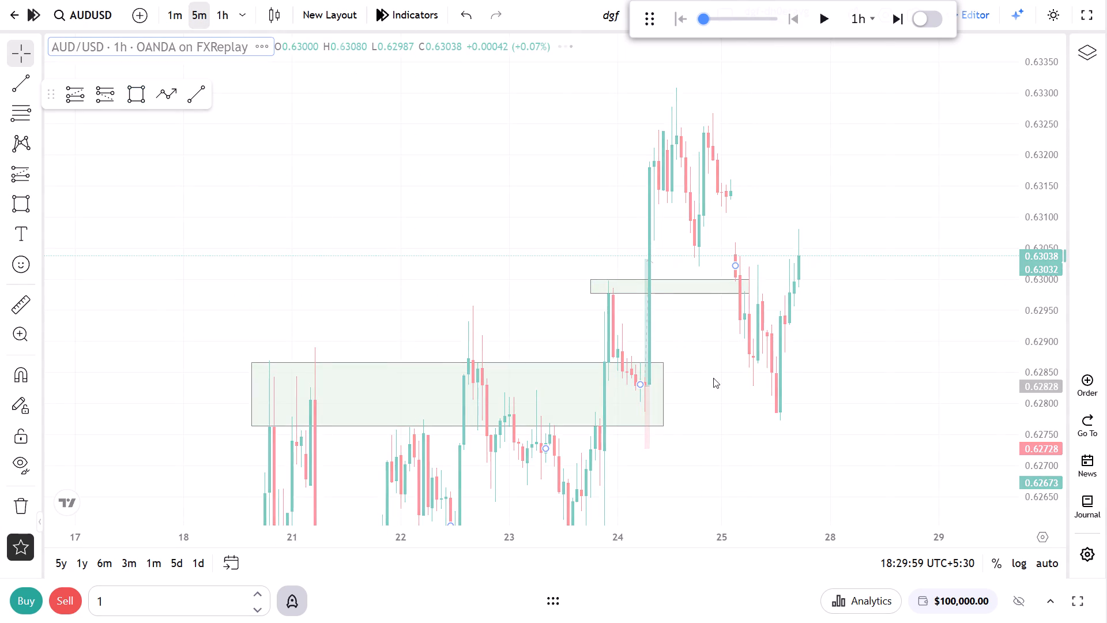
pyautogui.scroll(-11, 688, 410)
pyautogui.moveTo(662, 379); pyautogui.dragTo(830, 402)
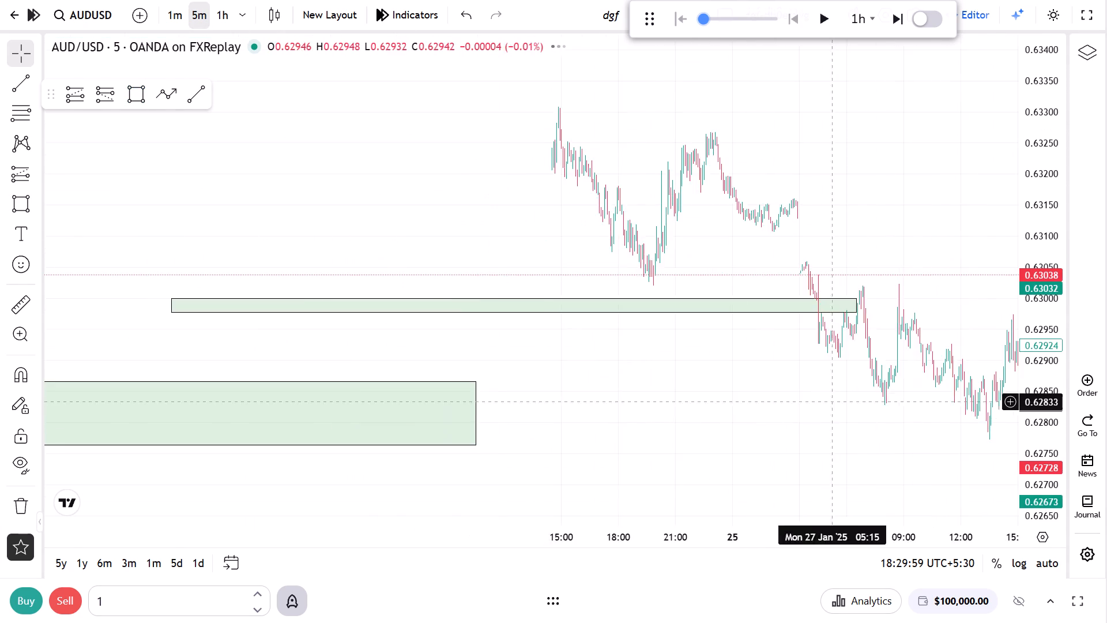
pyautogui.scroll(11, 745, 418)
pyautogui.scroll(2, 615, 398)
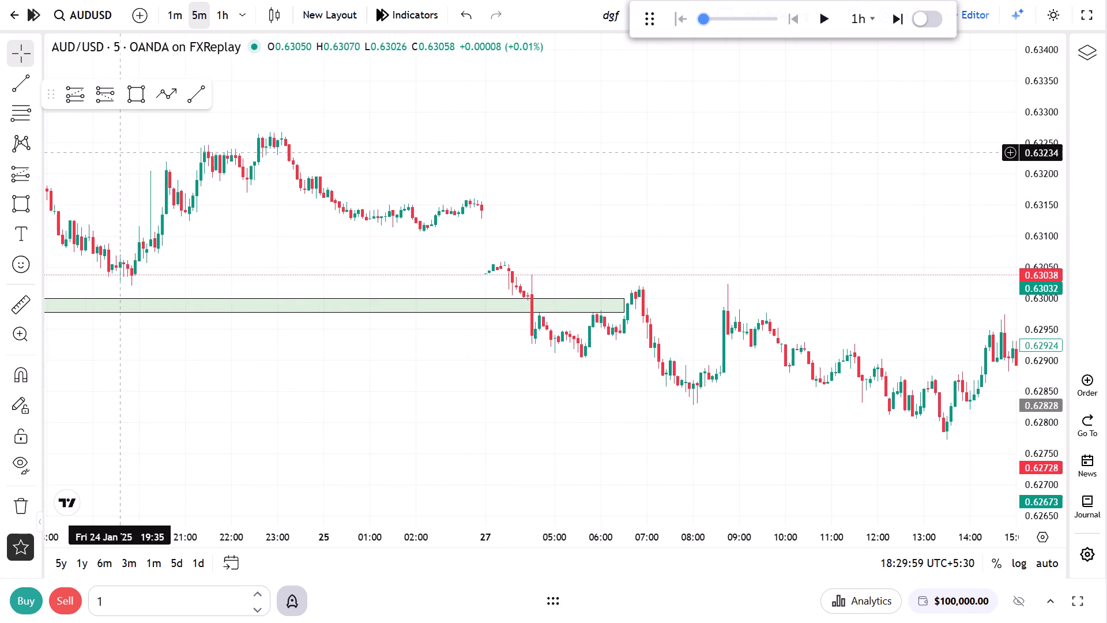
pyautogui.click(71, 101)
pyautogui.click(560, 331)
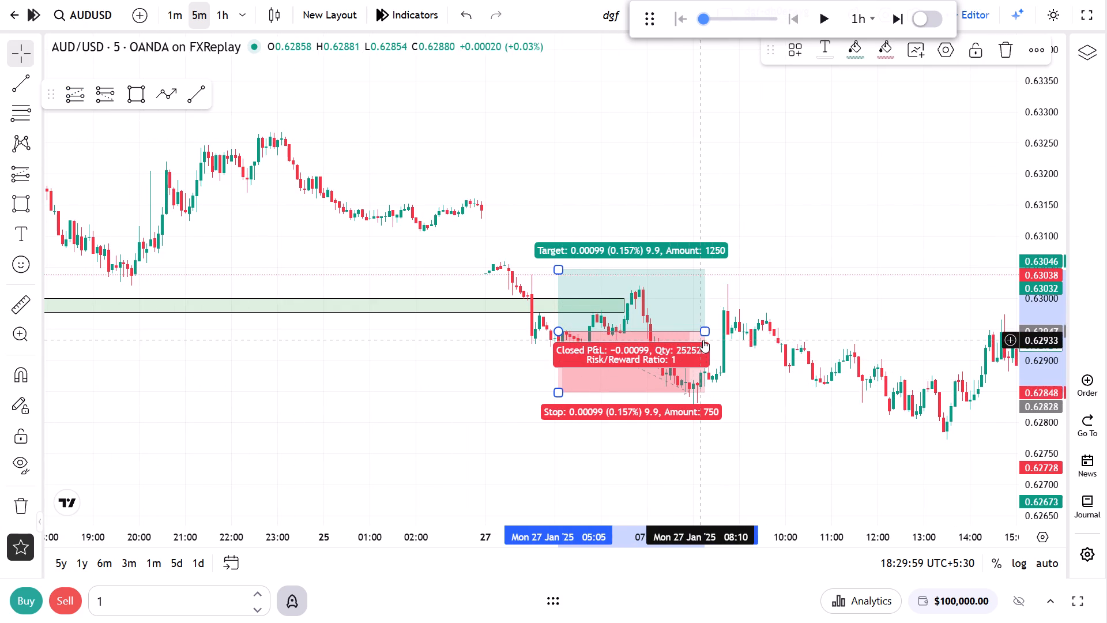
pyautogui.moveTo(775, 417); pyautogui.dragTo(660, 392)
# On the 1-hour chart, draw a rectangle zone at about 0.62786–0.62826 from 24 Jan 02:30 to 27 Jan 16:30.
pyautogui.click(230, 24)
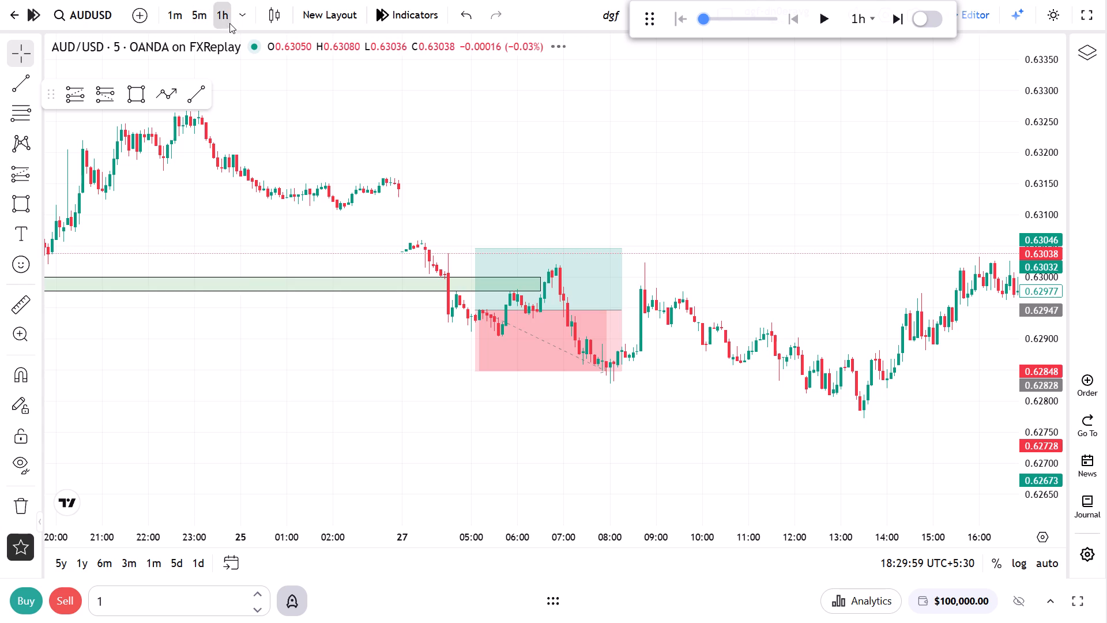
pyautogui.scroll(2, 891, 435)
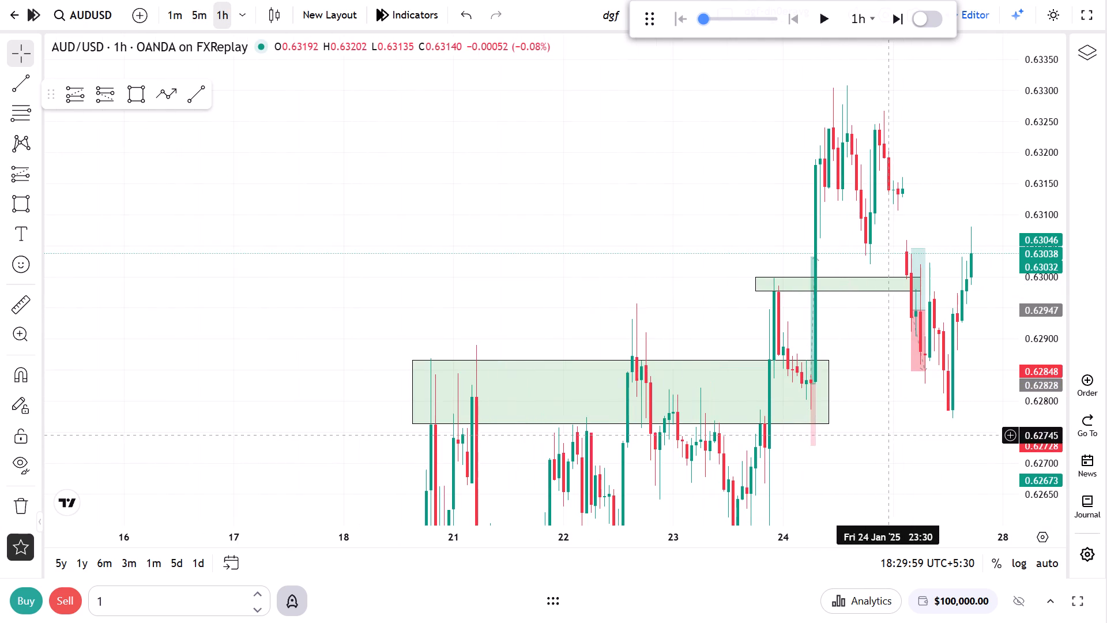
pyautogui.click(143, 87)
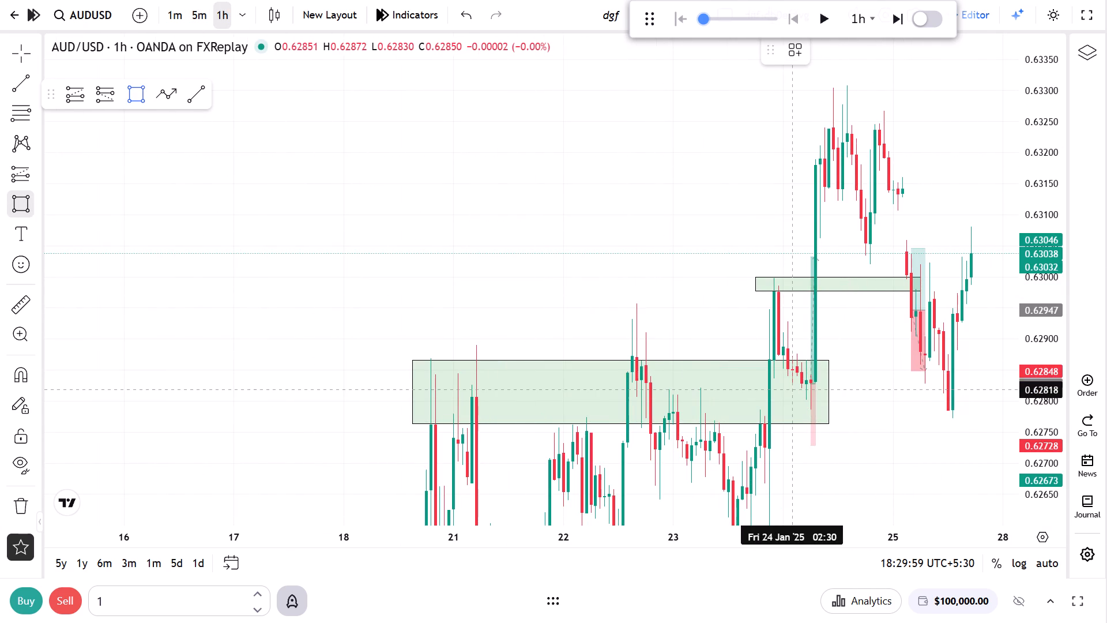
pyautogui.click(792, 385)
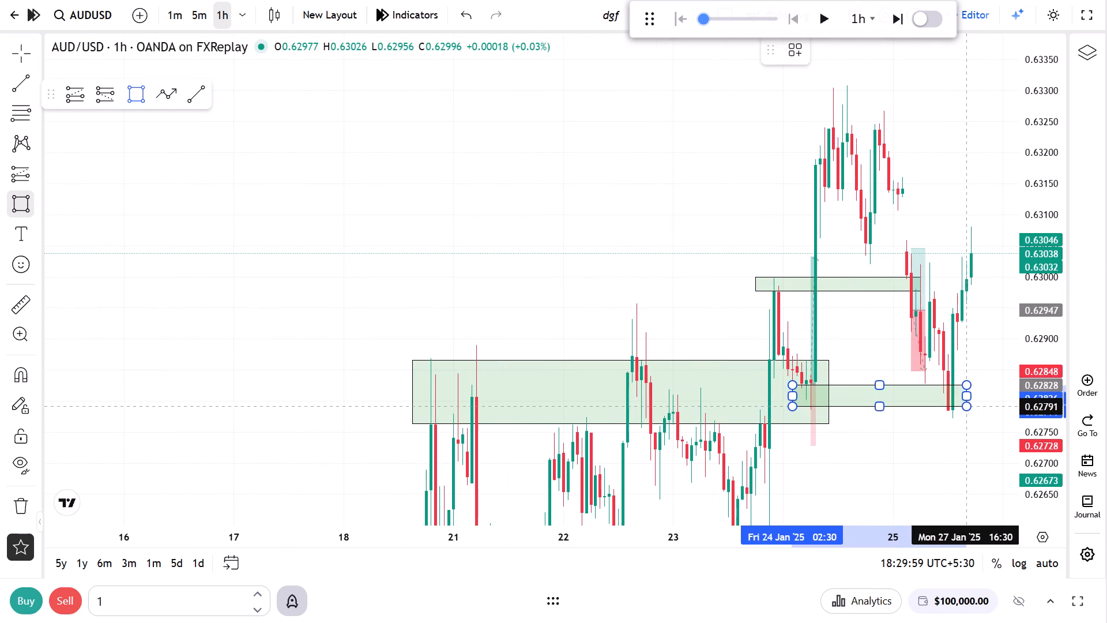
pyautogui.click(967, 410)
pyautogui.click(946, 433)
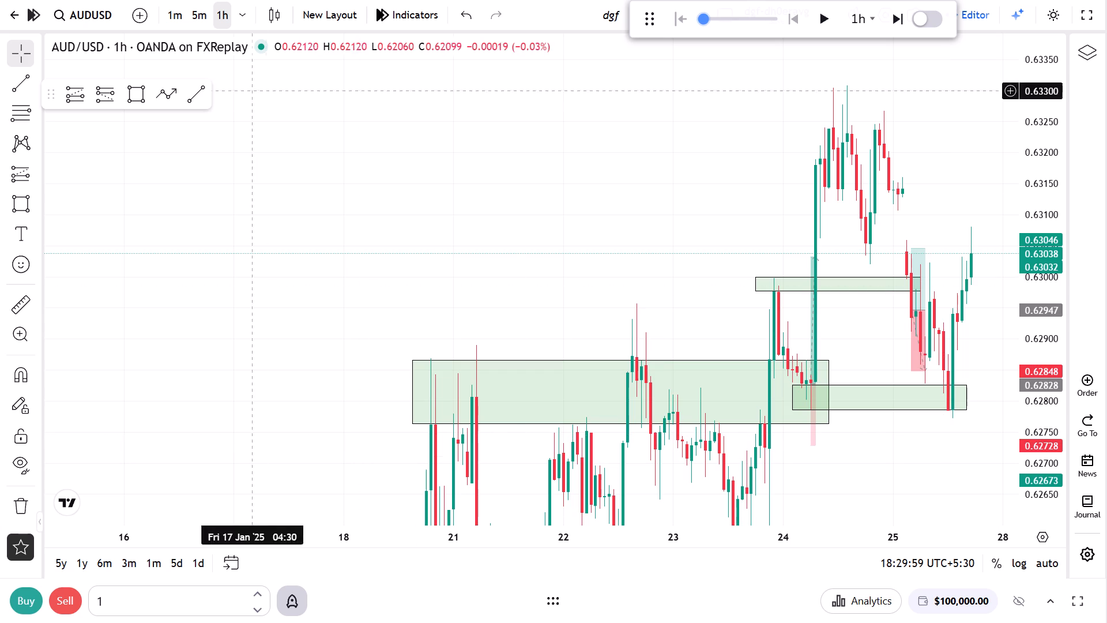
# On the 5-minute chart, place a long position at 27 Jan 12:20 with entry about 0.62847 and lower its stop to 0.62747.
pyautogui.click(188, 13)
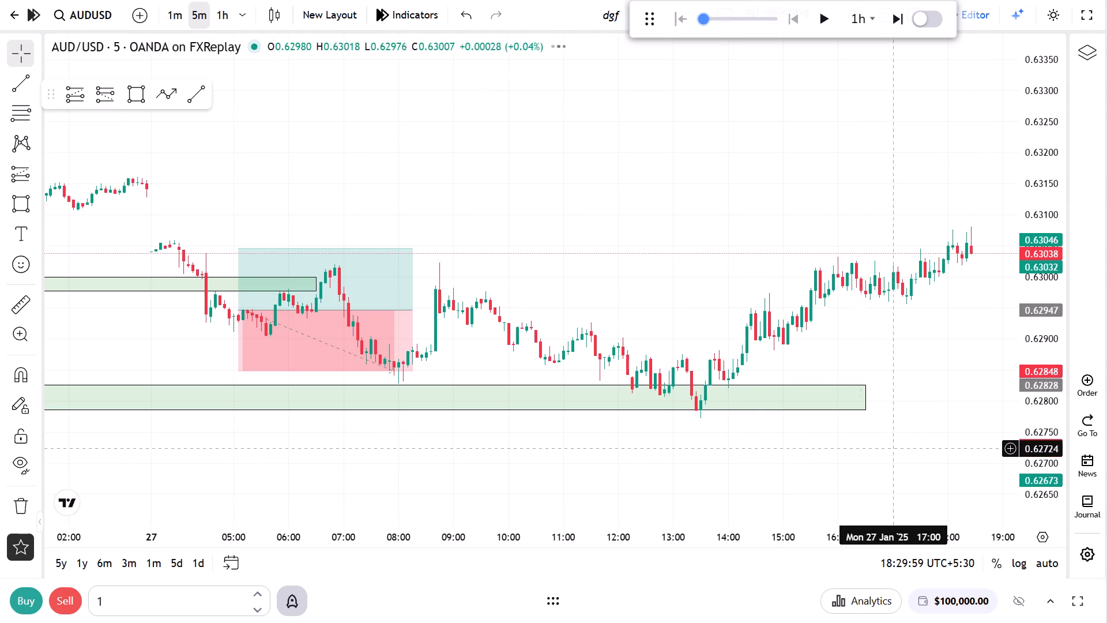
pyautogui.click(77, 110)
pyautogui.click(76, 100)
pyautogui.click(636, 371)
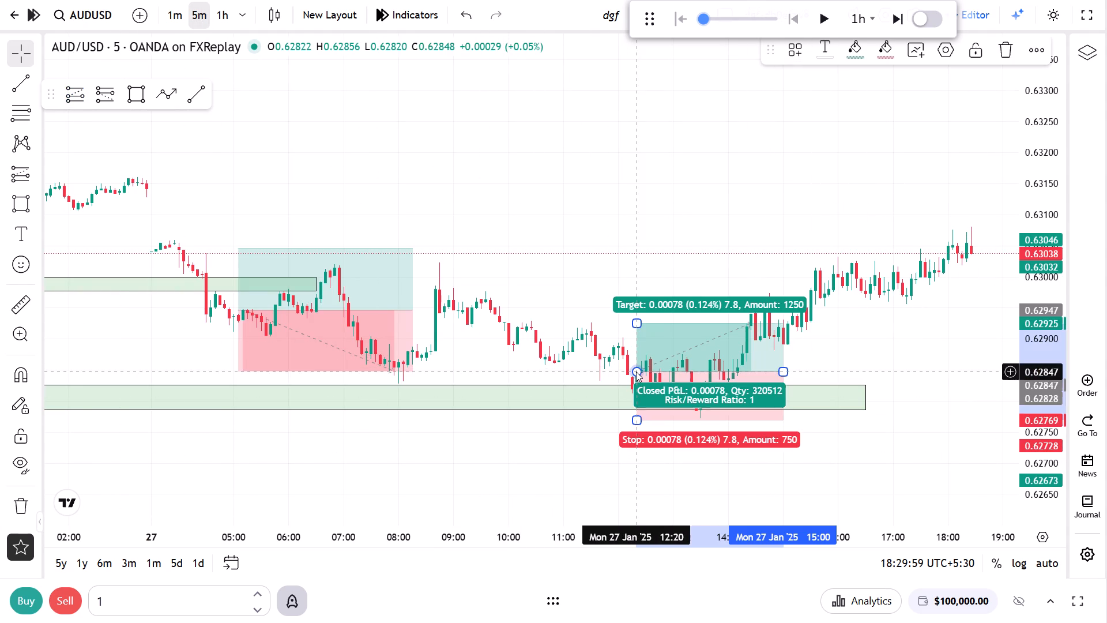
pyautogui.moveTo(636, 425); pyautogui.dragTo(637, 434)
pyautogui.click(937, 450)
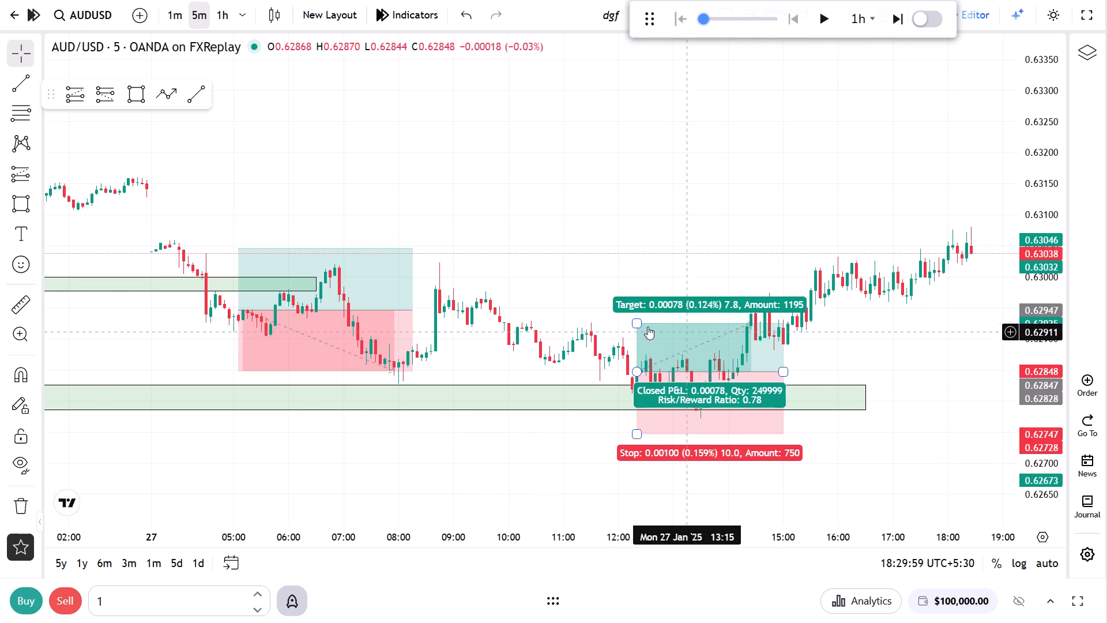
# Raise the new long position's target to about 0.63057, a risk/reward ratio of 2.1, and extend it to about 18:15.
pyautogui.moveTo(637, 325); pyautogui.dragTo(647, 257)
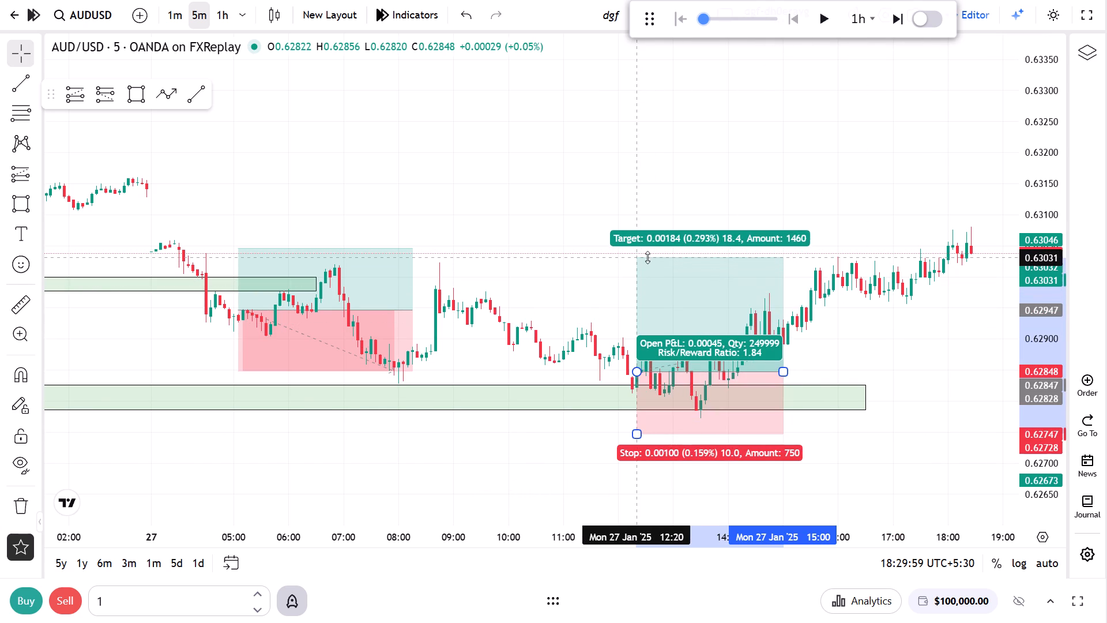
pyautogui.moveTo(647, 257); pyautogui.dragTo(650, 242)
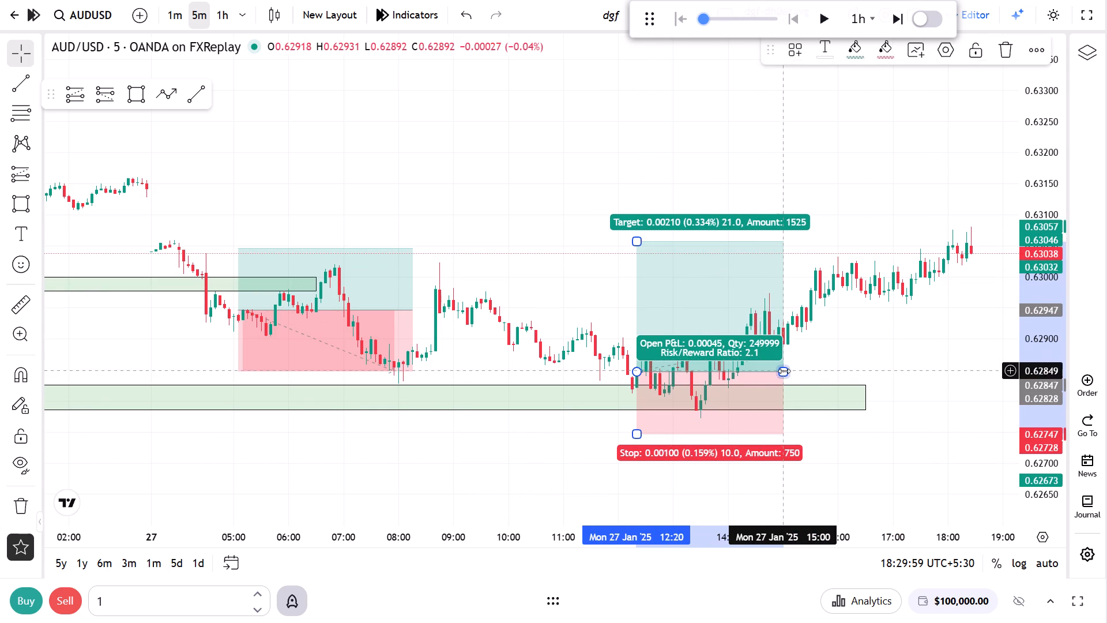
pyautogui.moveTo(784, 371); pyautogui.dragTo(961, 378)
pyautogui.click(979, 367)
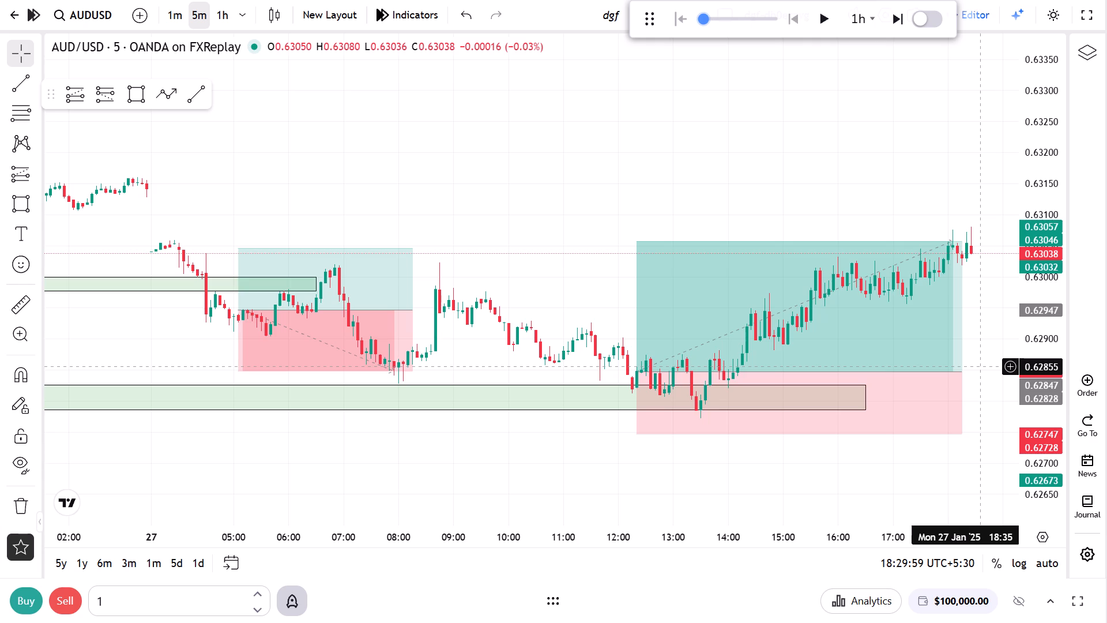
# Return to the 1-hour chart and replay forward to 28 Jan, about 14:30, pausing there.
pyautogui.moveTo(906, 205); pyautogui.dragTo(772, 197)
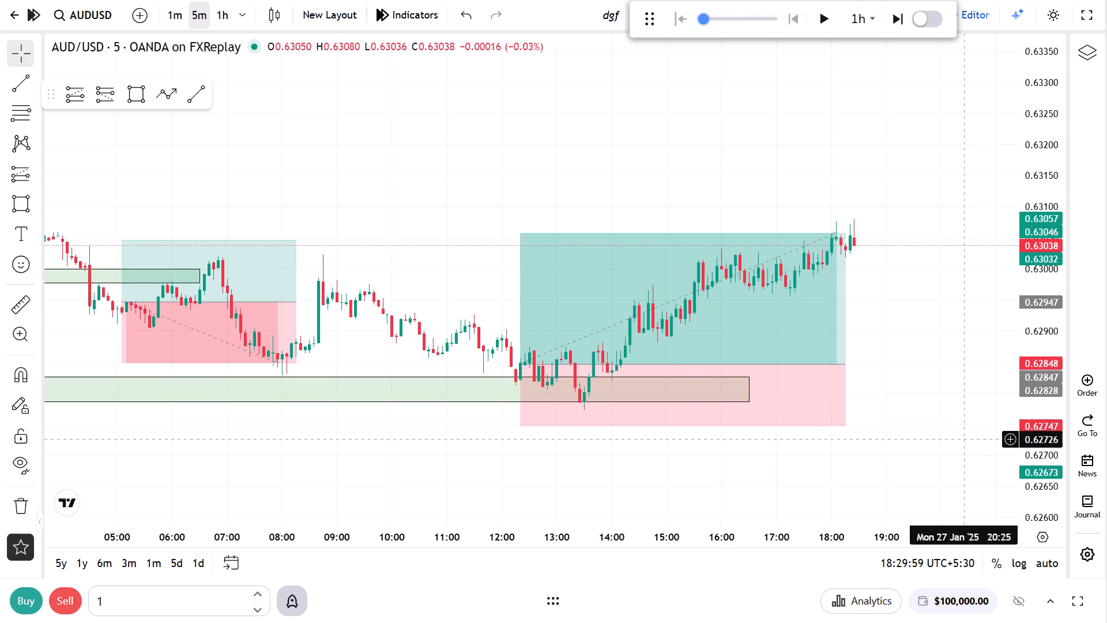
pyautogui.scroll(-3, 962, 439)
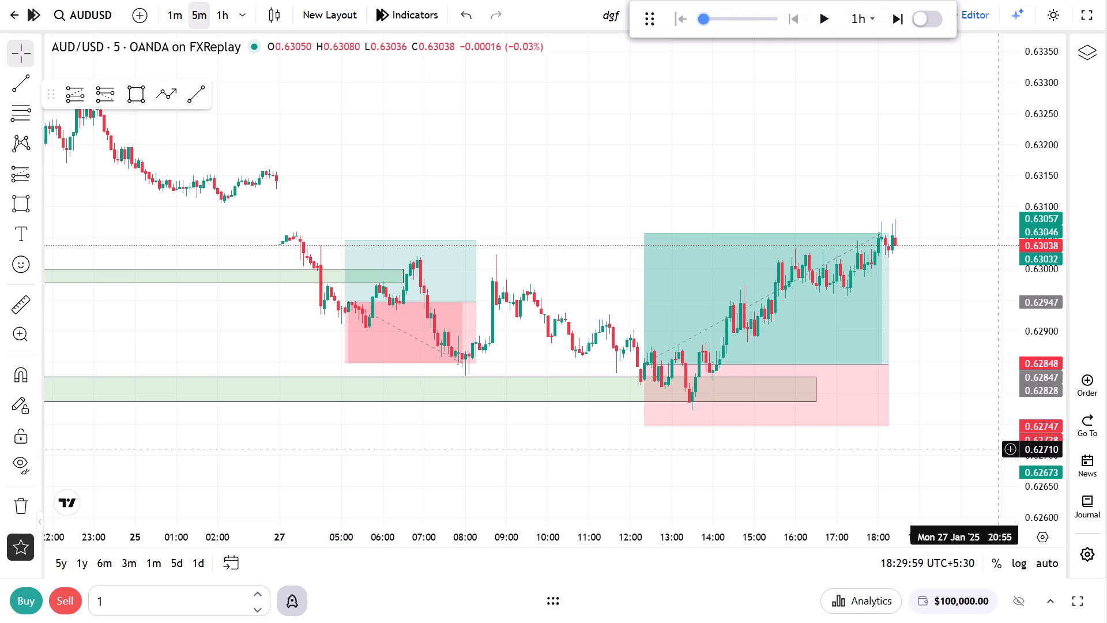
pyautogui.click(226, 27)
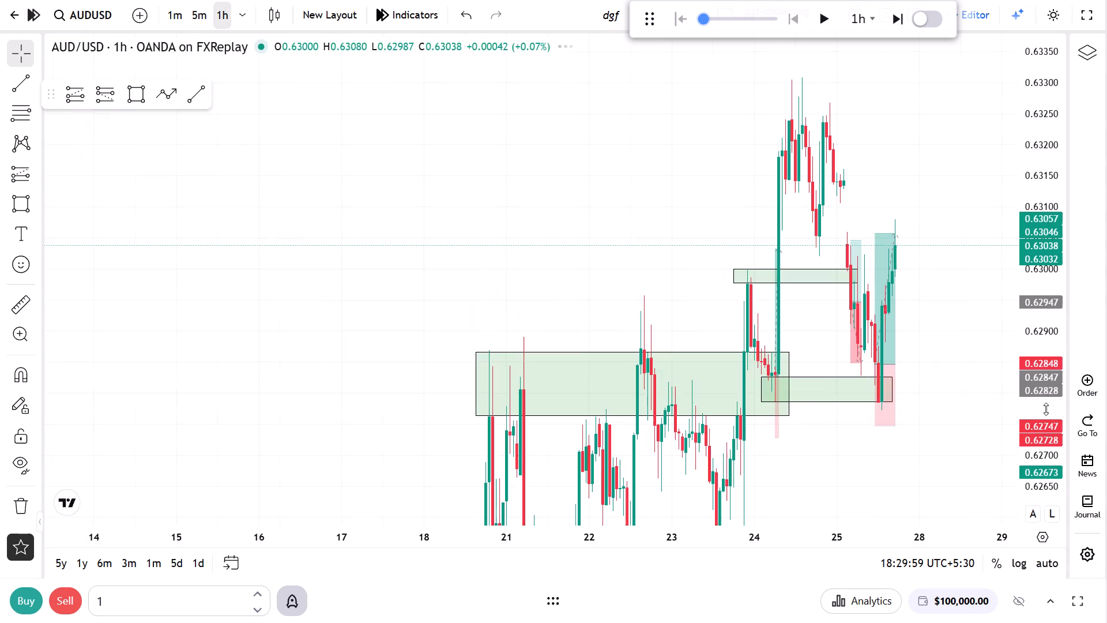
pyautogui.moveTo(1048, 305); pyautogui.dragTo(1041, 419)
pyautogui.click(1005, 446)
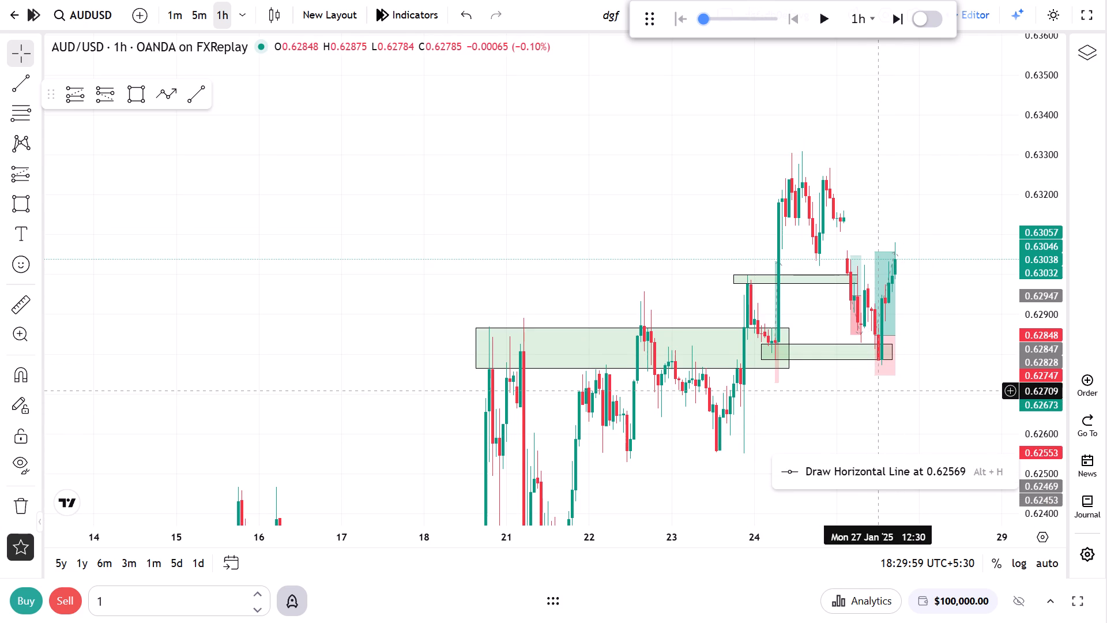
pyautogui.moveTo(879, 390); pyautogui.dragTo(873, 395)
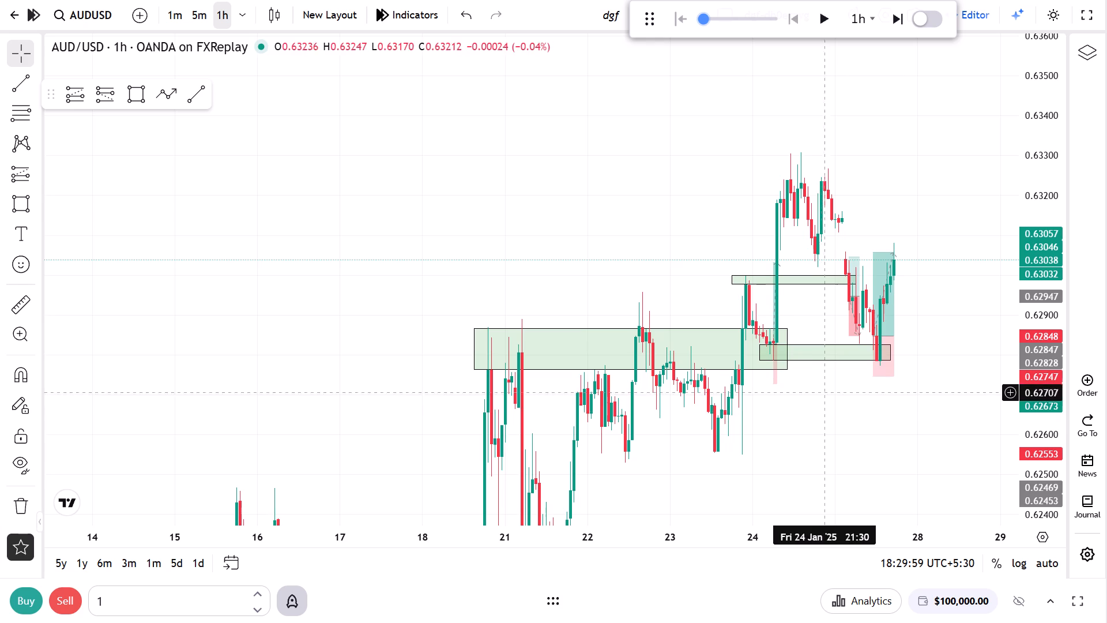
pyautogui.click(817, 25)
pyautogui.moveTo(868, 200); pyautogui.dragTo(763, 133)
pyautogui.scroll(1, 816, 301)
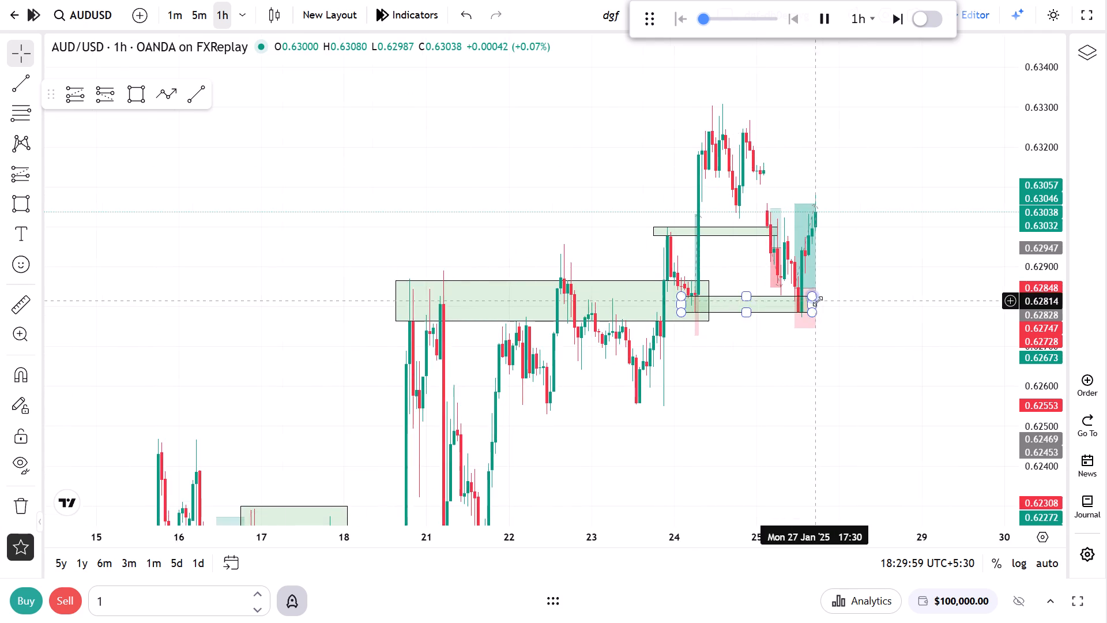
pyautogui.scroll(2, 818, 301)
pyautogui.moveTo(833, 270); pyautogui.dragTo(842, 294)
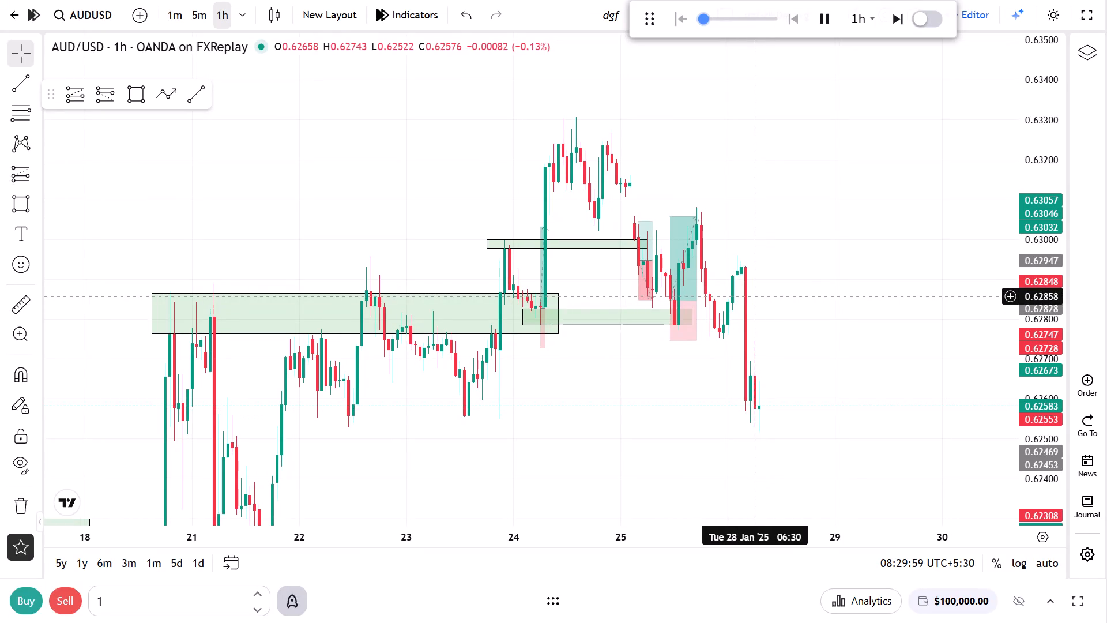
pyautogui.click(778, 324)
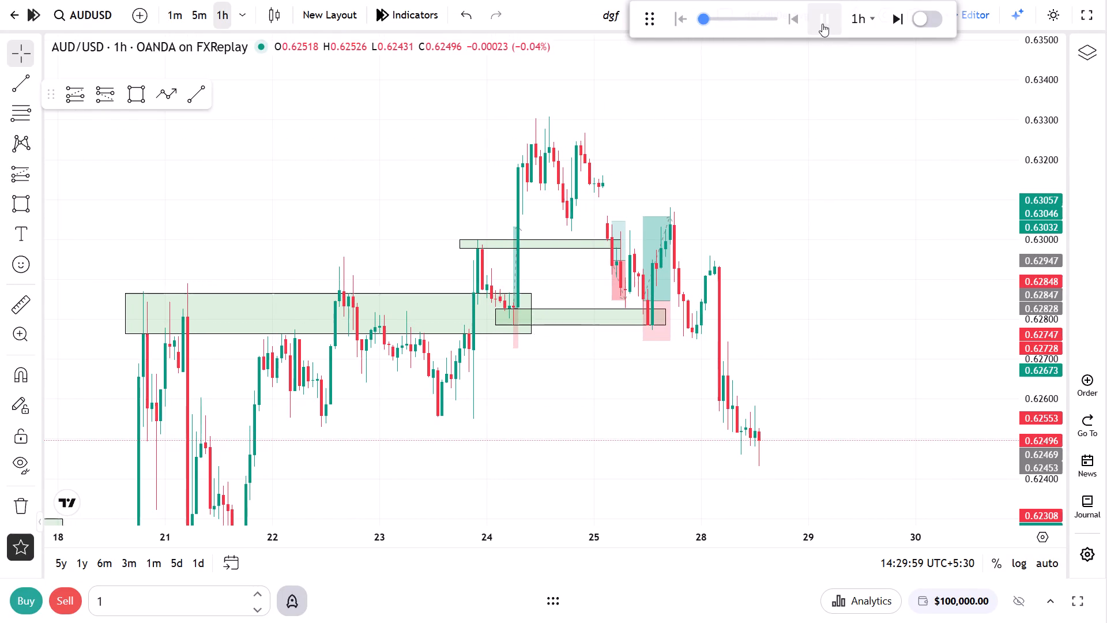
pyautogui.click(822, 24)
# Extend the 0.62786–0.62826 zone's end to about 27 Jan 23:30.
pyautogui.moveTo(823, 318); pyautogui.dragTo(984, 167)
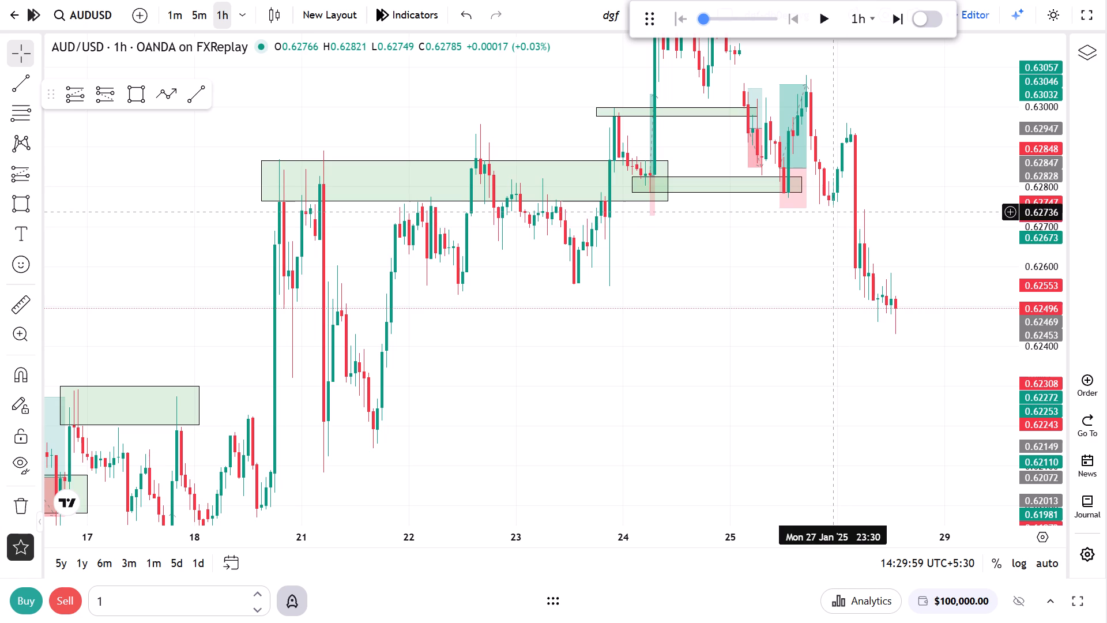
pyautogui.moveTo(830, 211); pyautogui.dragTo(831, 235)
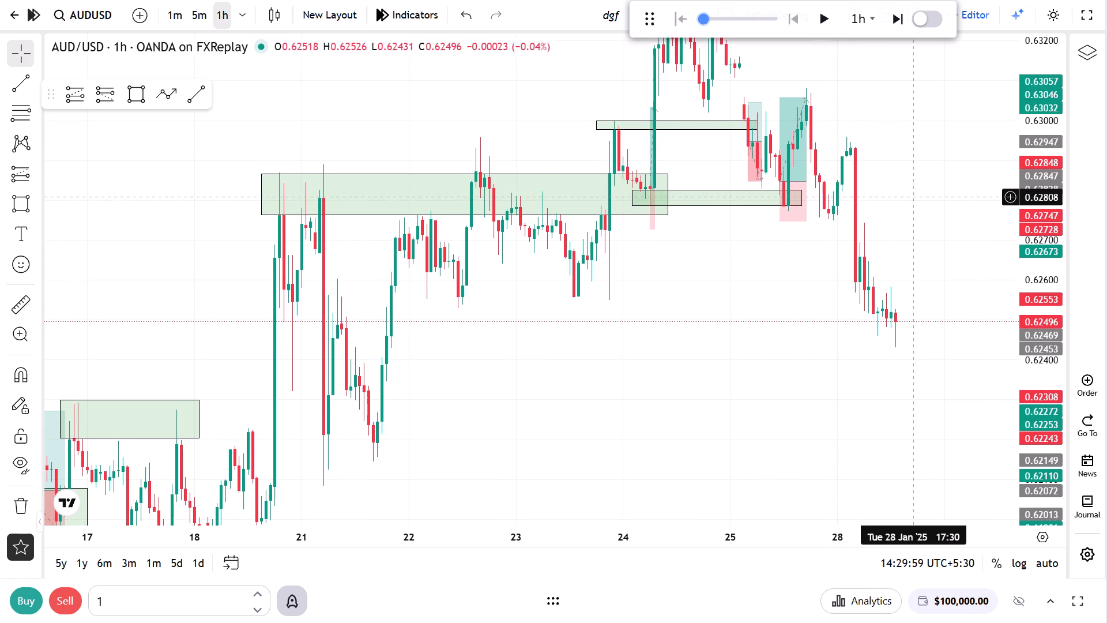
pyautogui.moveTo(806, 200); pyautogui.dragTo(833, 199)
pyautogui.click(814, 298)
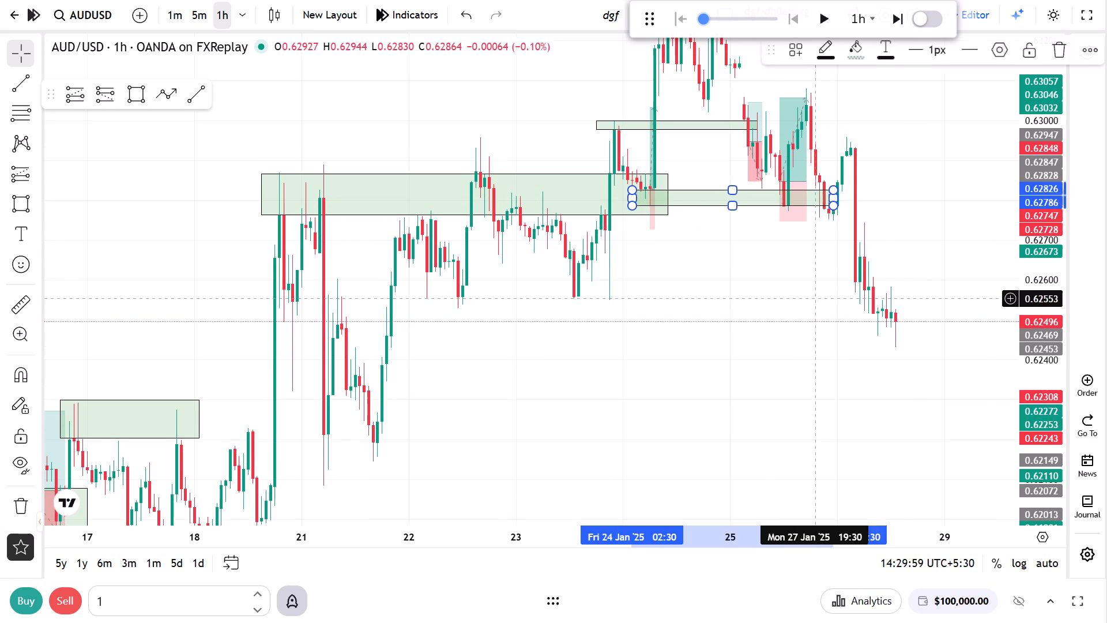
# Replay the 1-hour chart forward to 29 Jan, about 12:30, and pause there.
pyautogui.click(833, 21)
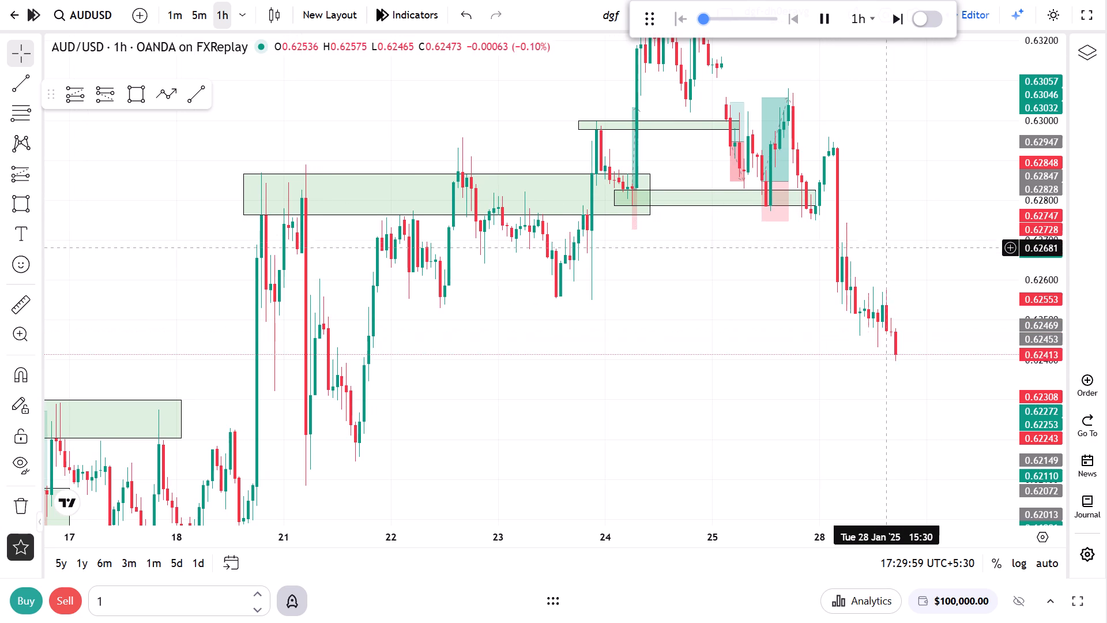
pyautogui.scroll(1, 875, 362)
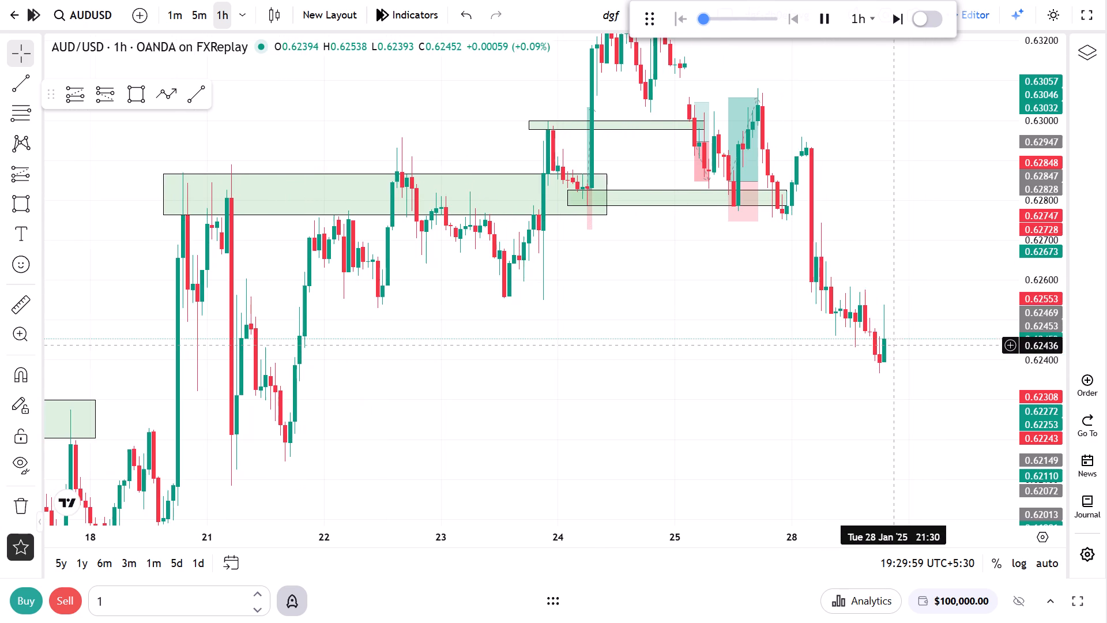
pyautogui.scroll(2, 906, 348)
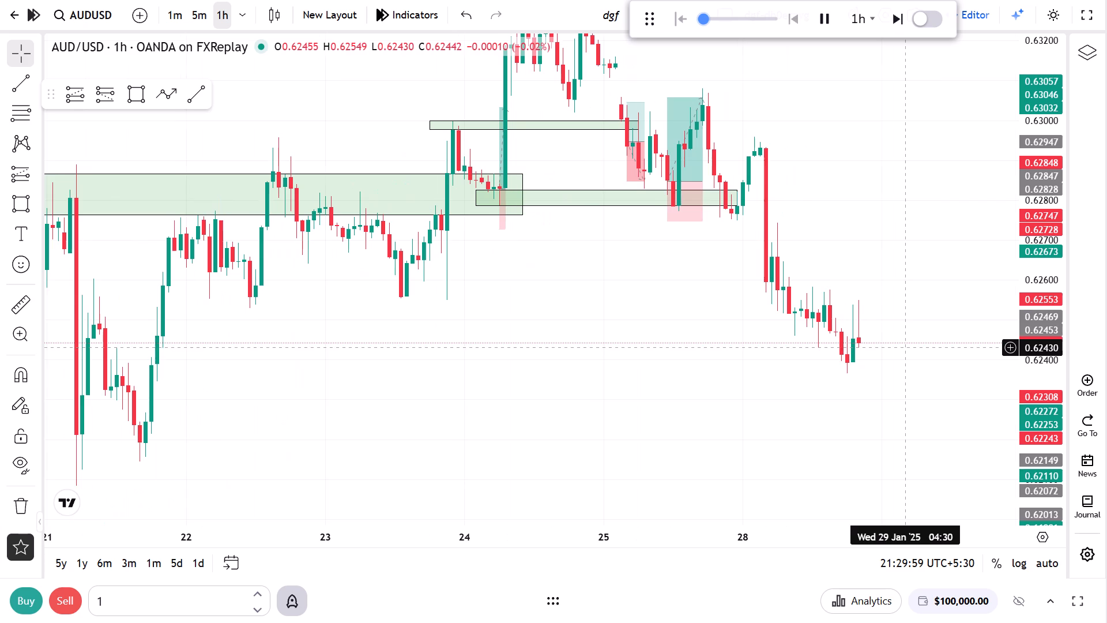
pyautogui.moveTo(1041, 472); pyautogui.dragTo(1014, 186)
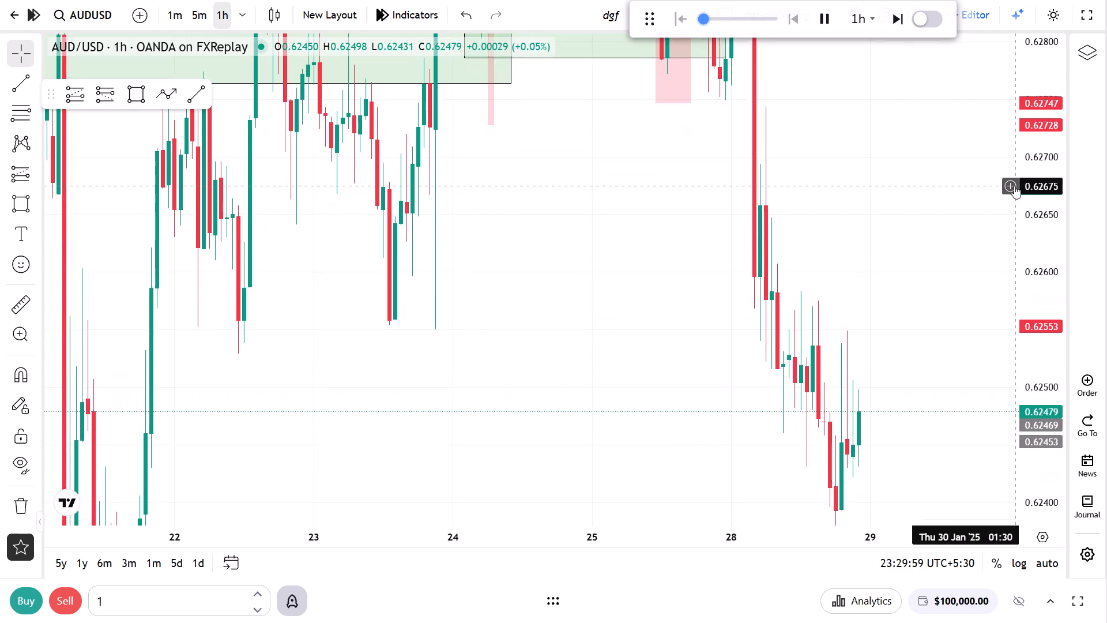
pyautogui.moveTo(1014, 186); pyautogui.dragTo(1021, 405)
pyautogui.moveTo(923, 392); pyautogui.dragTo(895, 396)
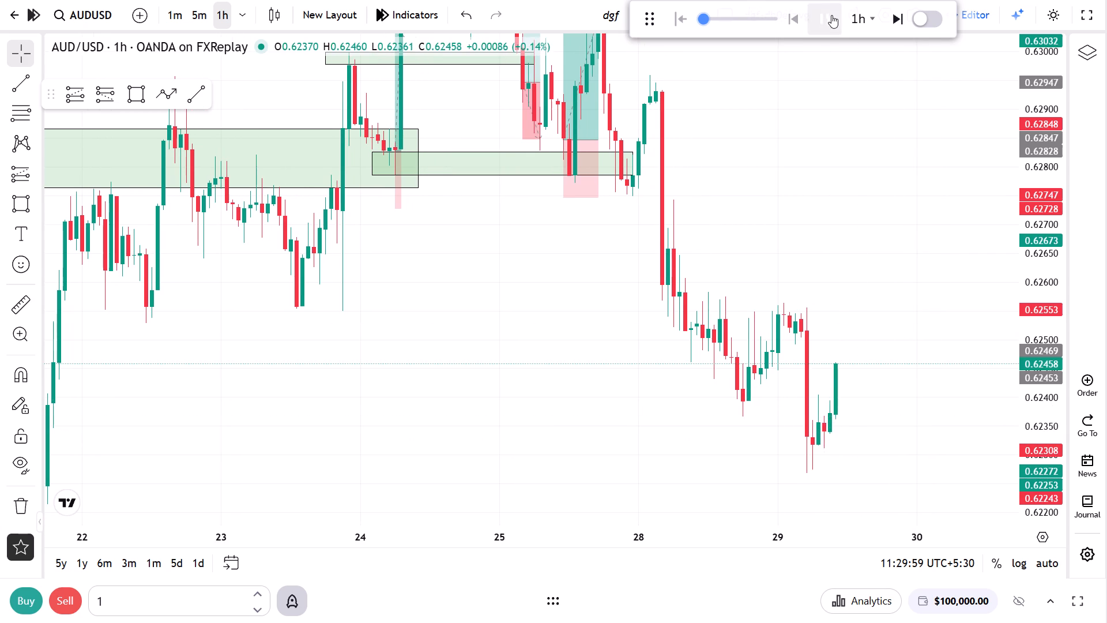
pyautogui.moveTo(830, 15); pyautogui.dragTo(831, 22)
# Draw a rectangle zone from 28 Jan 15:30 to about 29 Jan 12:30, between about 0.62369 and 0.62393.
pyautogui.moveTo(883, 344); pyautogui.dragTo(883, 249)
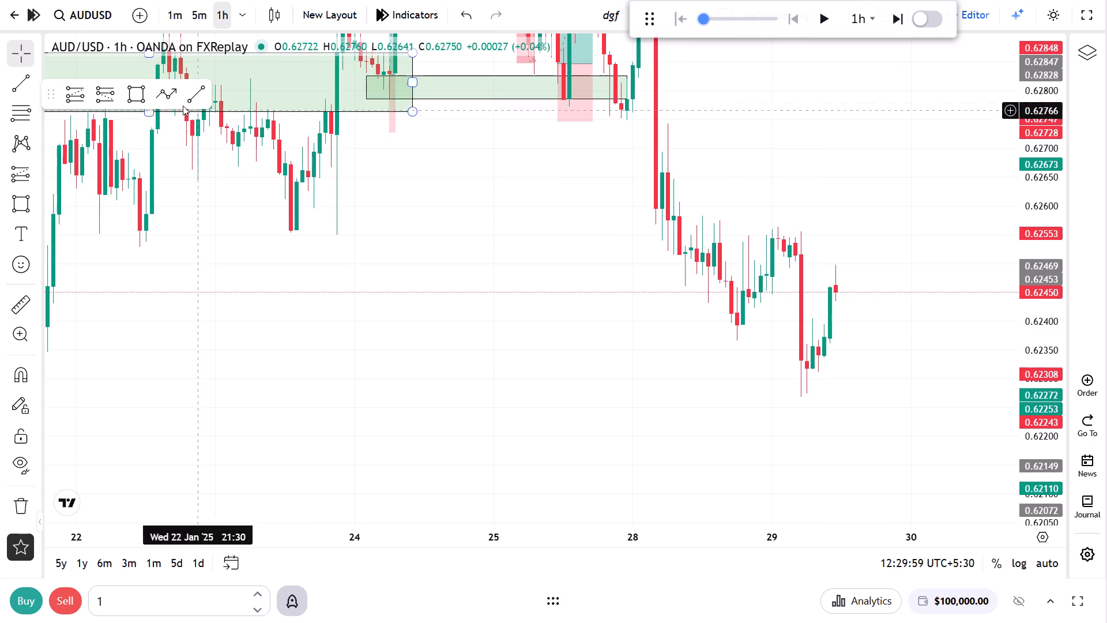
pyautogui.click(135, 93)
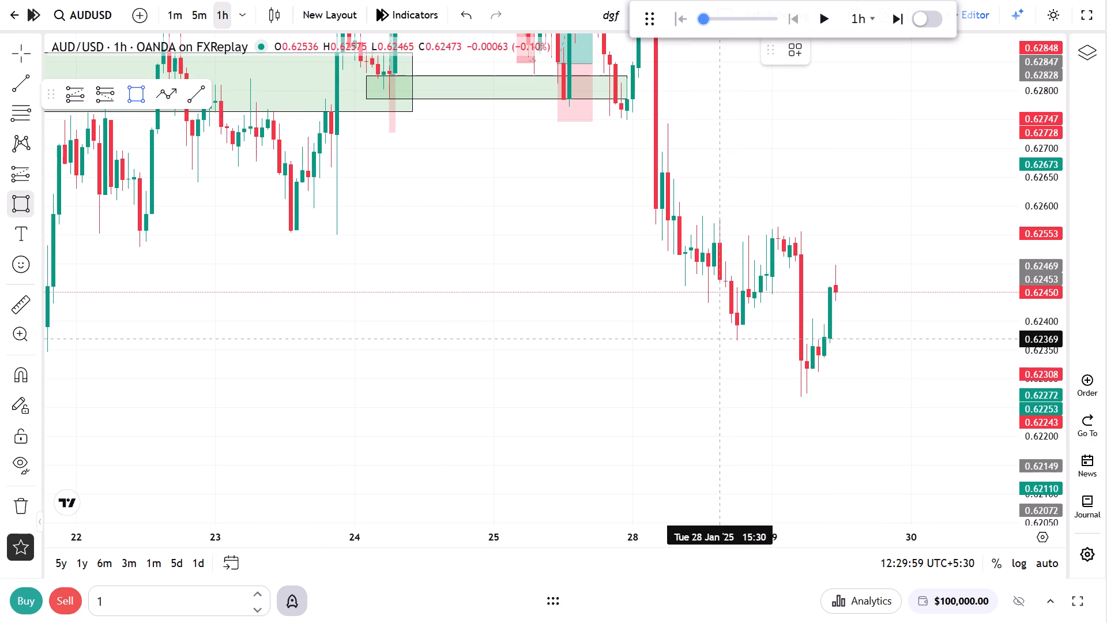
pyautogui.click(720, 339)
pyautogui.click(841, 326)
pyautogui.click(818, 392)
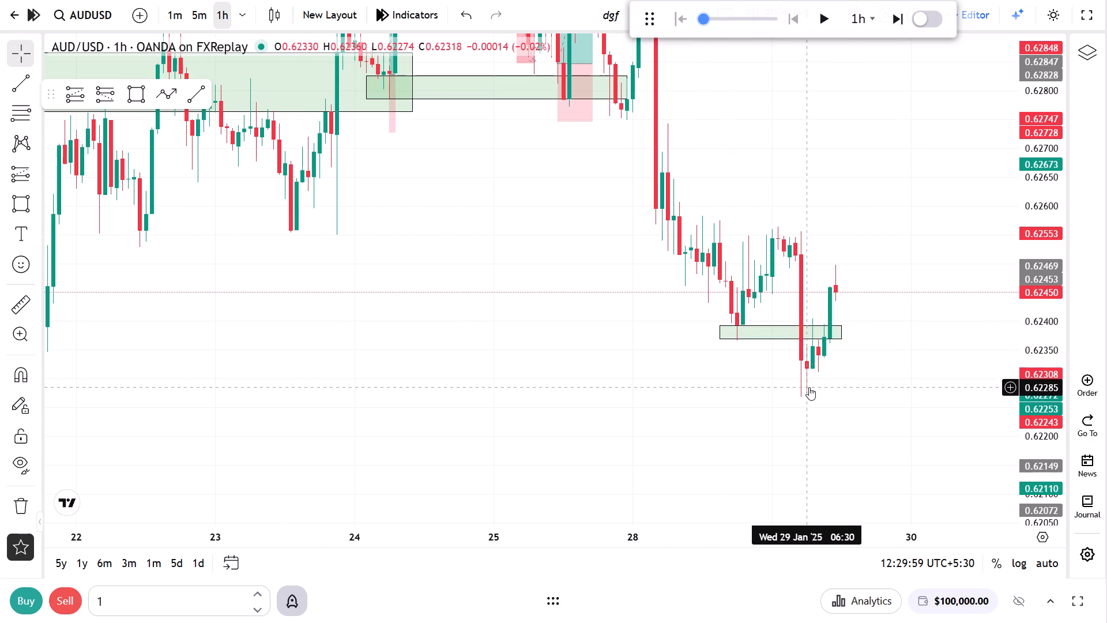
# On the 5-minute chart, place a short position at 29 Jan 08:25 with entry about 0.62357.
pyautogui.click(204, 11)
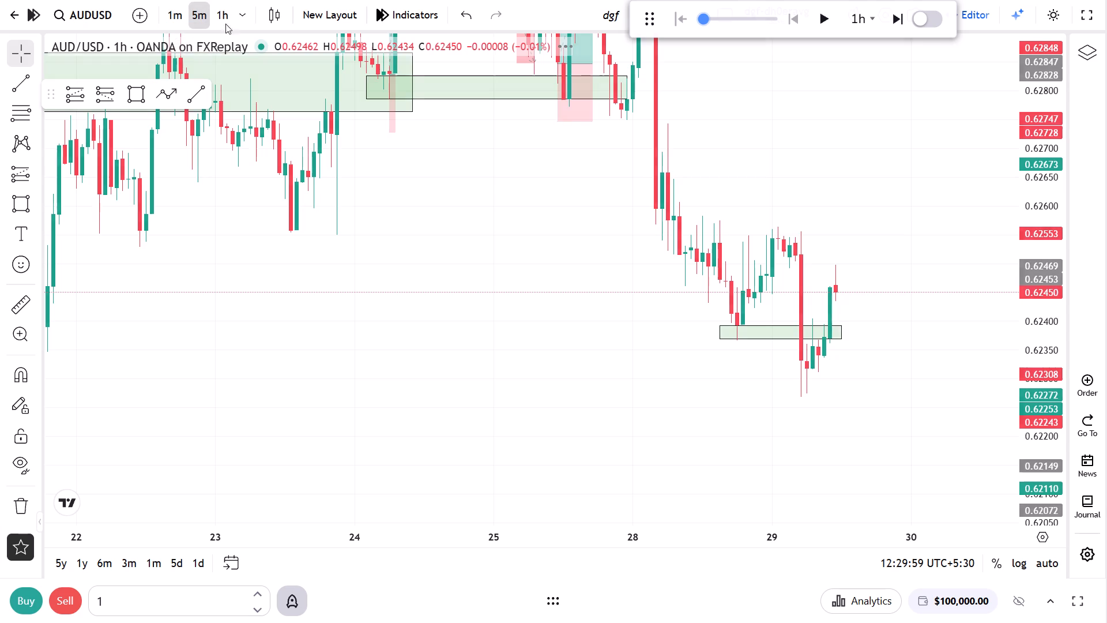
pyautogui.scroll(-2, 772, 385)
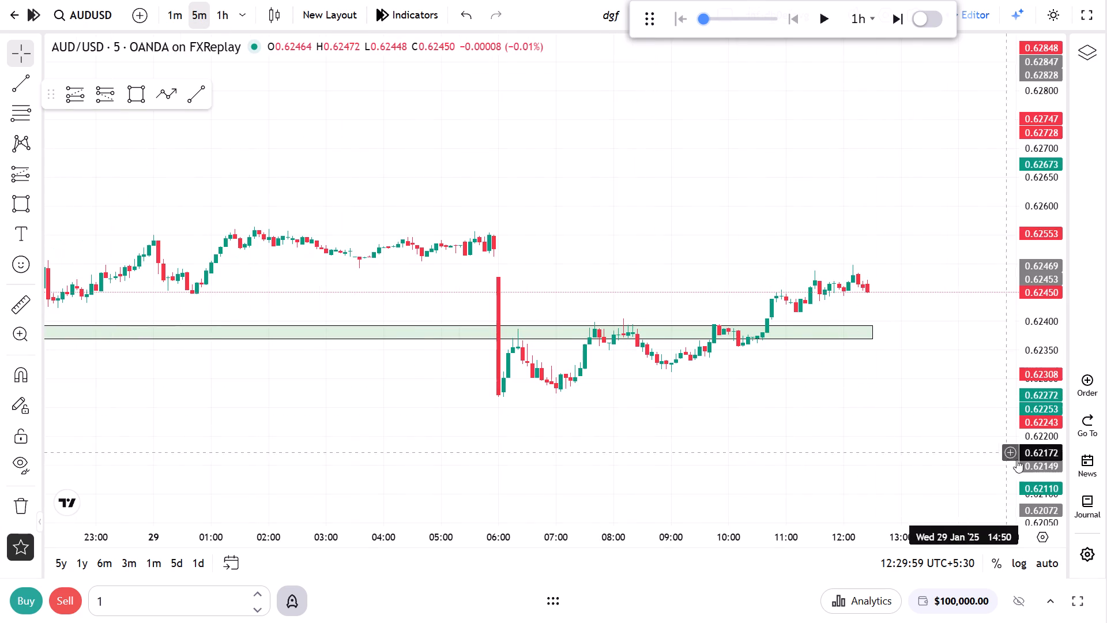
pyautogui.moveTo(1031, 467); pyautogui.dragTo(1034, 162)
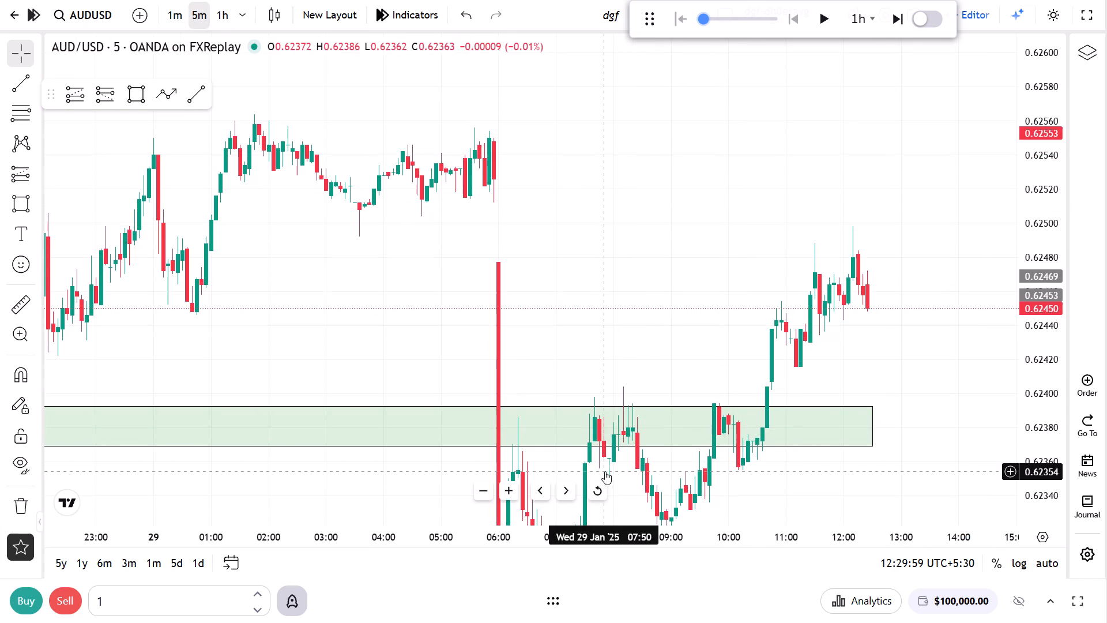
pyautogui.moveTo(606, 470); pyautogui.dragTo(599, 357)
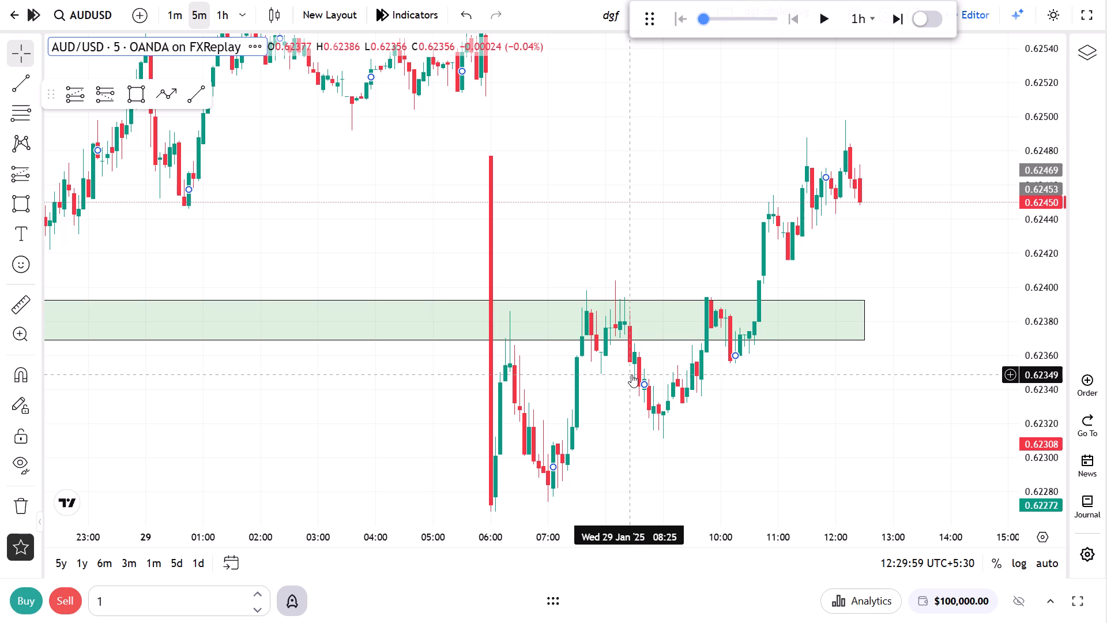
pyautogui.click(85, 85)
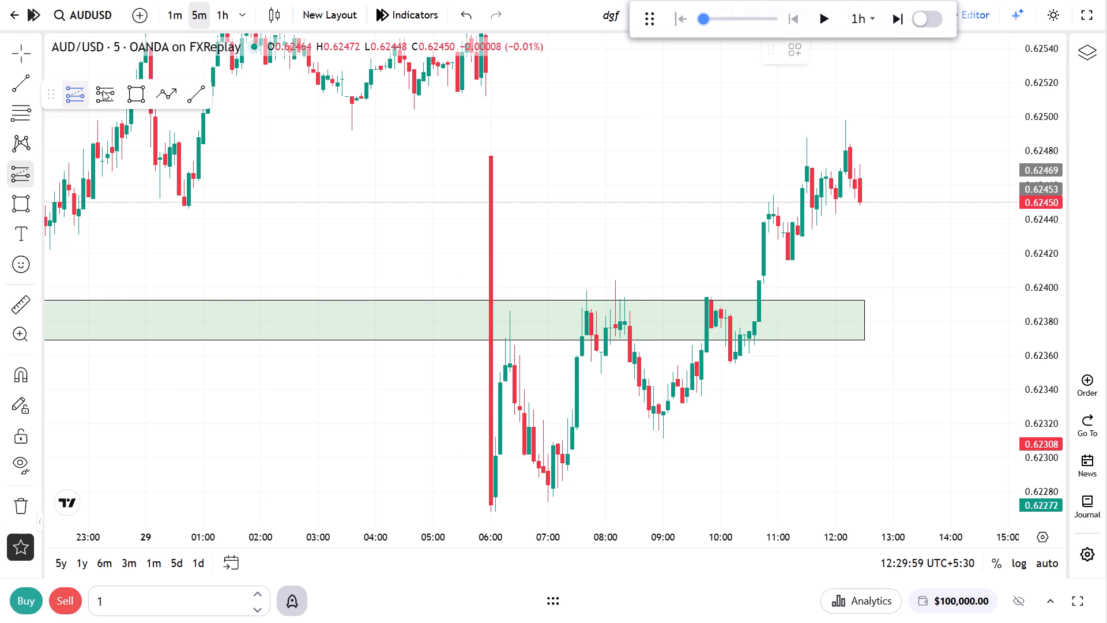
pyautogui.click(103, 91)
pyautogui.click(631, 361)
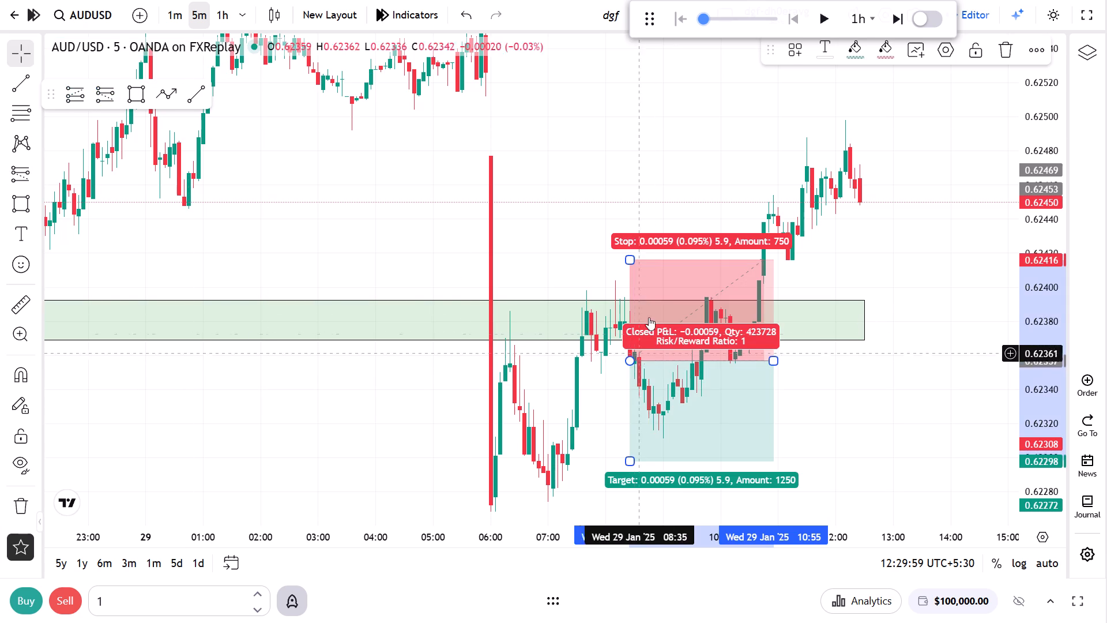
# Raise the new short position's stop to about 0.62464 and extend the position to about 11:40.
pyautogui.click(634, 266)
pyautogui.moveTo(630, 263); pyautogui.dragTo(647, 174)
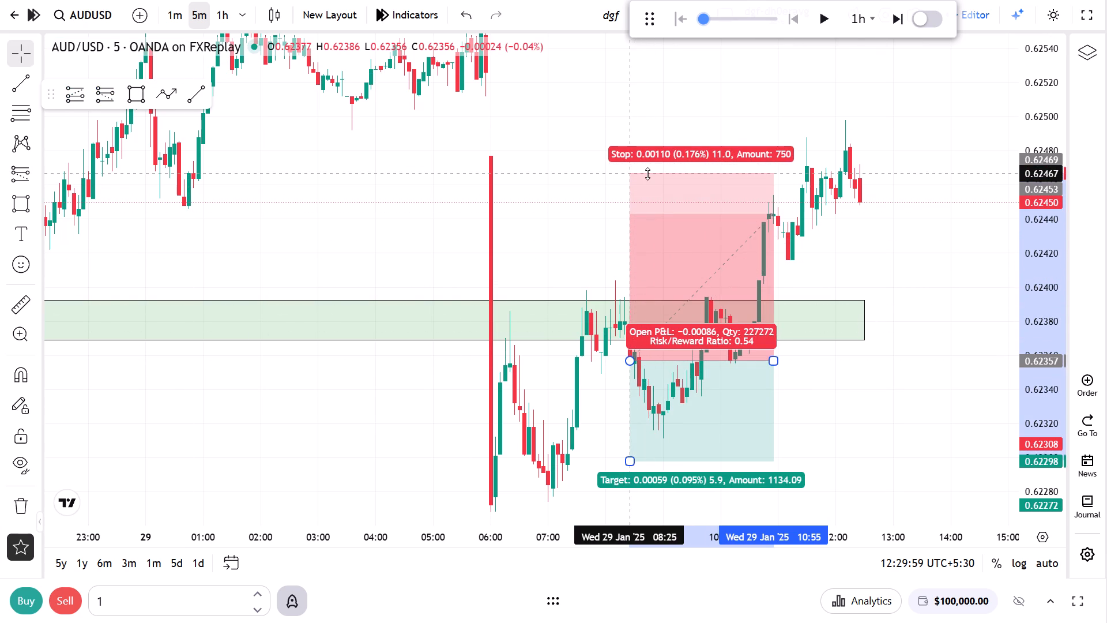
pyautogui.moveTo(647, 174); pyautogui.dragTo(650, 178)
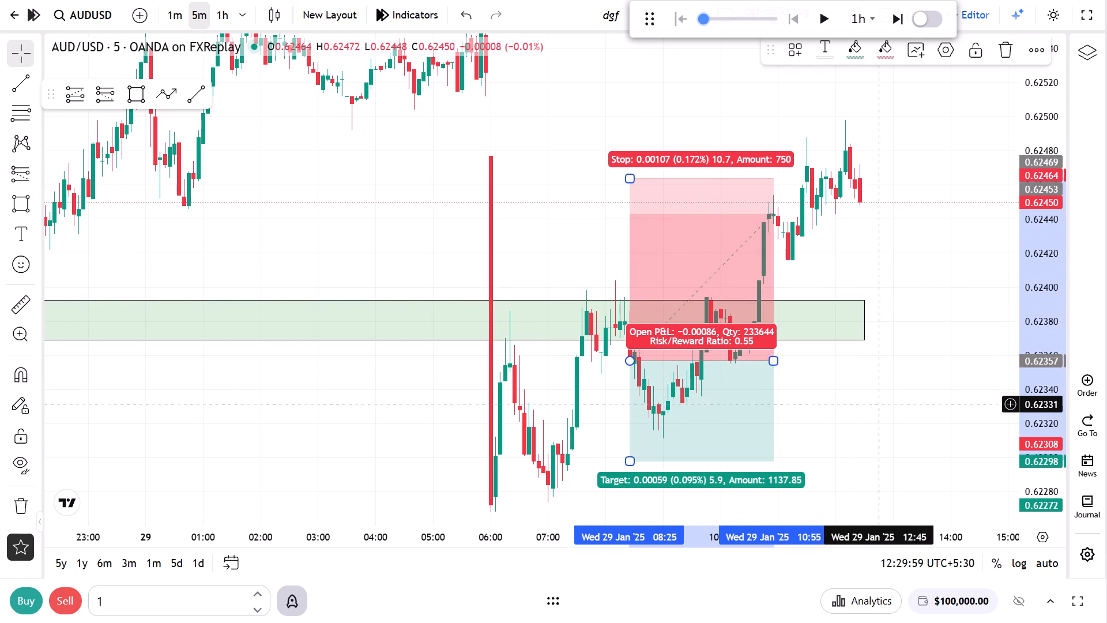
pyautogui.moveTo(774, 364); pyautogui.dragTo(816, 367)
pyautogui.click(895, 309)
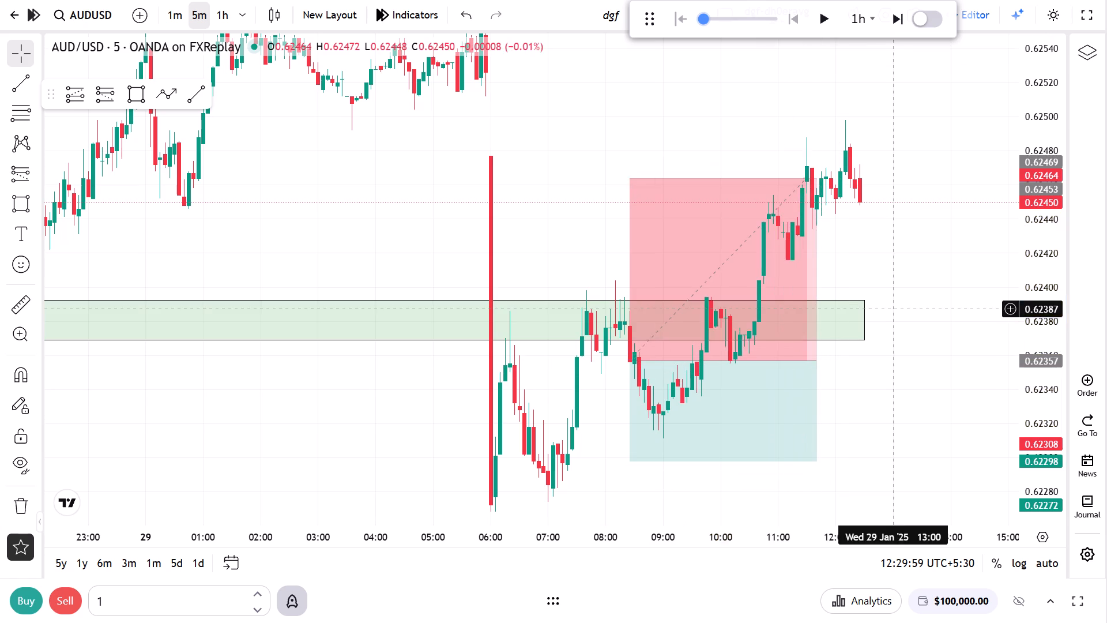
# Return to the 1-hour chart and draw a rectangle zone from 28 Jan 22:30 to about 29 Jan 18:30, between about 0.62545 and 0.62563.
pyautogui.click(216, 13)
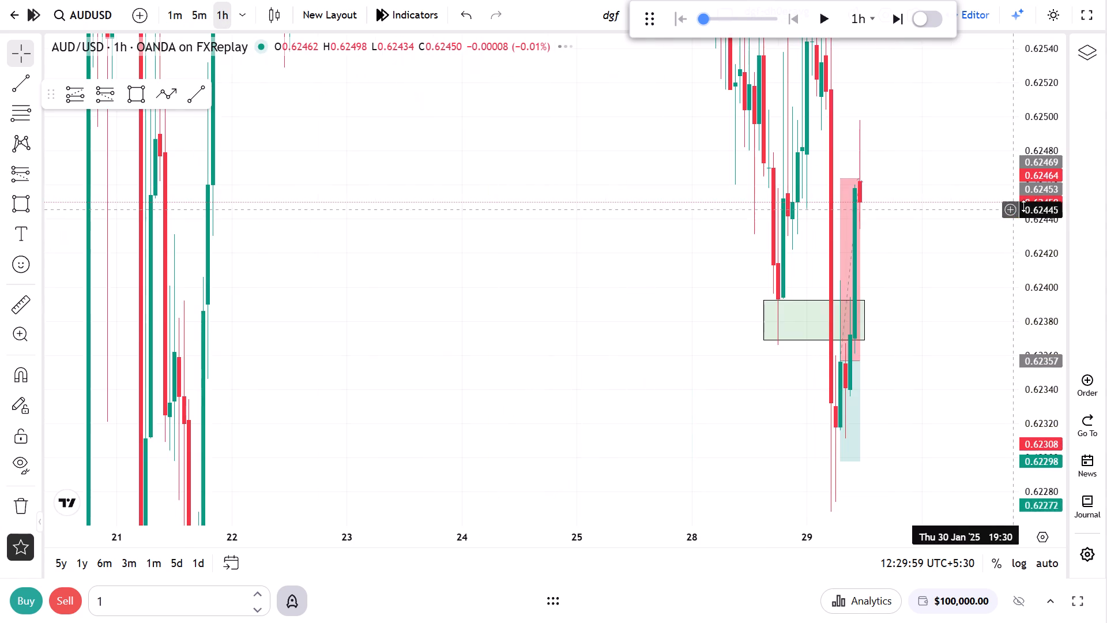
pyautogui.moveTo(1038, 202); pyautogui.dragTo(908, 452)
pyautogui.scroll(6, 863, 452)
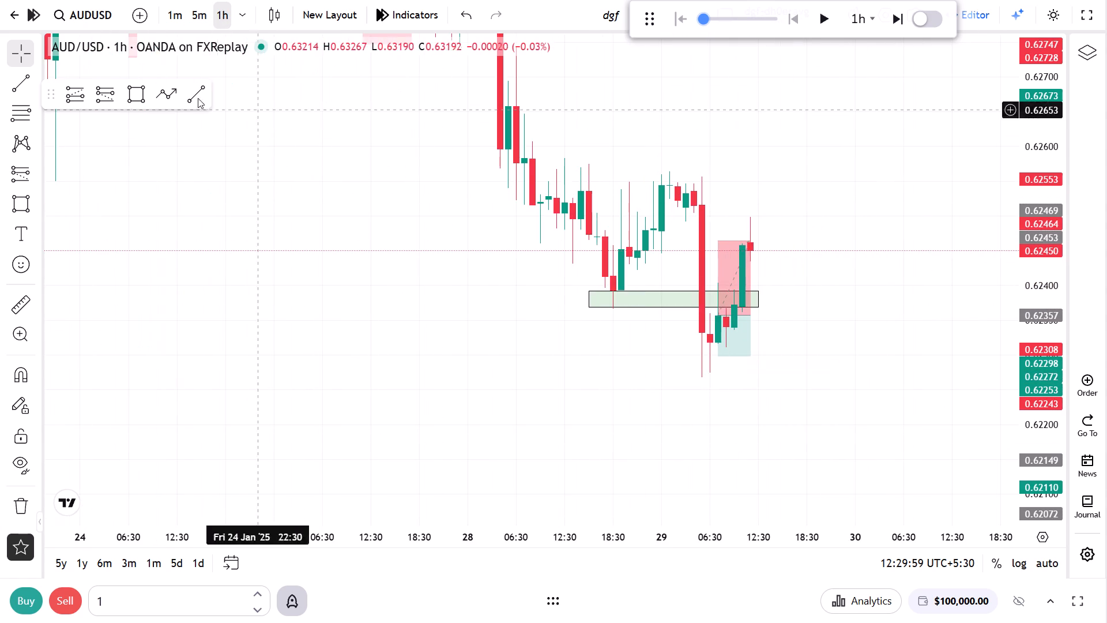
pyautogui.click(129, 85)
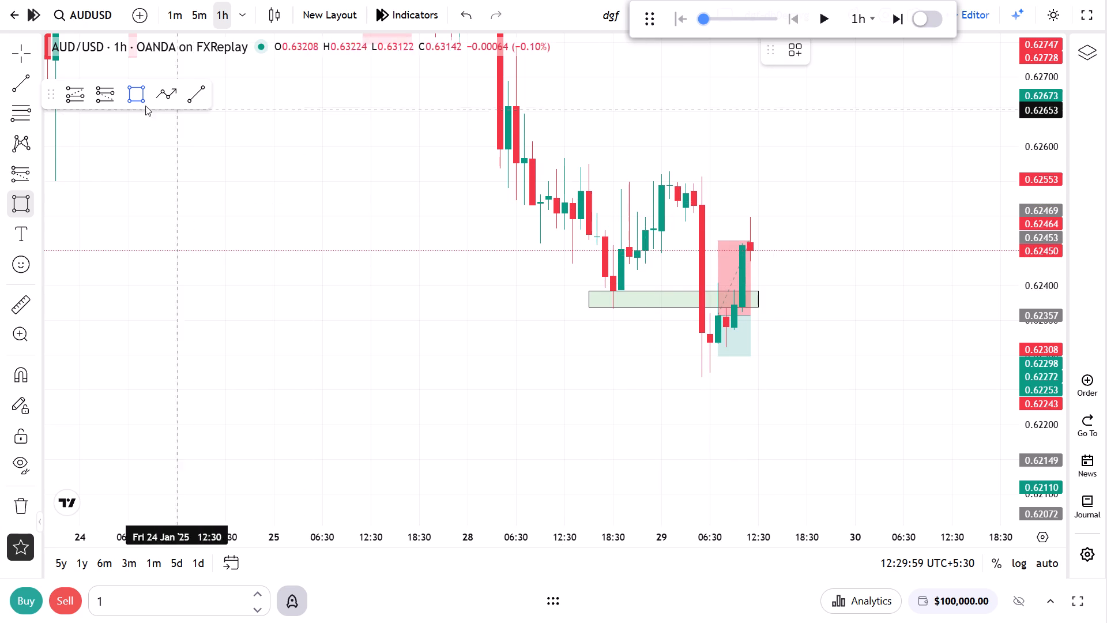
pyautogui.click(649, 185)
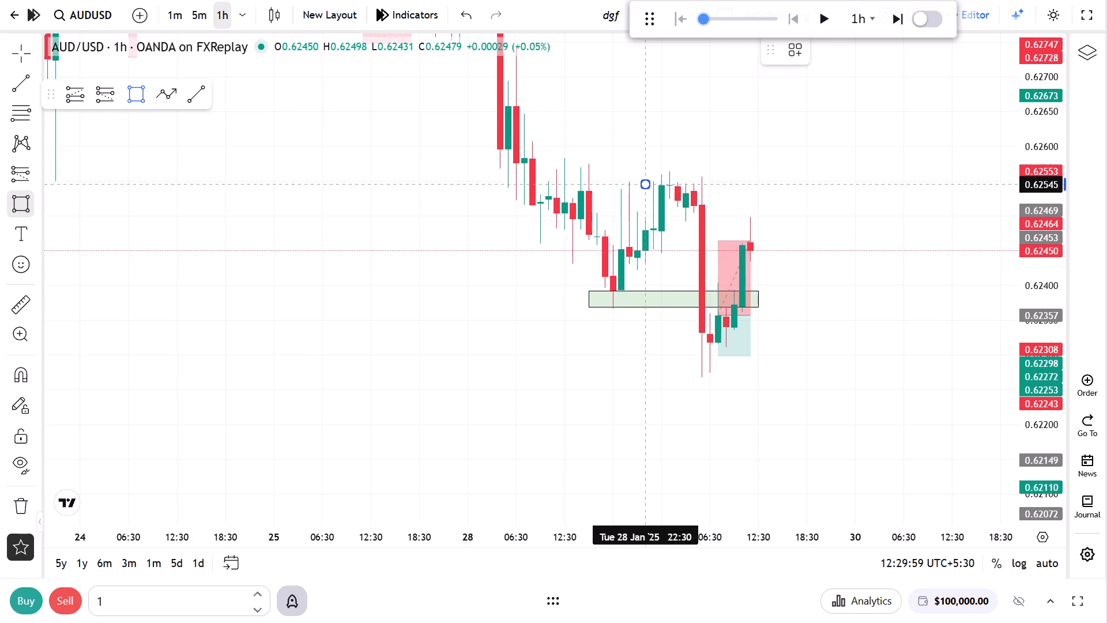
pyautogui.click(808, 172)
# Replay the chart forward to 30 Jan, about 01:30, and pause there.
pyautogui.moveTo(769, 271); pyautogui.dragTo(774, 265)
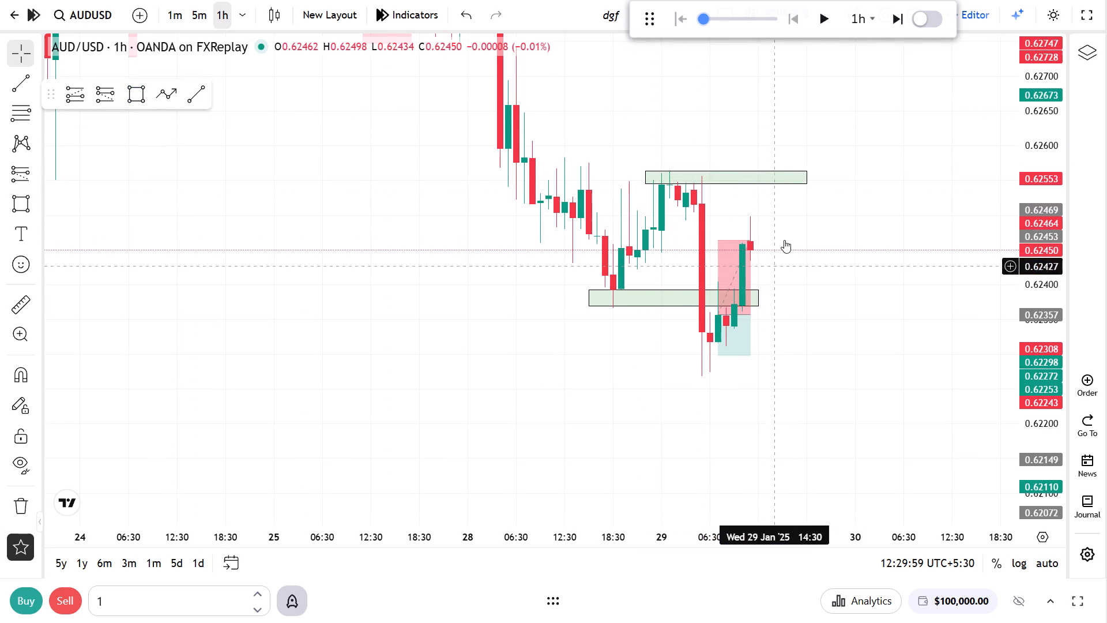
pyautogui.click(833, 16)
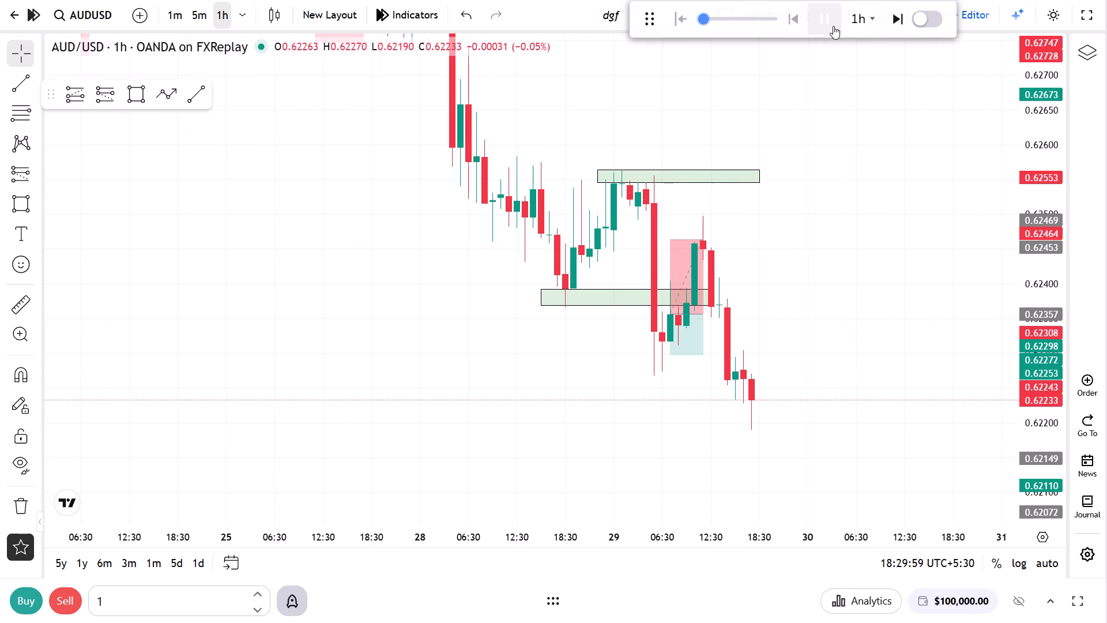
pyautogui.moveTo(880, 312); pyautogui.dragTo(854, 149)
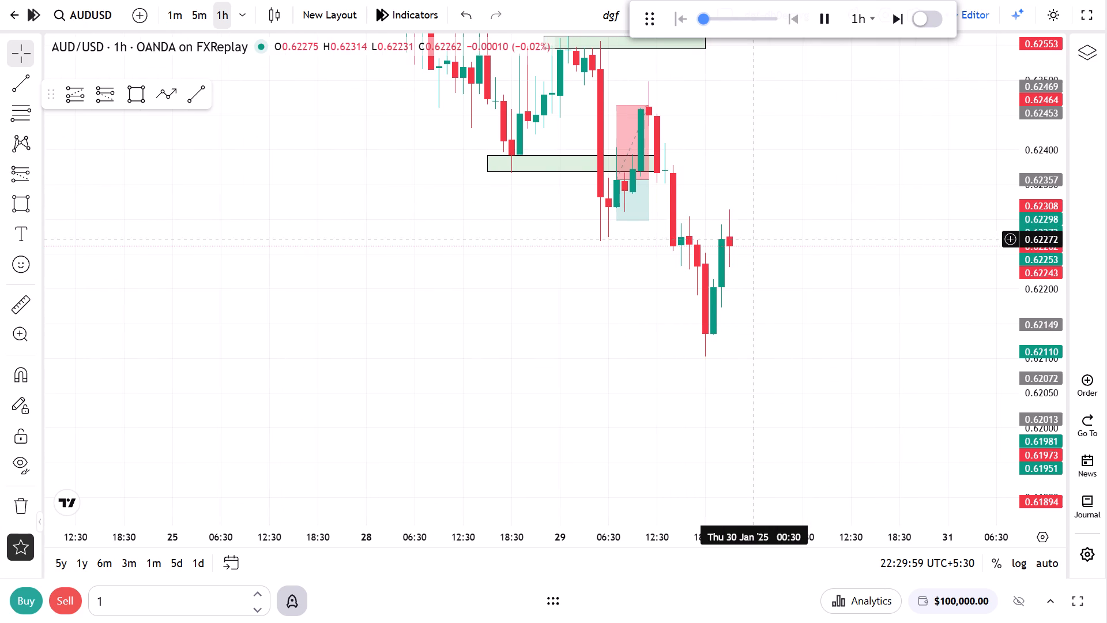
pyautogui.click(829, 17)
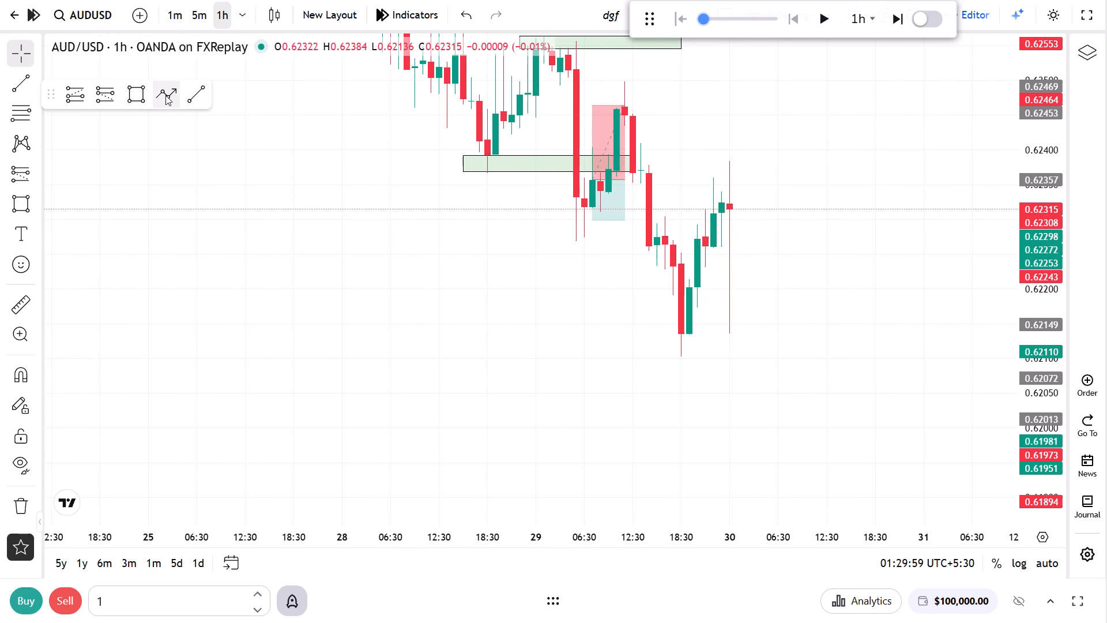
# Draw a rectangle zone from 29 Jan 04:30 to about 30 Jan 00:30, between about 0.62268 and 0.62315.
pyautogui.click(155, 95)
pyautogui.click(144, 96)
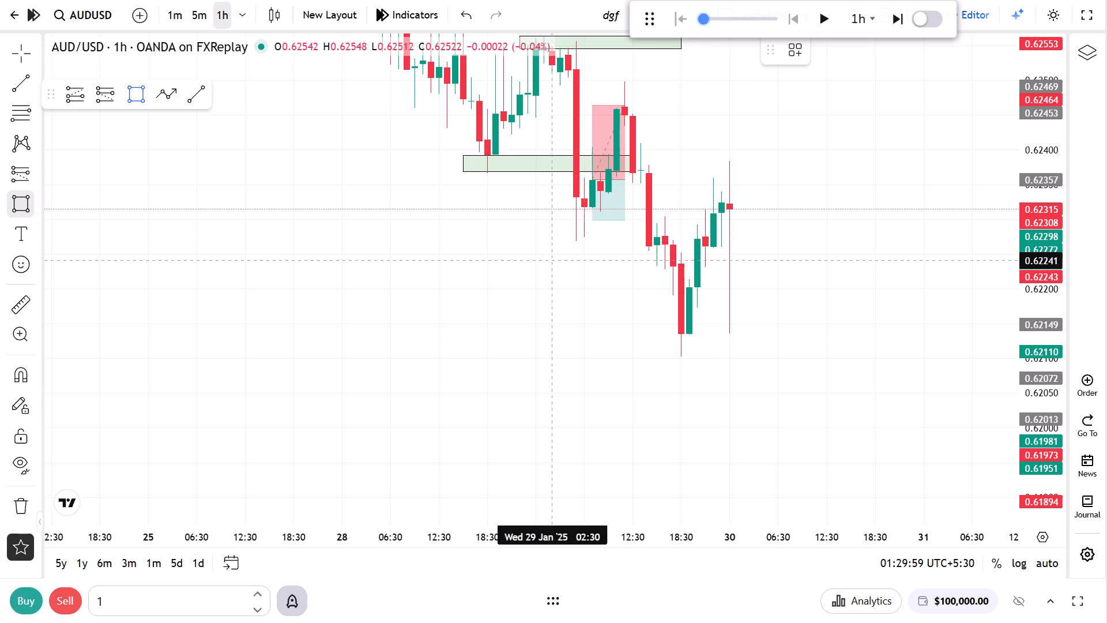
pyautogui.click(568, 241)
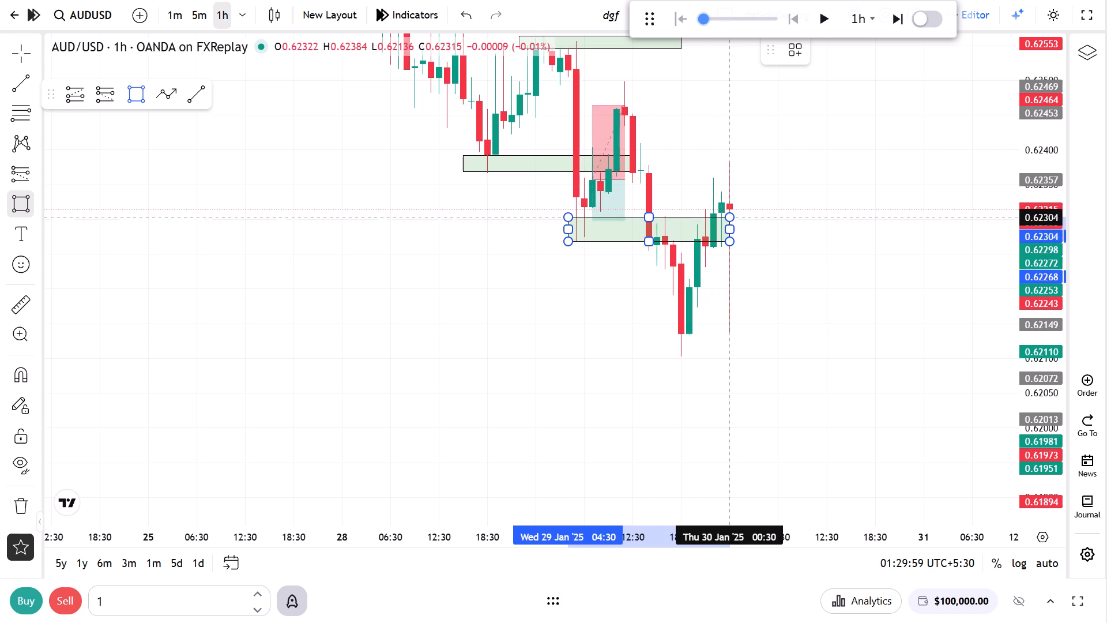
pyautogui.click(726, 208)
pyautogui.click(733, 319)
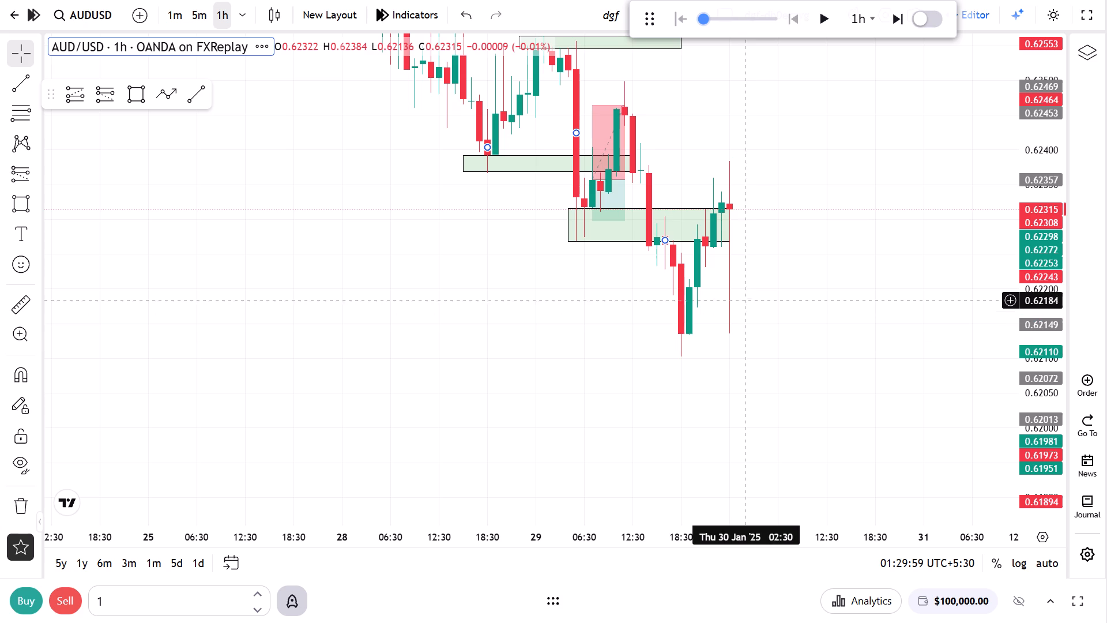
# Place a short position at 29 Jan 20:30 with entry about 0.62274 and lower its stop to about 0.62382.
pyautogui.click(114, 87)
pyautogui.click(698, 238)
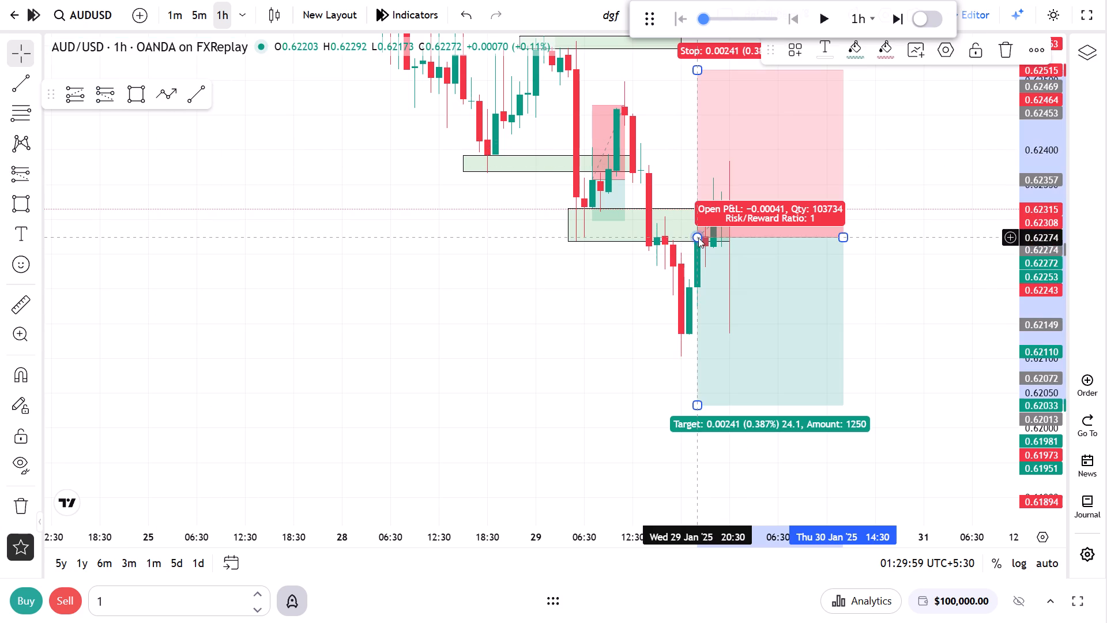
pyautogui.moveTo(698, 74); pyautogui.dragTo(691, 156)
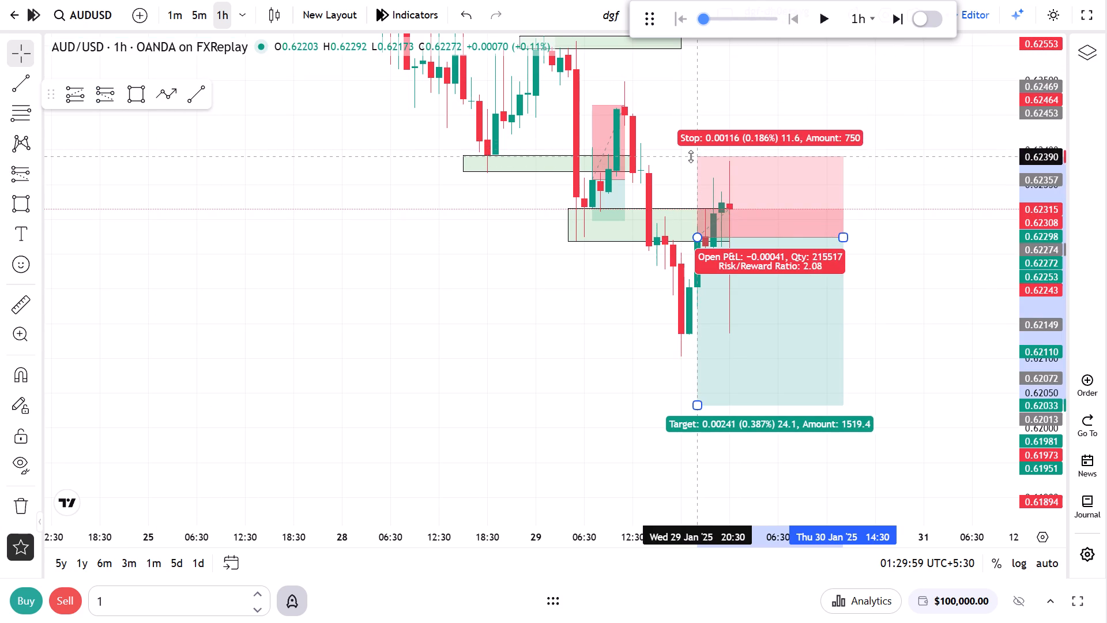
pyautogui.moveTo(691, 156); pyautogui.dragTo(691, 162)
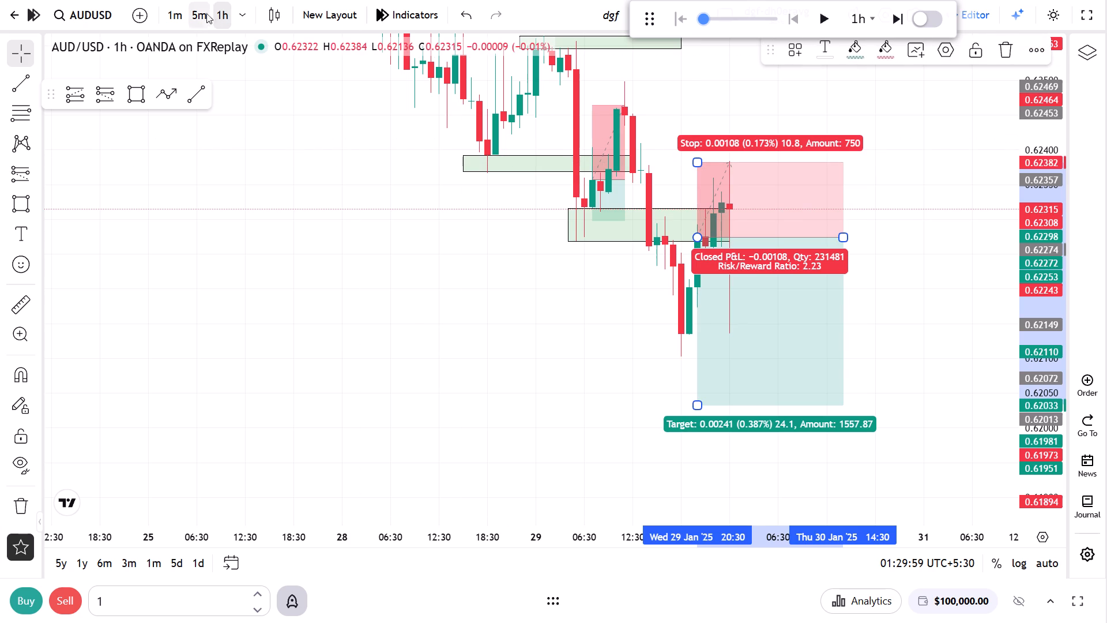
# On the 5-minute chart, move the new short position to 29 Jan 21:35 with entry about 0.62246.
pyautogui.click(198, 13)
pyautogui.scroll(-5, 484, 364)
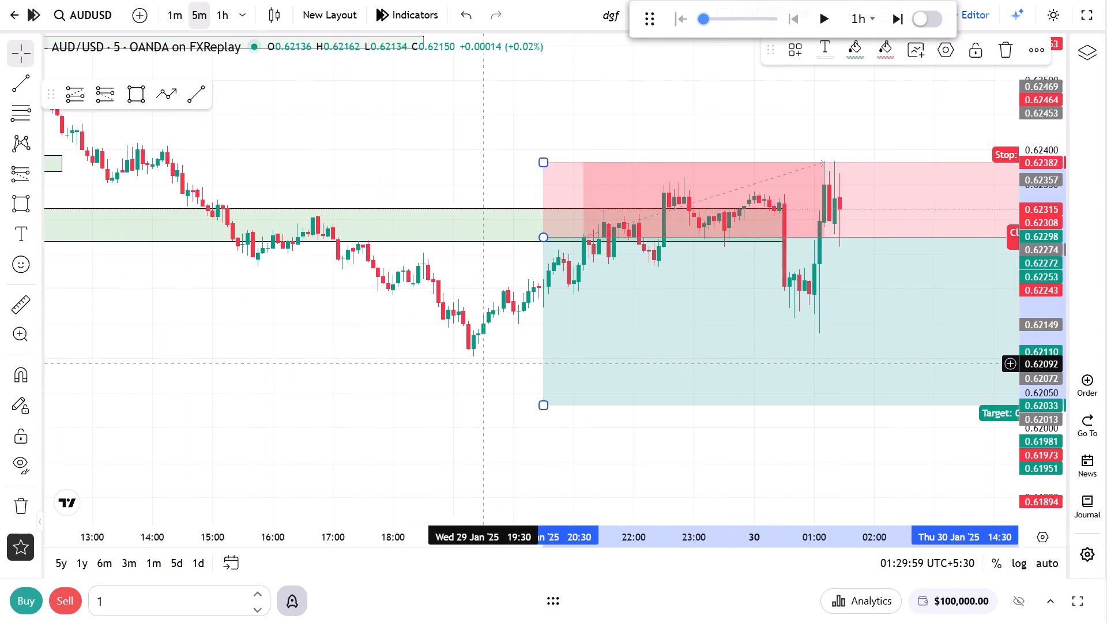
pyautogui.click(471, 336)
pyautogui.moveTo(594, 279); pyautogui.dragTo(644, 279)
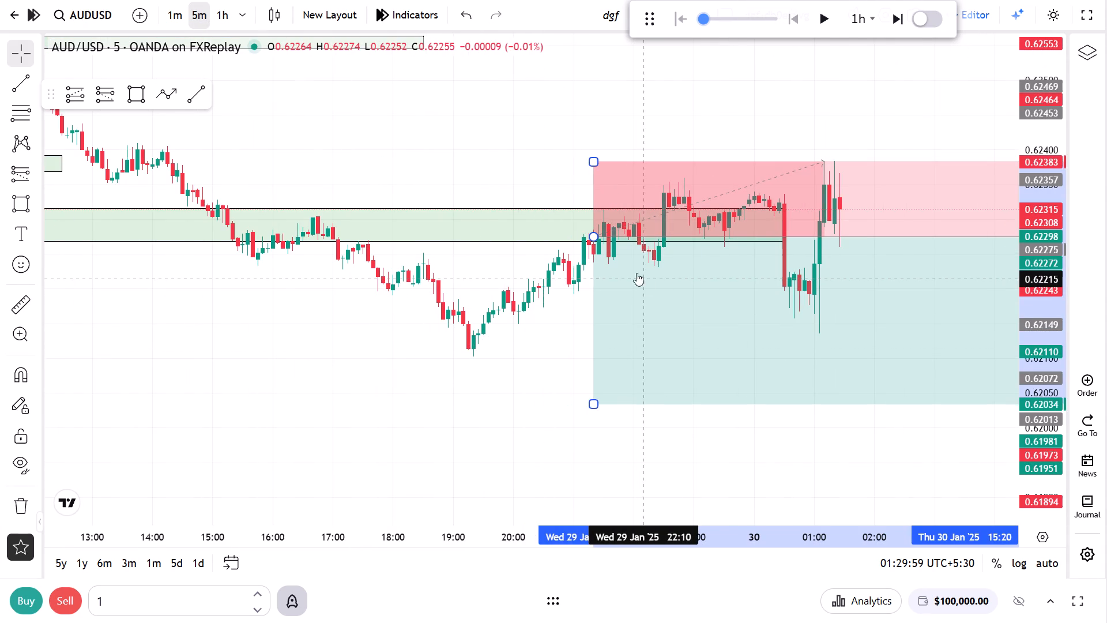
pyautogui.moveTo(615, 263); pyautogui.dragTo(629, 283)
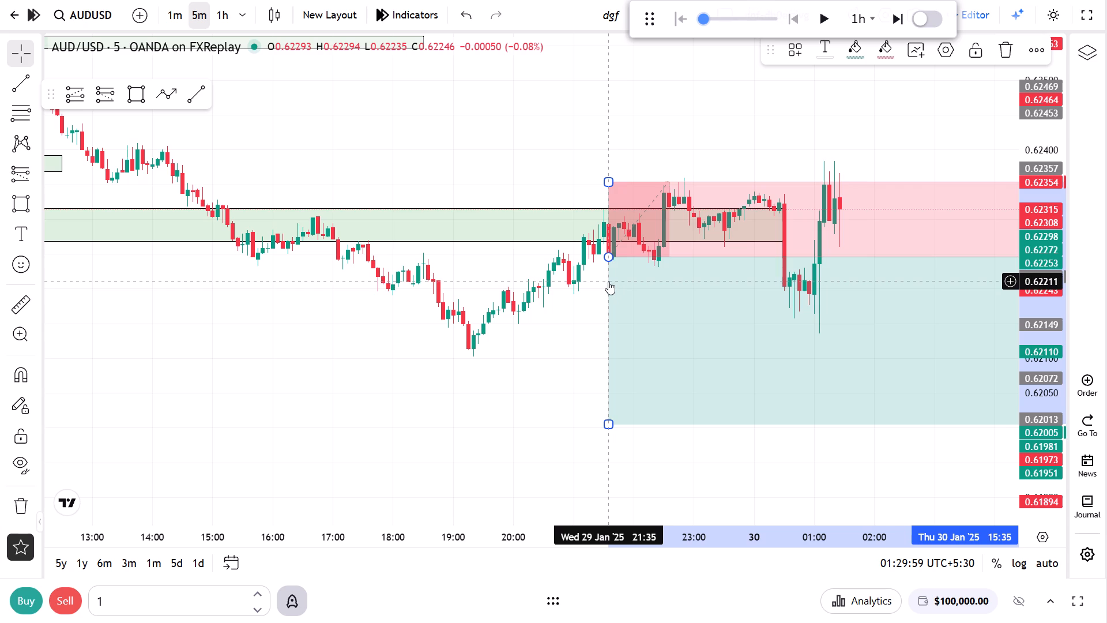
pyautogui.click(608, 282)
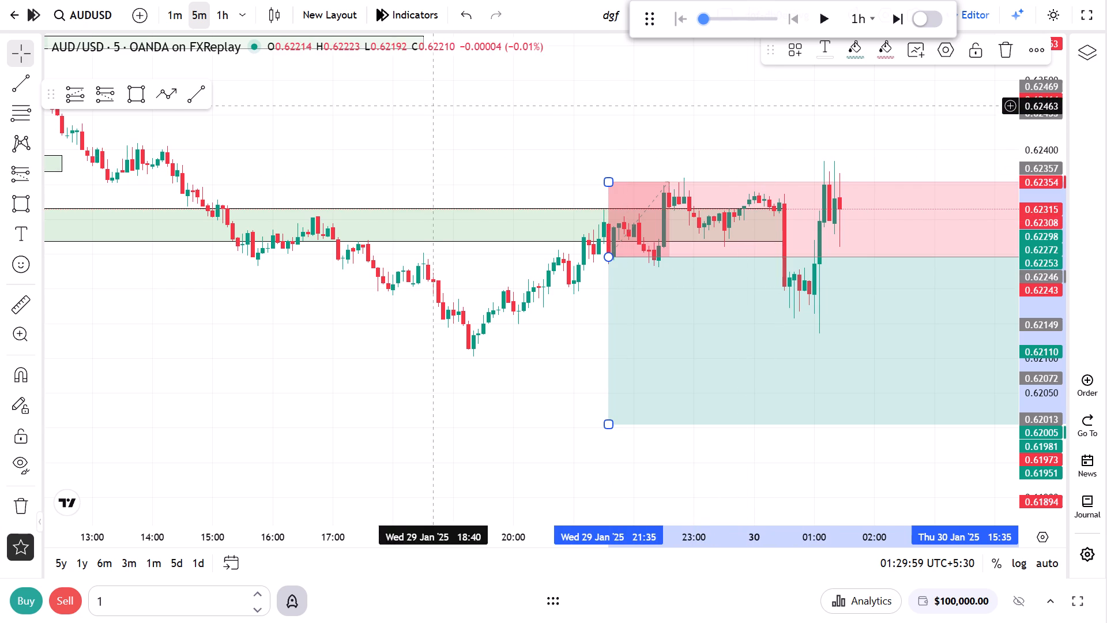
# Delete the short position that starts at 29 Jan 21:35 on the 5-minute chart.
pyautogui.click(877, 256)
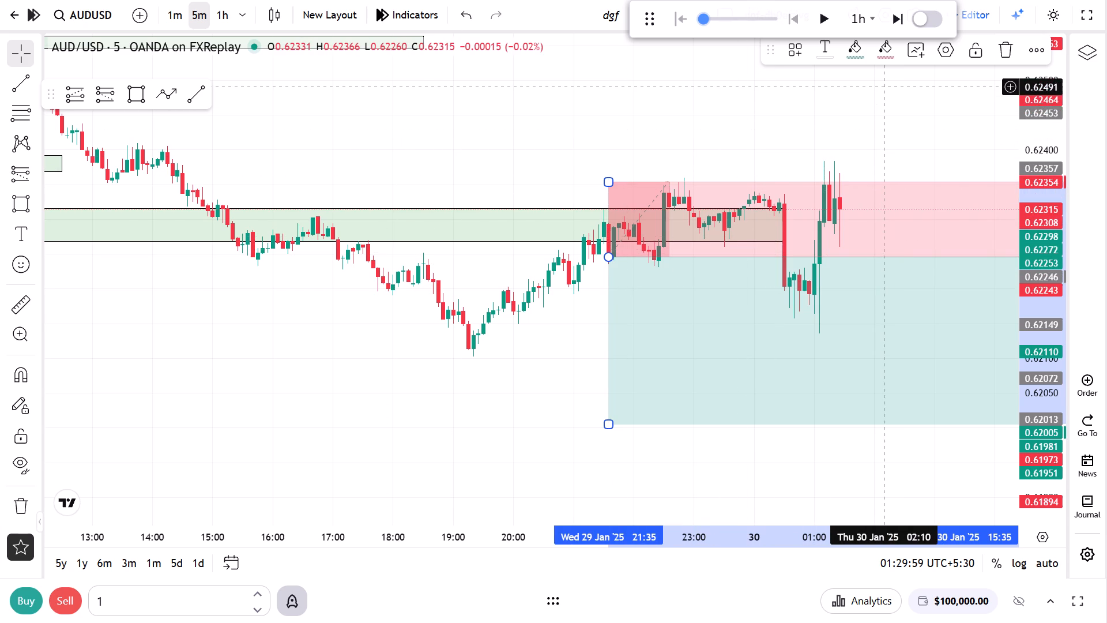
pyautogui.press('BackSpace')
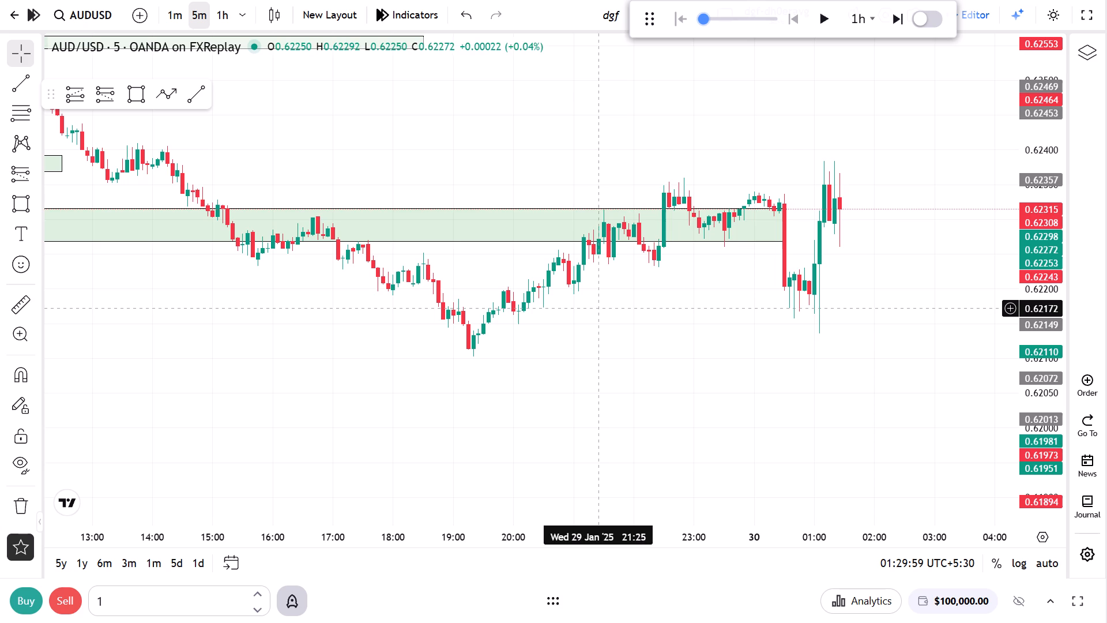
# On the 1-hour chart, shorten the zone between about 0.62268 and 0.62315 so it ends at about 29 Jan 18:30.
pyautogui.click(220, 3)
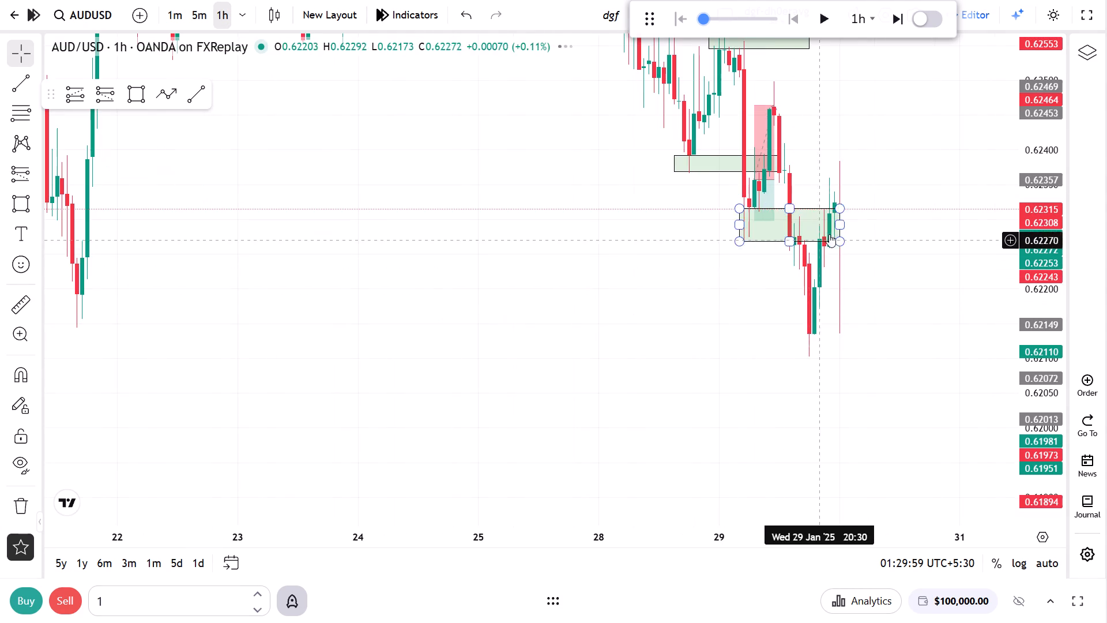
pyautogui.moveTo(842, 228); pyautogui.dragTo(809, 227)
pyautogui.click(876, 212)
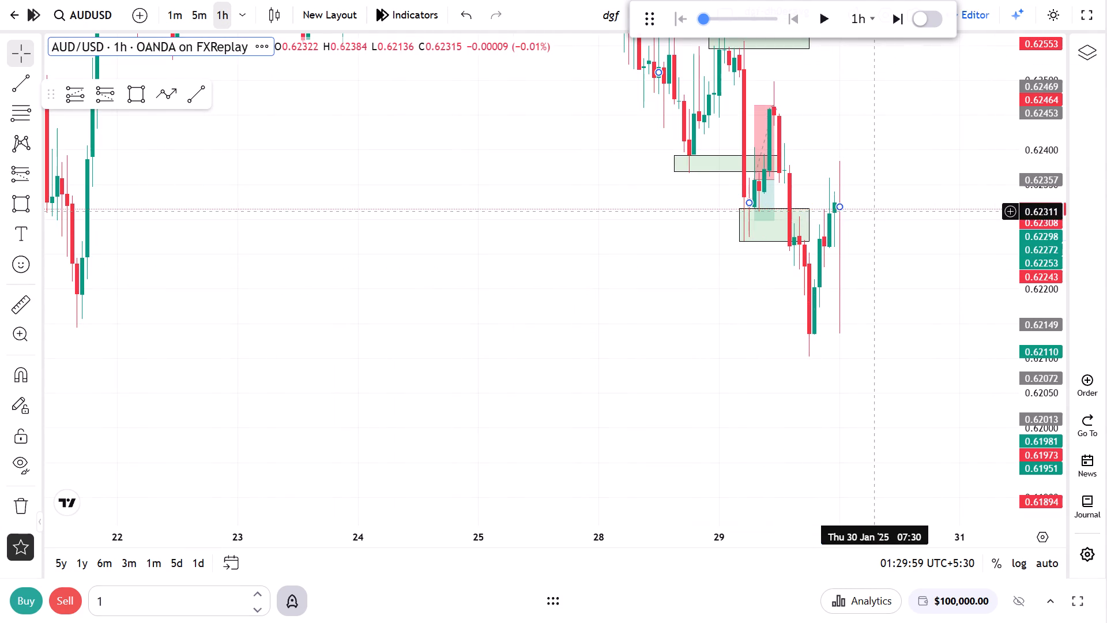
# Replay the 1-hour chart forward to 31 Jan, about 06:30, and pause there.
pyautogui.click(823, 25)
pyautogui.moveTo(895, 160); pyautogui.dragTo(891, 318)
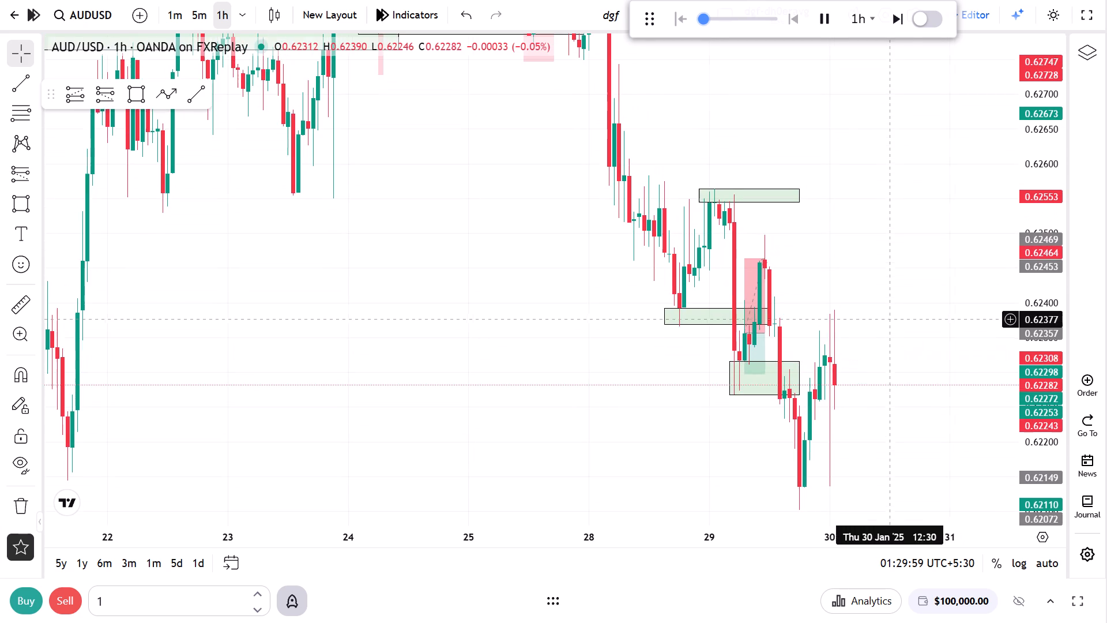
pyautogui.moveTo(1036, 317); pyautogui.dragTo(1033, 415)
pyautogui.click(943, 401)
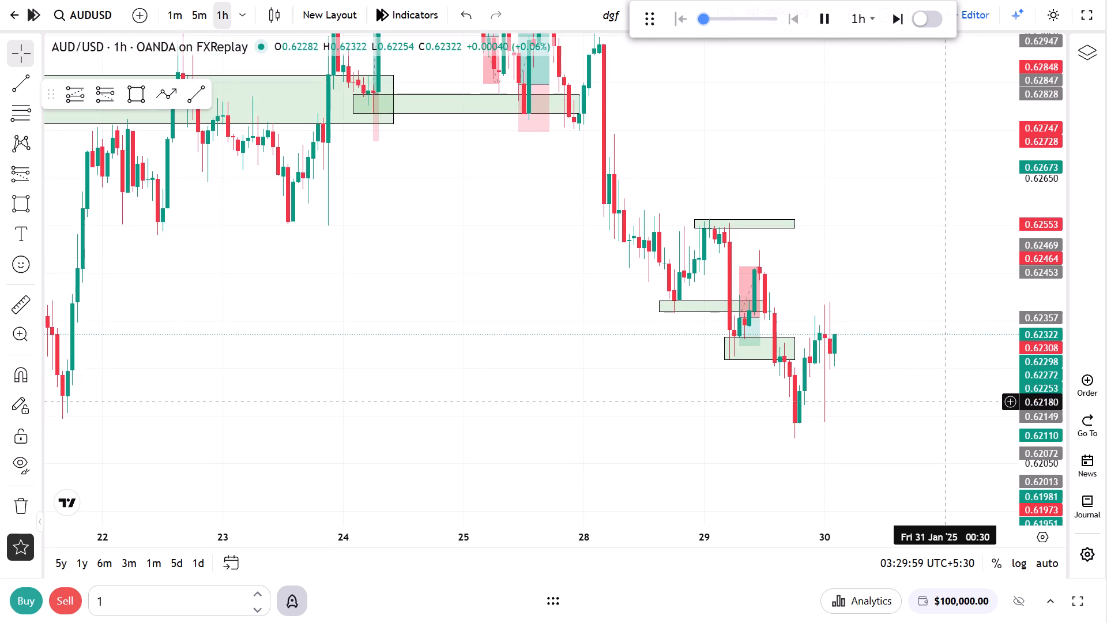
pyautogui.scroll(4, 931, 391)
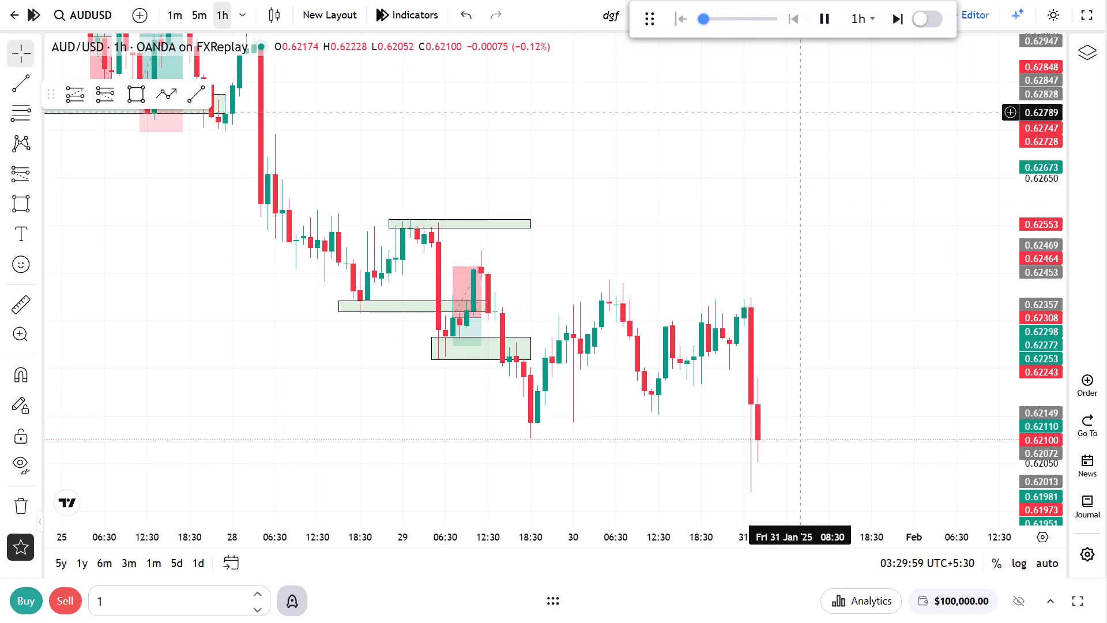
pyautogui.click(818, 25)
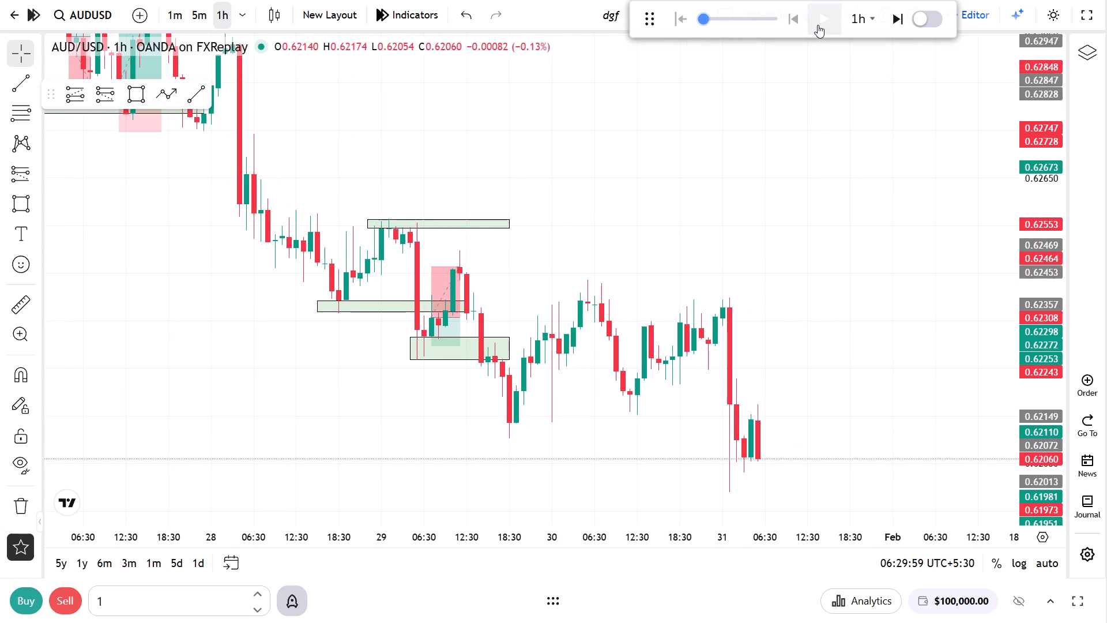
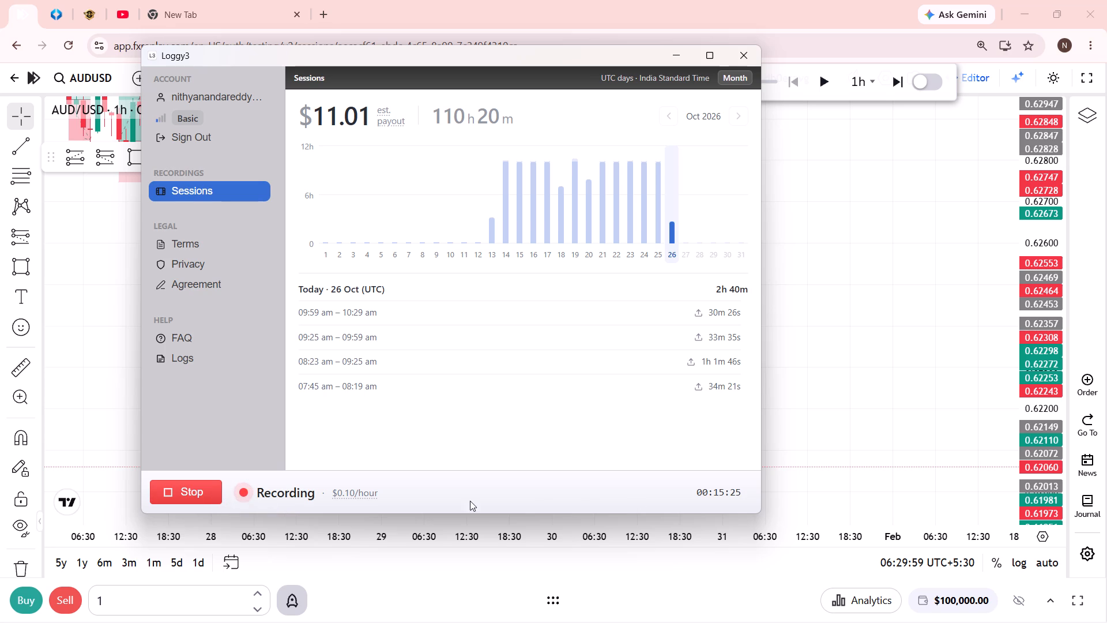
# Back on the FXReplay 1-hour chart, draw a rectangle zone from 29 Jan 17:30 to 31 Jan 05:30 between about 0.62102 and 0.62134.
pyautogui.click(809, 372)
pyautogui.moveTo(788, 417); pyautogui.dragTo(784, 329)
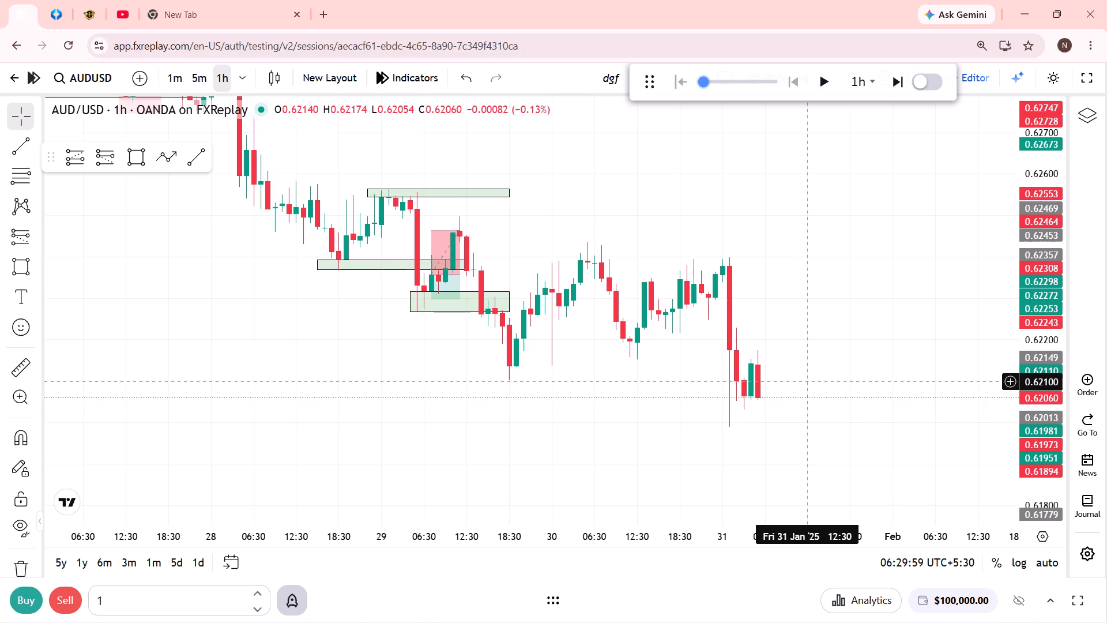
pyautogui.moveTo(833, 386); pyautogui.dragTo(885, 288)
pyautogui.moveTo(1039, 444); pyautogui.dragTo(1087, 96)
pyautogui.moveTo(979, 179); pyautogui.dragTo(925, 315)
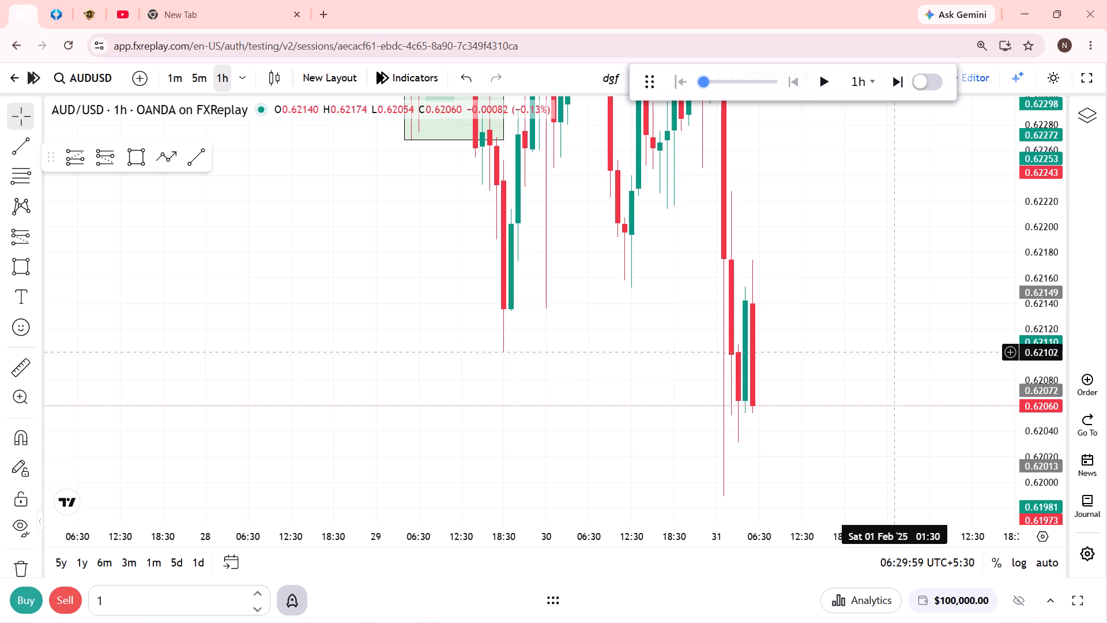
pyautogui.moveTo(145, 155); pyautogui.dragTo(152, 157)
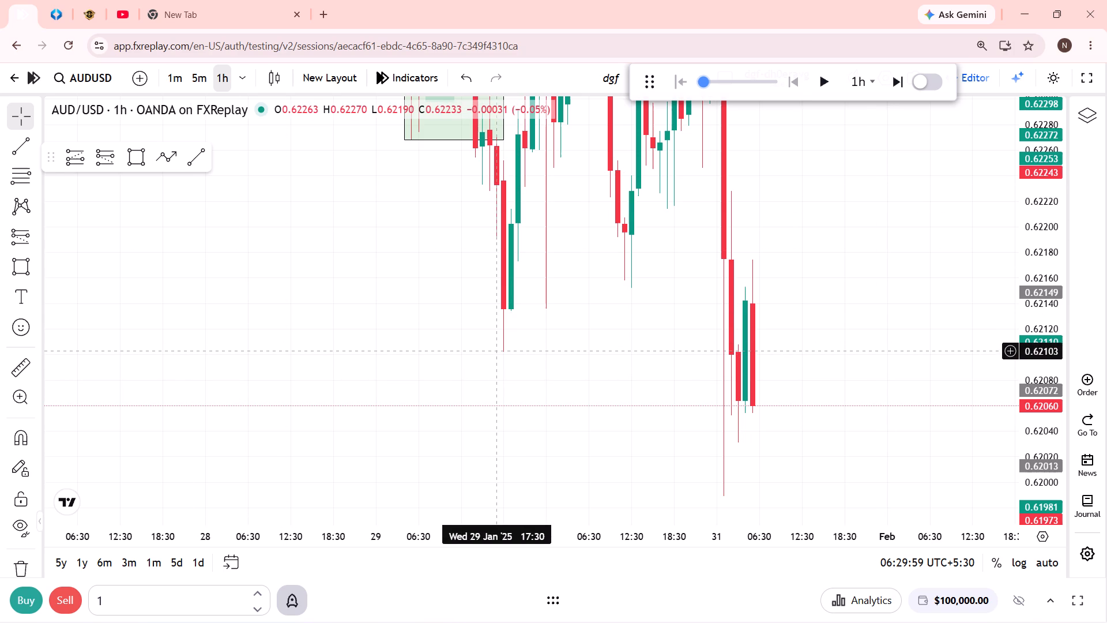
pyautogui.click(497, 352)
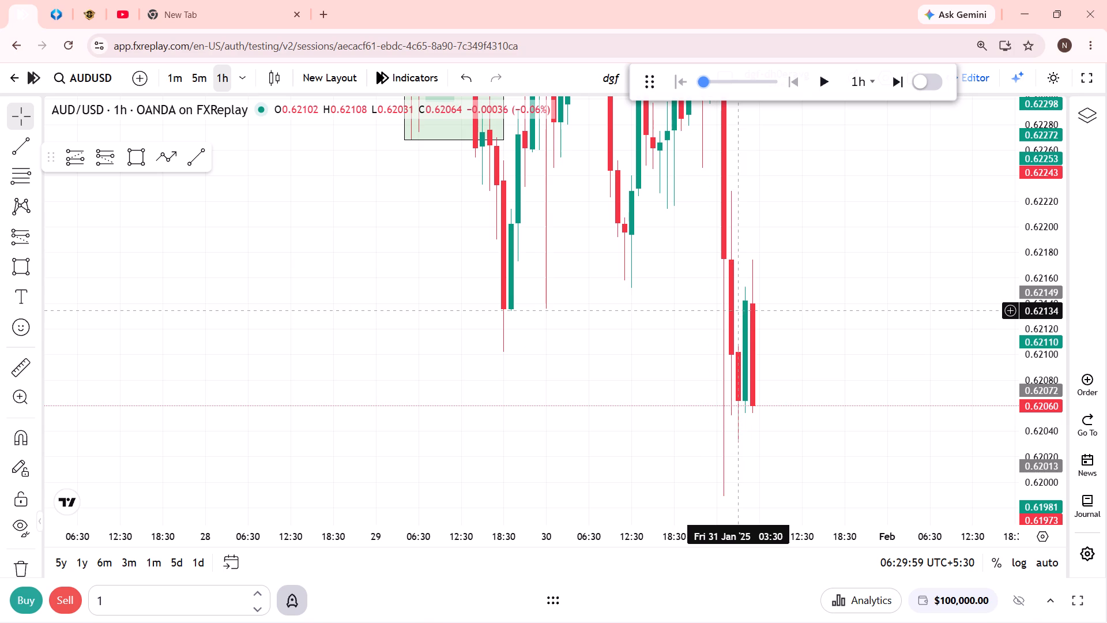
pyautogui.scroll(5, 286, 328)
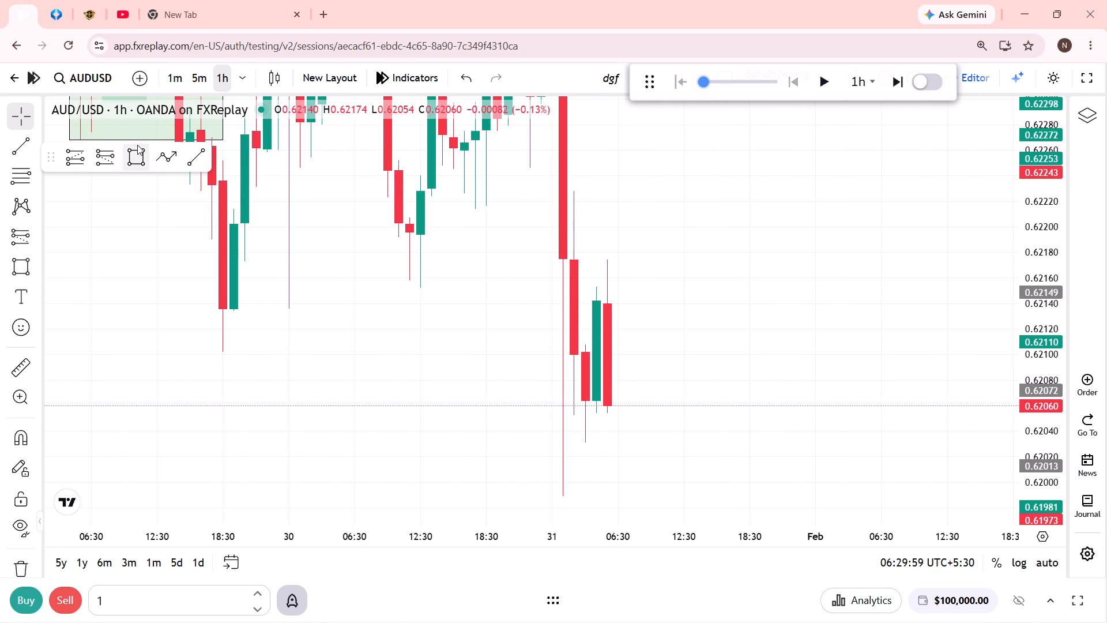
pyautogui.click(137, 145)
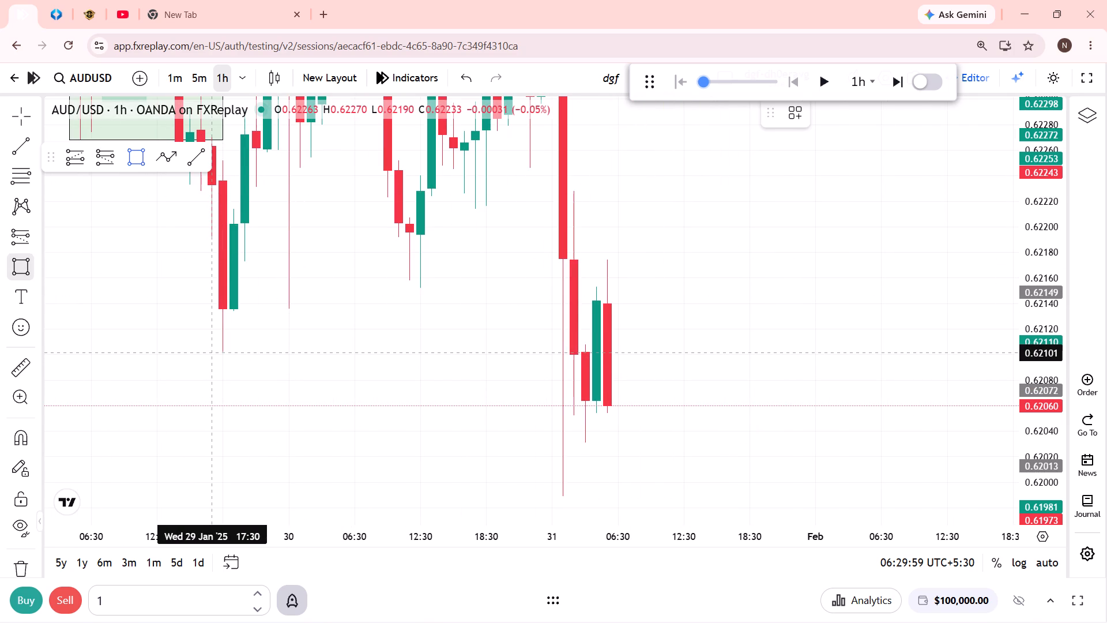
pyautogui.click(218, 352)
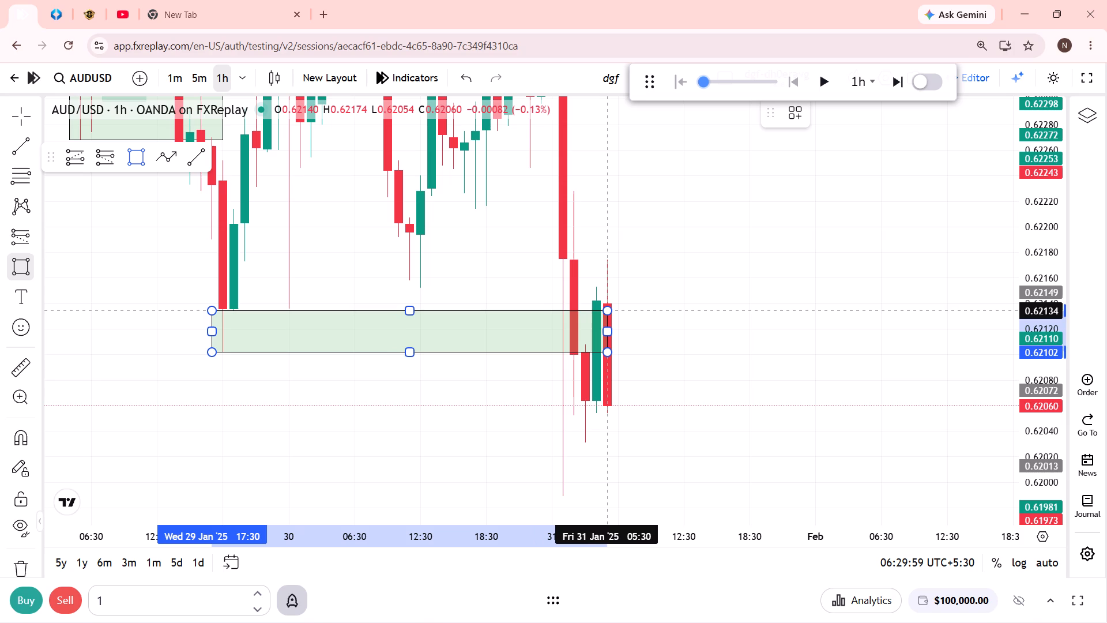
pyautogui.click(608, 310)
pyautogui.click(583, 380)
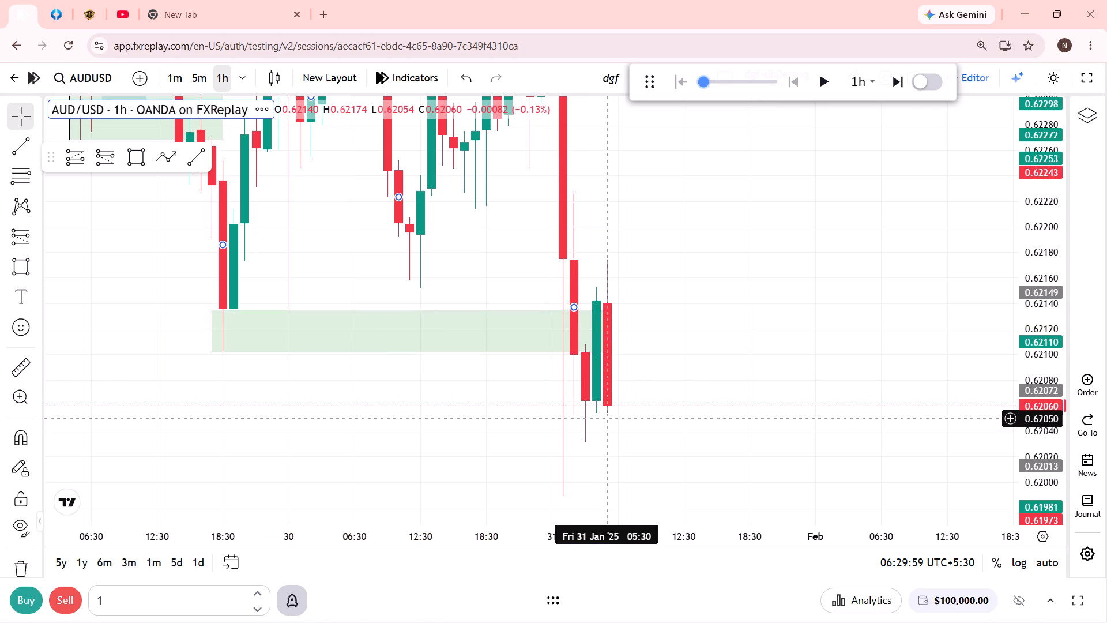
# Extend the end of the new zone between 0.62102 and 0.62134 to about 31 Jan 10:30.
pyautogui.moveTo(606, 330); pyautogui.dragTo(664, 320)
pyautogui.click(717, 471)
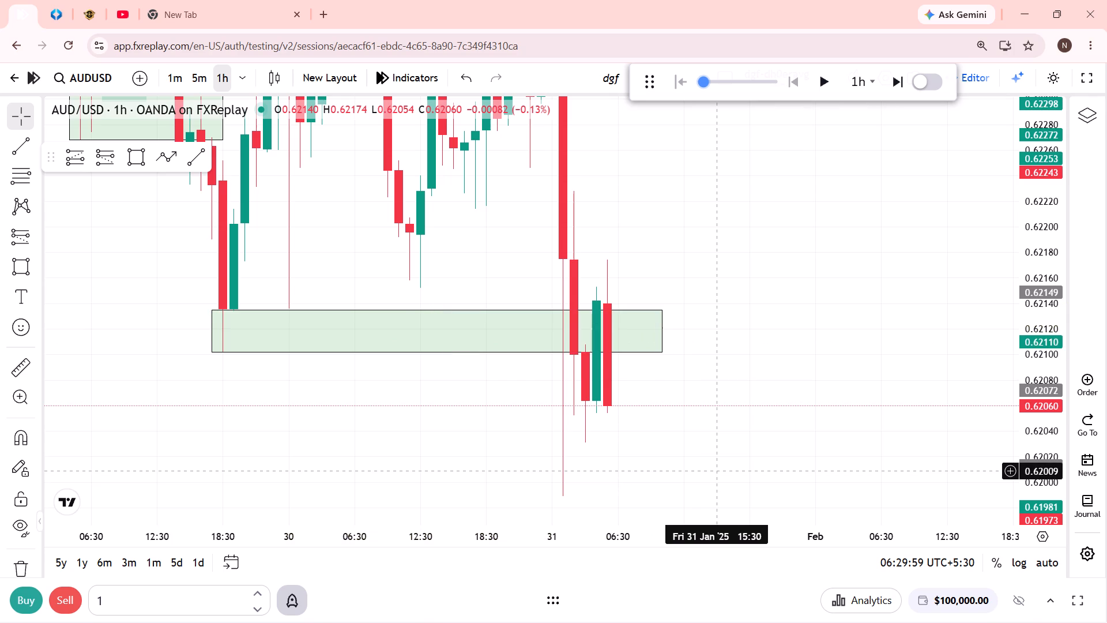
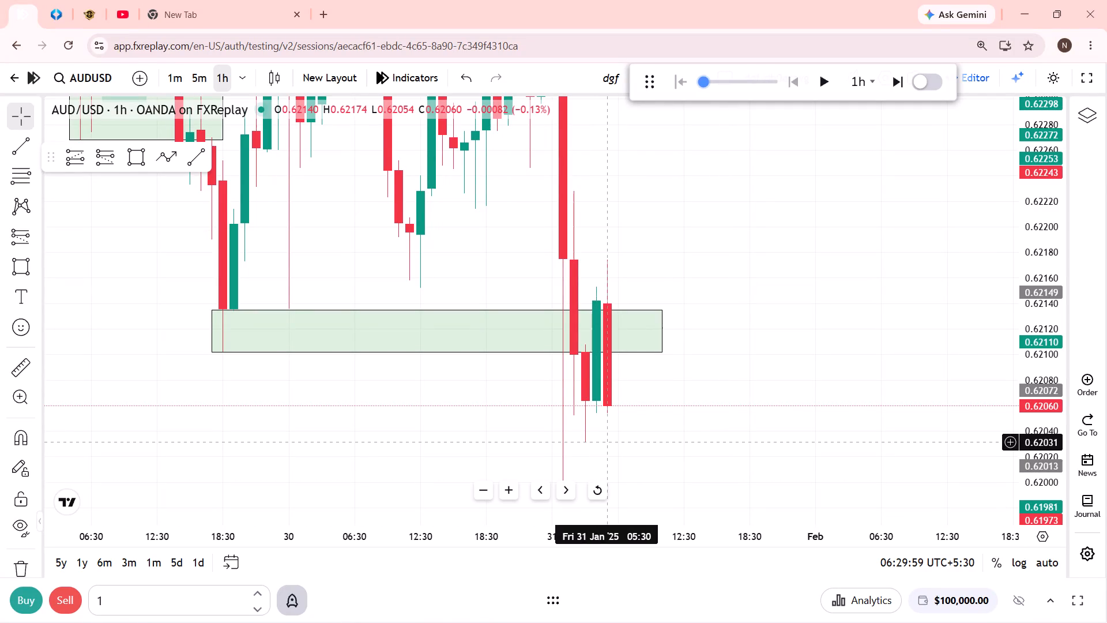
# Advance the 1-hour replay to 31 Jan 07:29, switch to the 5-minute chart and advance one more hour to 08:29.
pyautogui.click(818, 95)
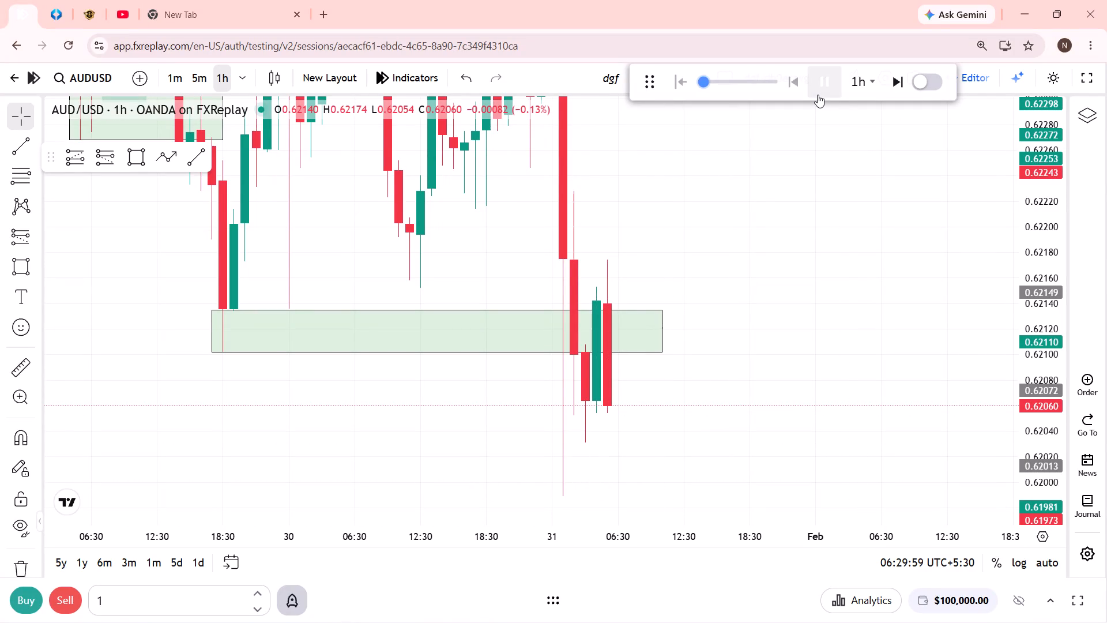
pyautogui.click(818, 95)
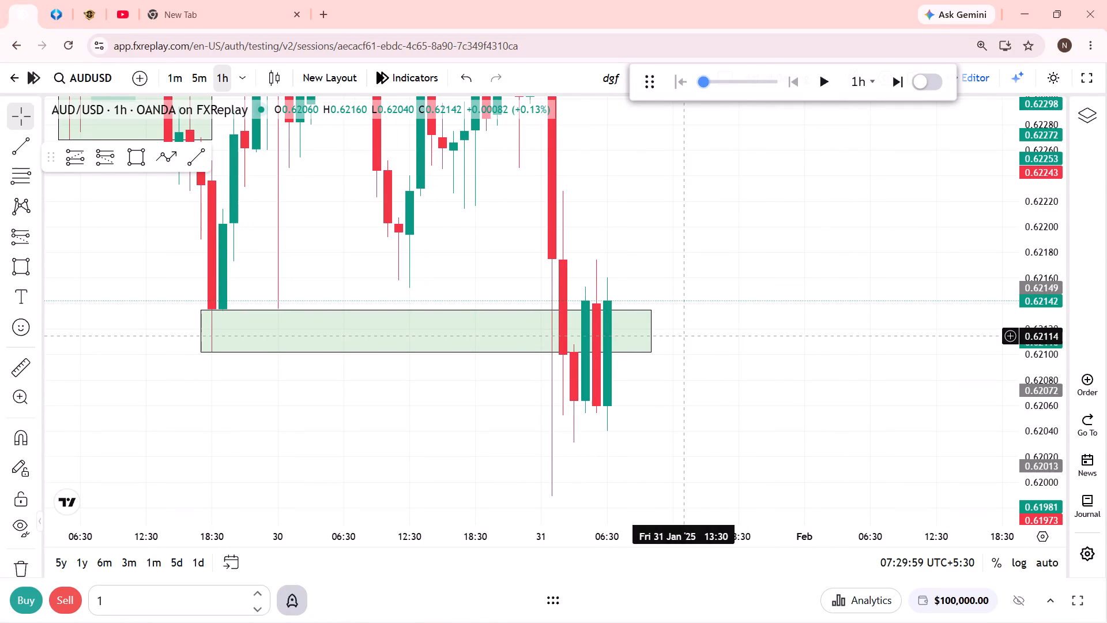
pyautogui.click(202, 72)
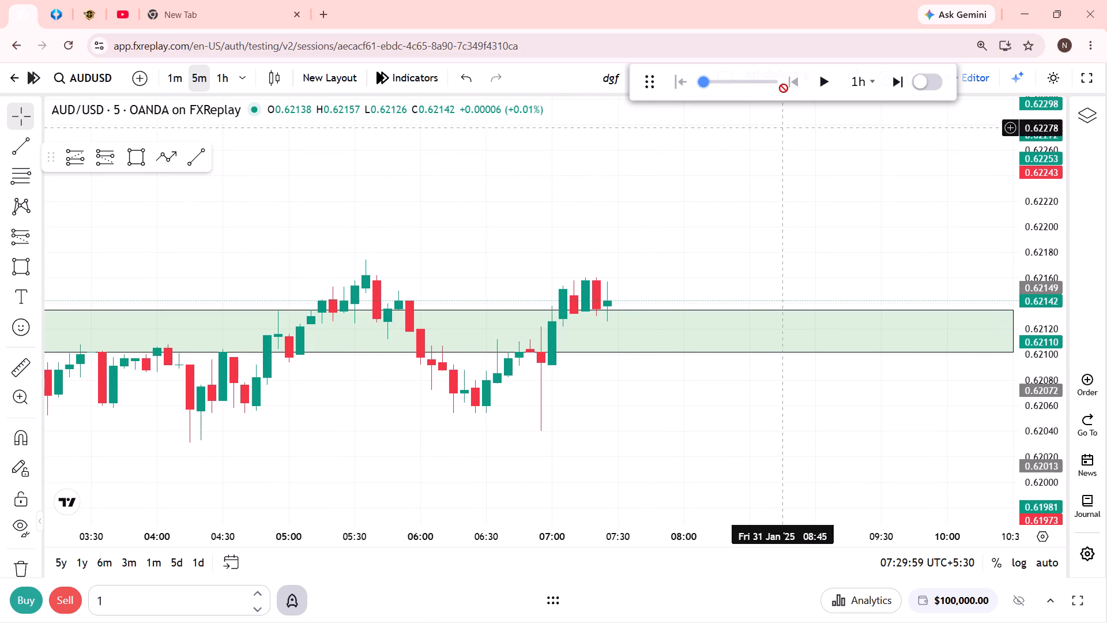
pyautogui.click(894, 85)
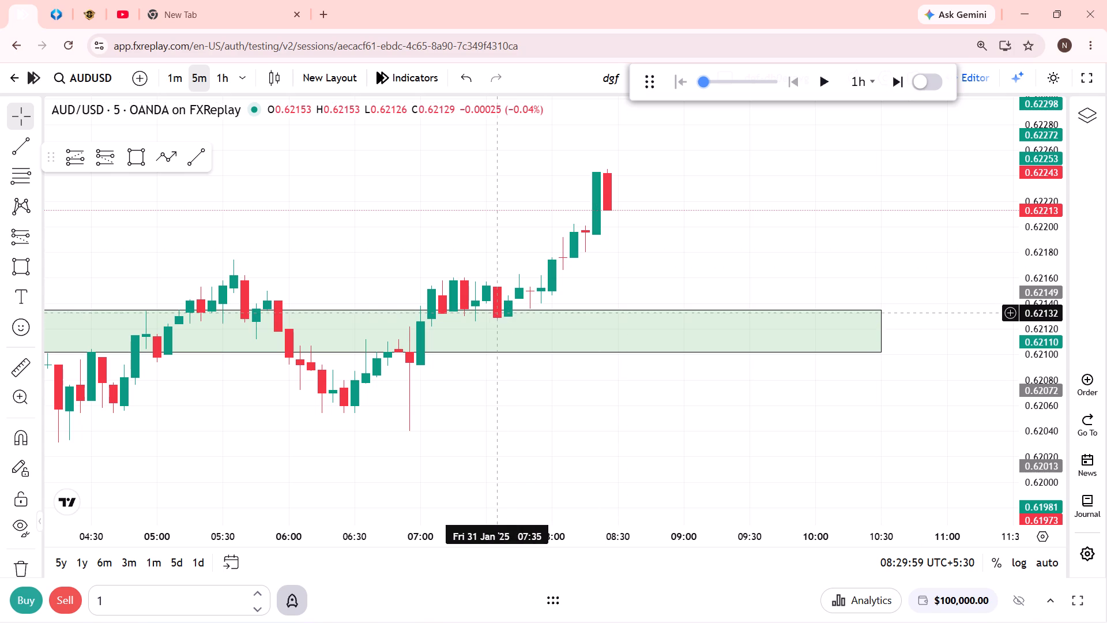
# In full screen, draw a short position from 31 Jan 07:35 to about 08:20, with entry 0.62129, stop 0.62229 and target 0.62086.
pyautogui.click(1089, 72)
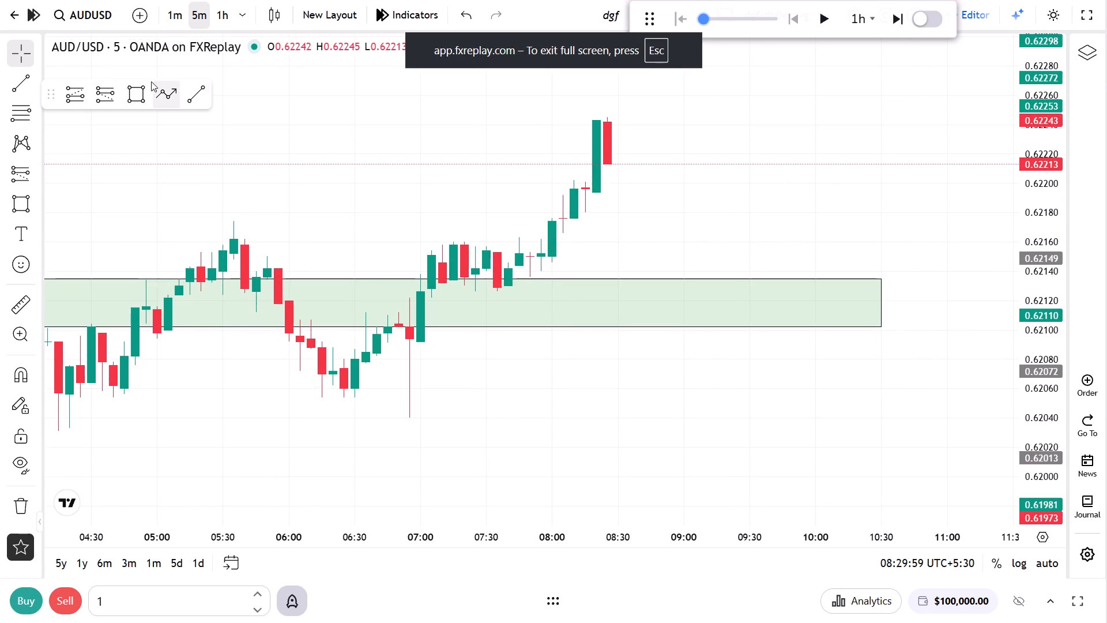
pyautogui.click(114, 87)
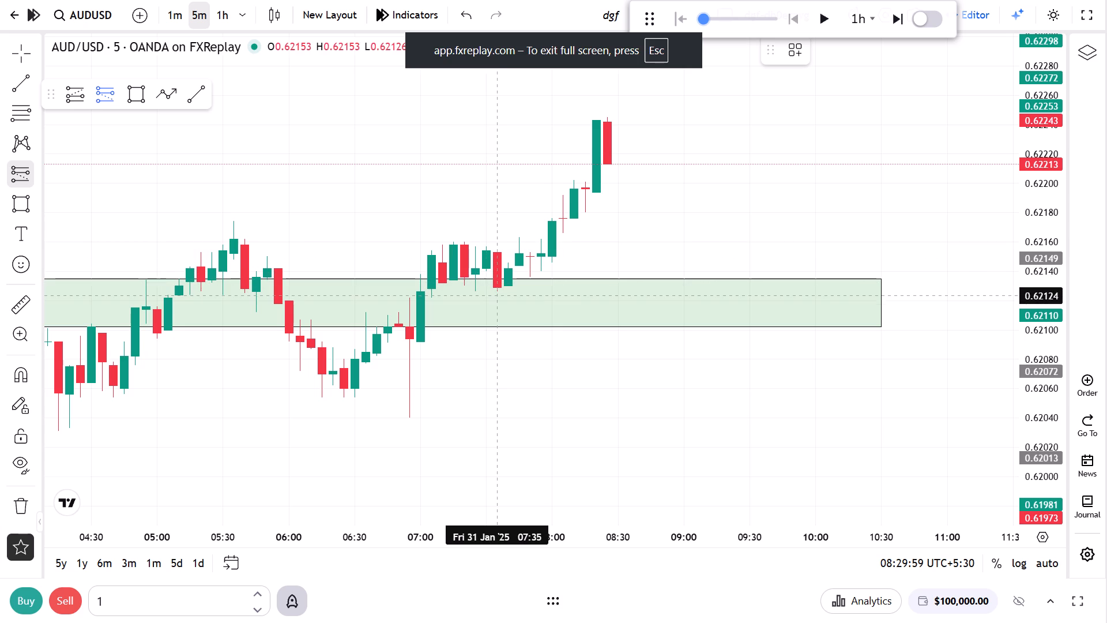
pyautogui.click(506, 287)
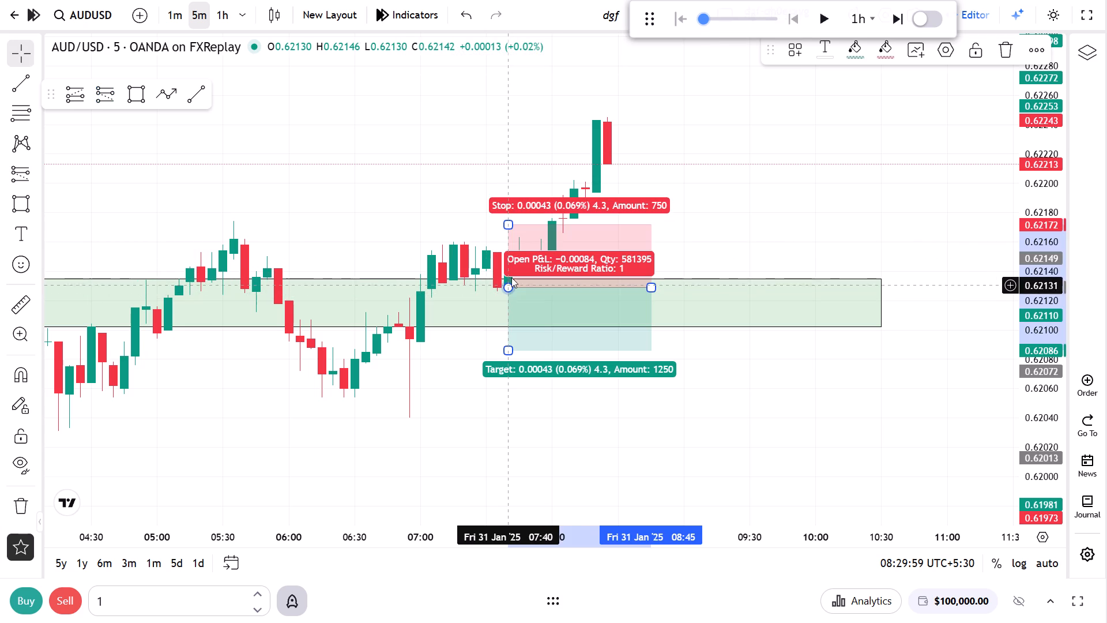
pyautogui.moveTo(504, 225); pyautogui.dragTo(515, 147)
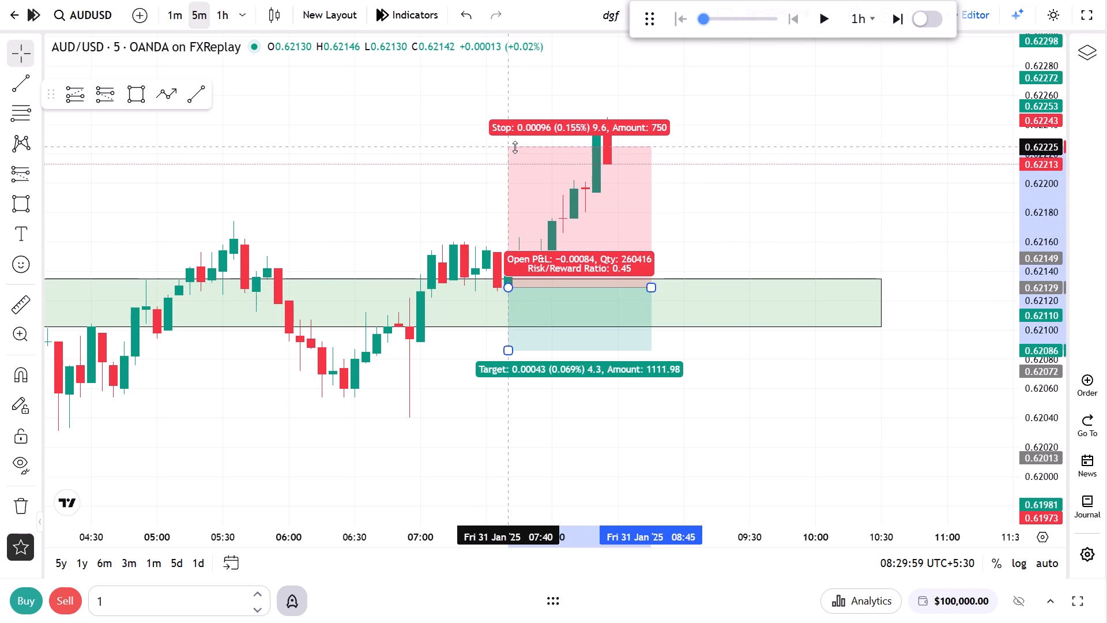
pyautogui.moveTo(515, 147); pyautogui.dragTo(515, 142)
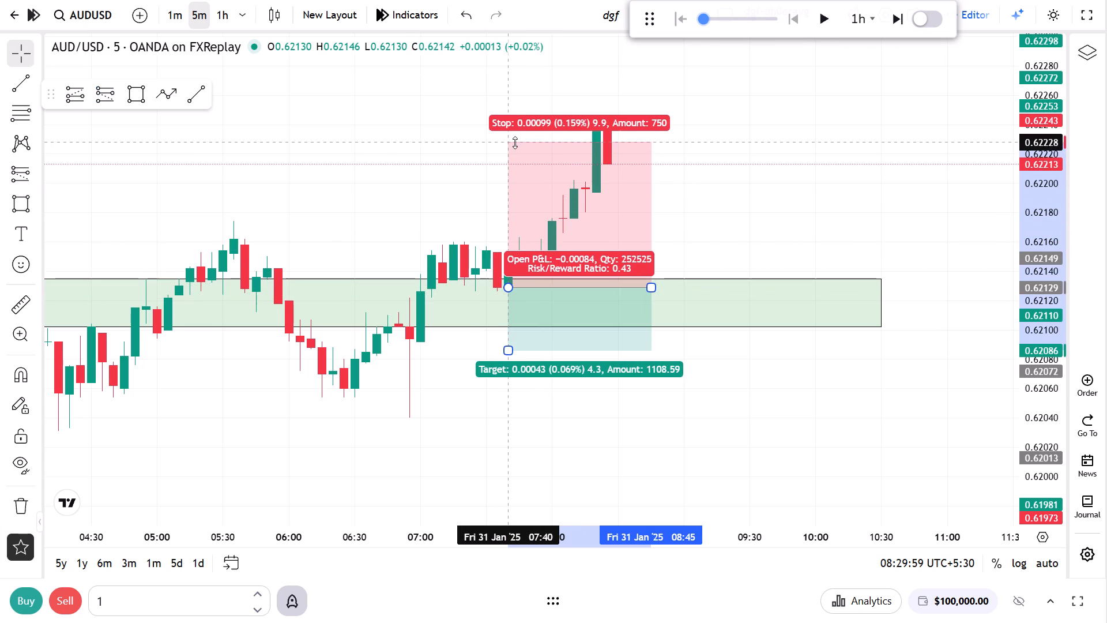
pyautogui.moveTo(515, 142); pyautogui.dragTo(515, 141)
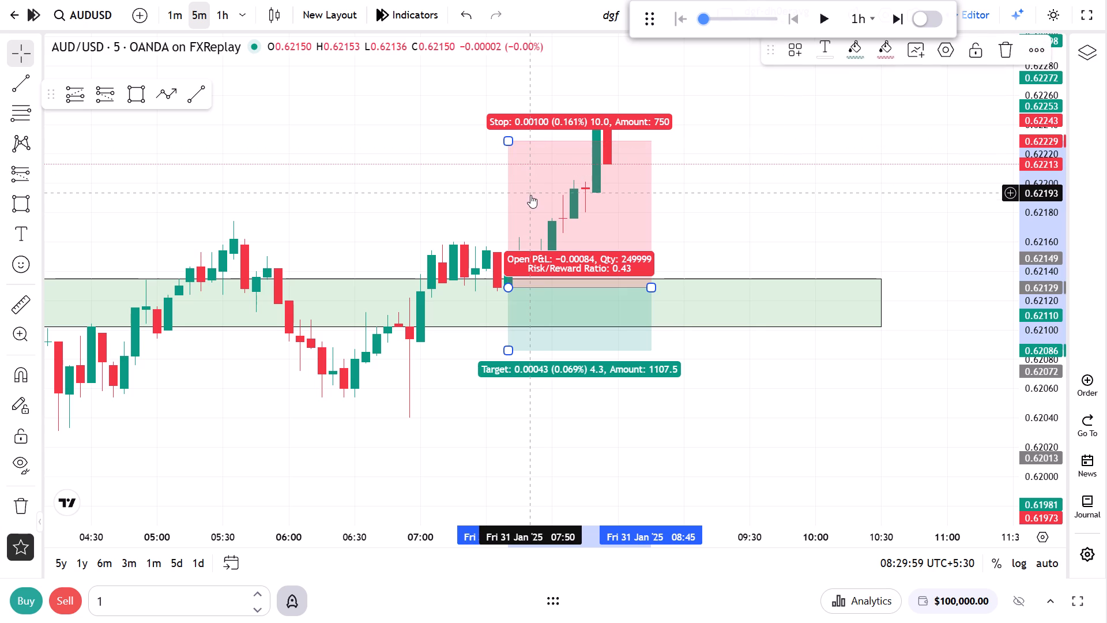
pyautogui.moveTo(530, 195); pyautogui.dragTo(524, 194)
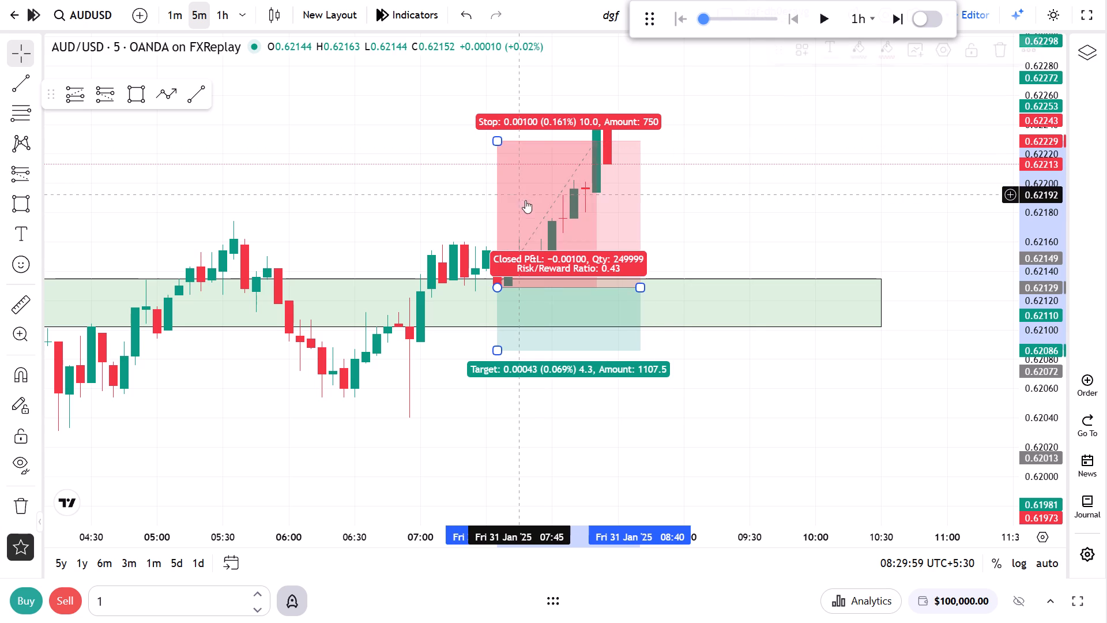
pyautogui.moveTo(638, 291); pyautogui.dragTo(600, 287)
pyautogui.click(687, 216)
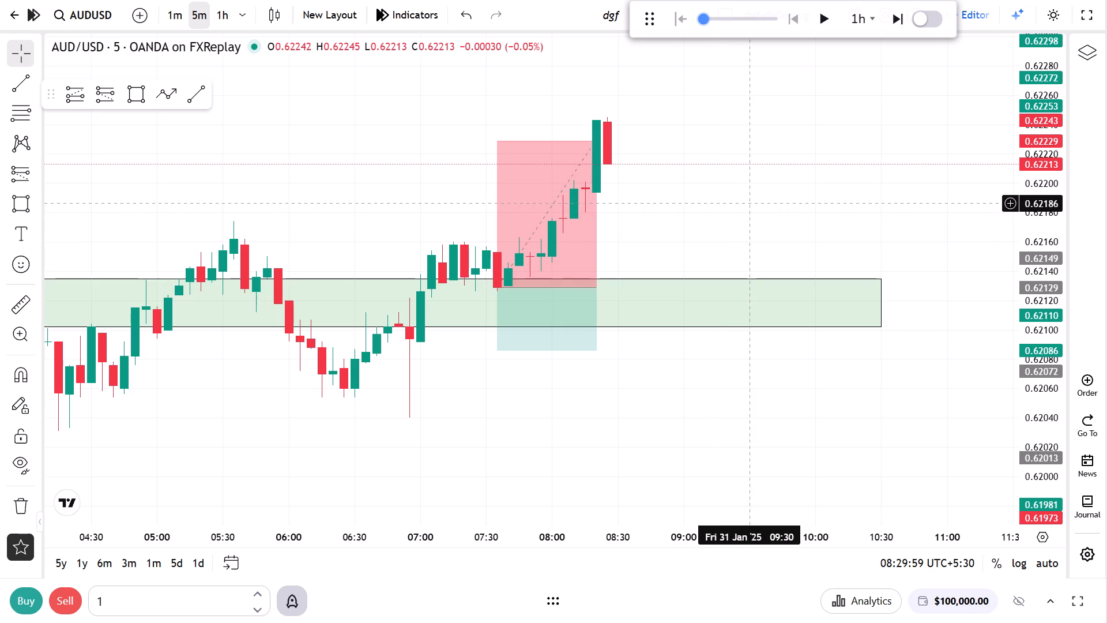
# Switch back to the 1-hour chart and play the replay forward to 31 Jan 23:29.
pyautogui.click(229, 13)
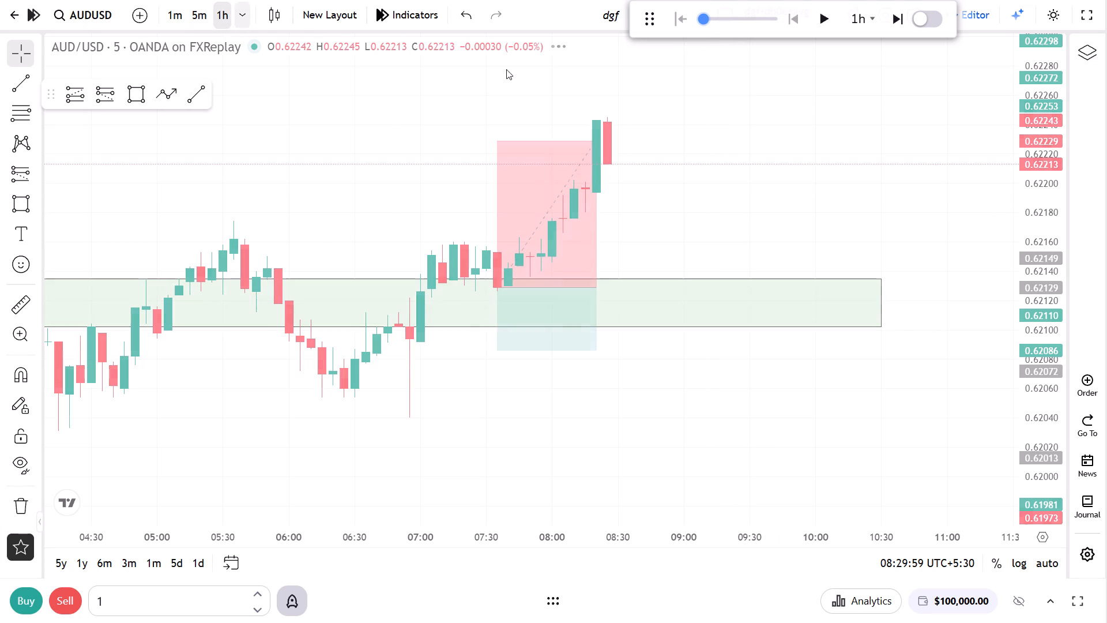
pyautogui.moveTo(1044, 161); pyautogui.dragTo(976, 403)
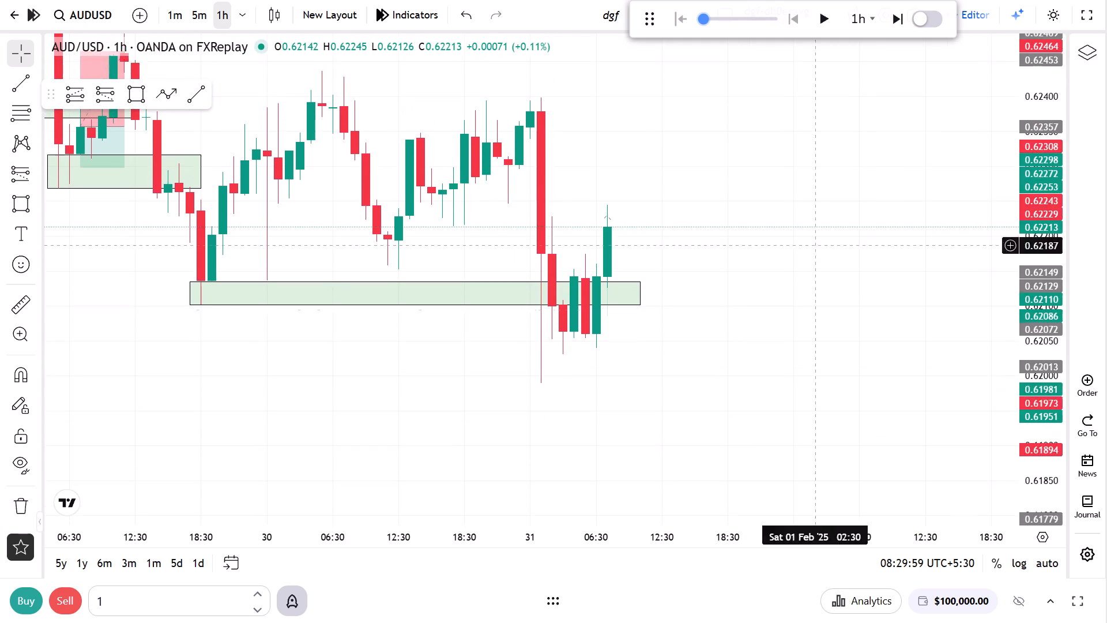
pyautogui.moveTo(791, 187); pyautogui.dragTo(848, 281)
pyautogui.click(827, 17)
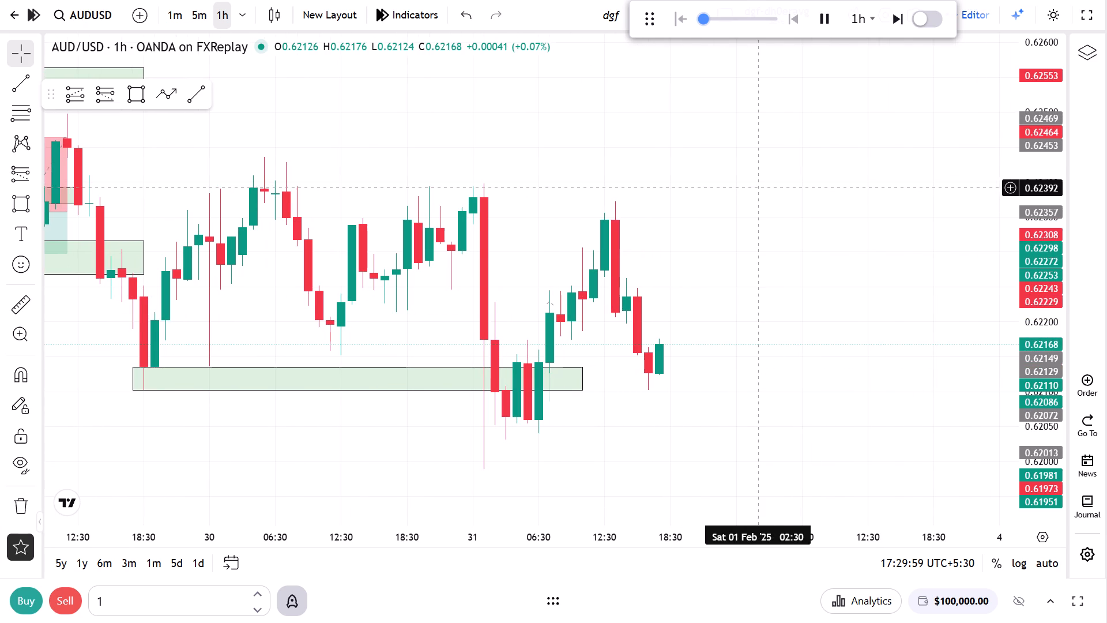
pyautogui.moveTo(746, 203); pyautogui.dragTo(774, 141)
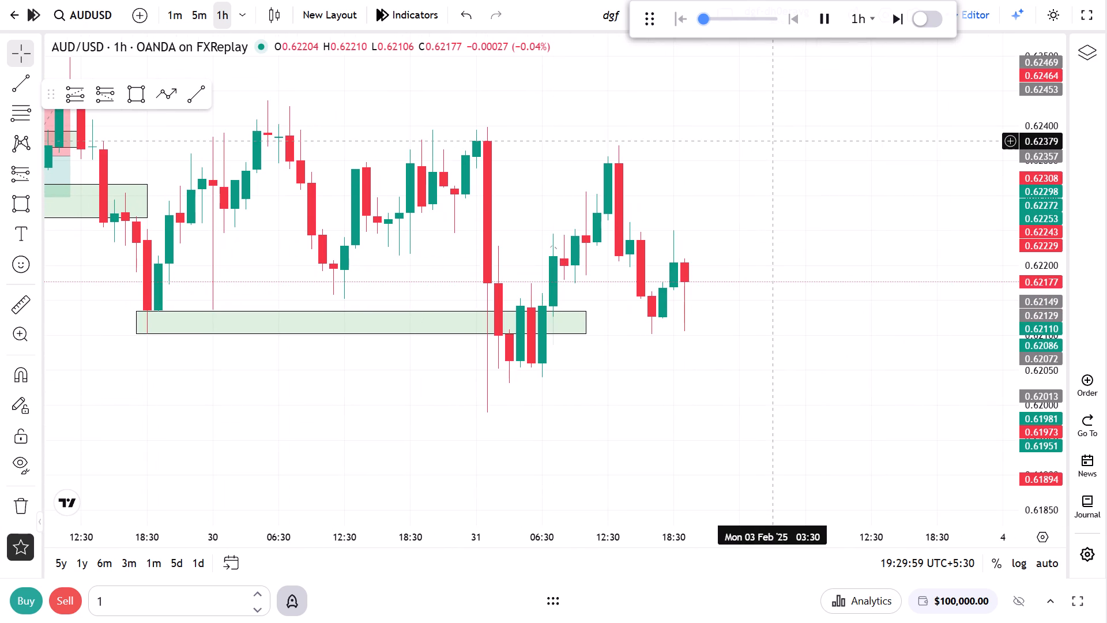
pyautogui.moveTo(807, 177); pyautogui.dragTo(854, 230)
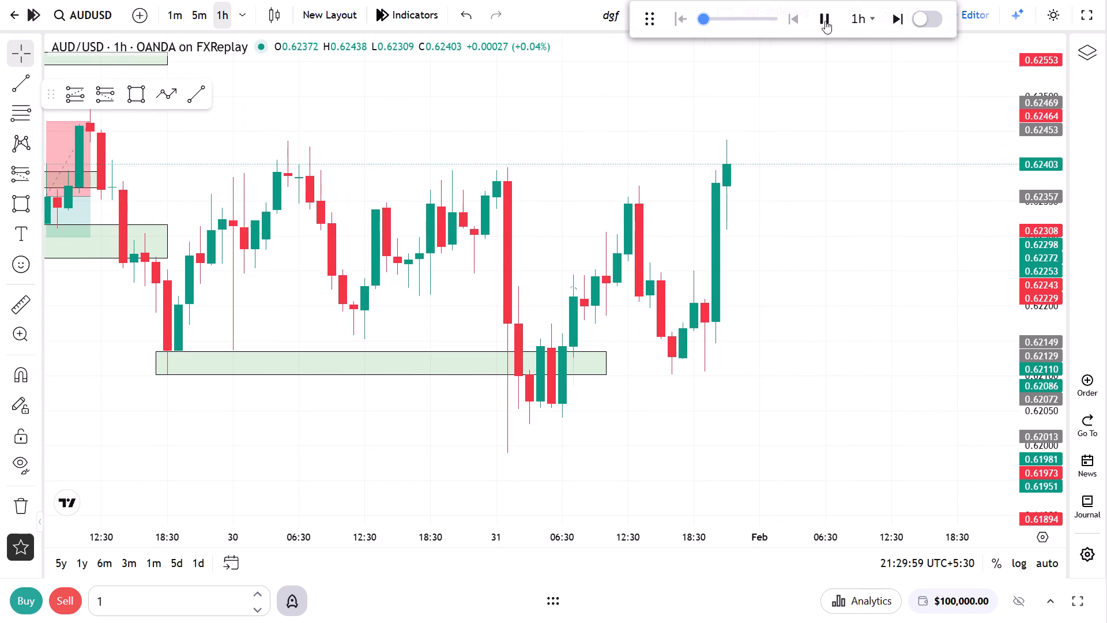
pyautogui.click(825, 20)
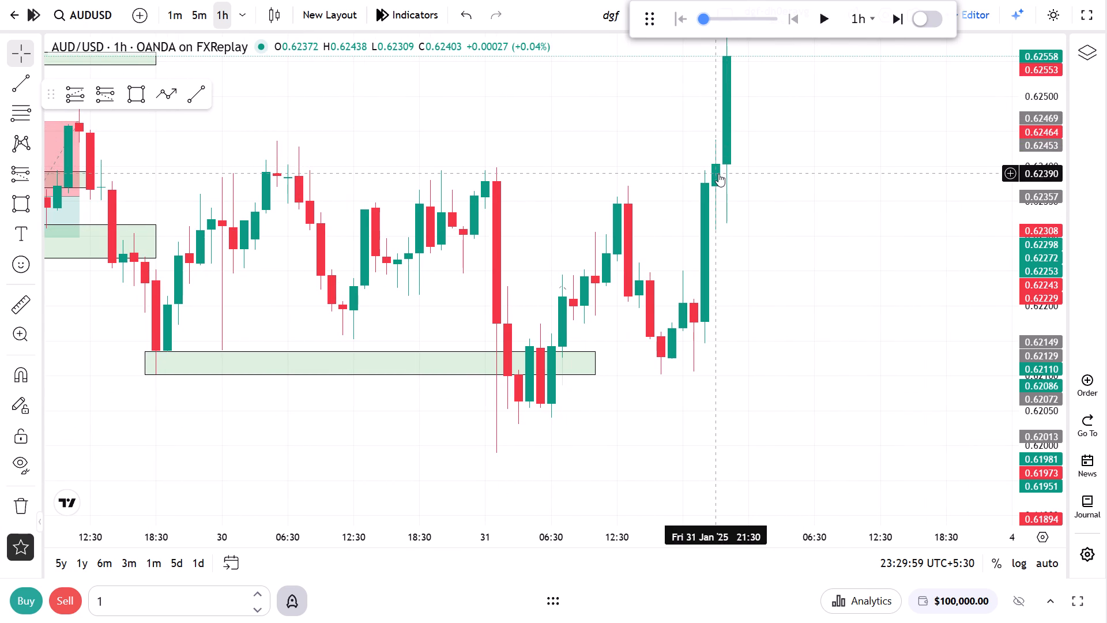
# Draw a rectangle zone from 30 Jan 04:30 to 31 Jan 23:30 between about 0.62391 and 0.62438.
pyautogui.click(131, 102)
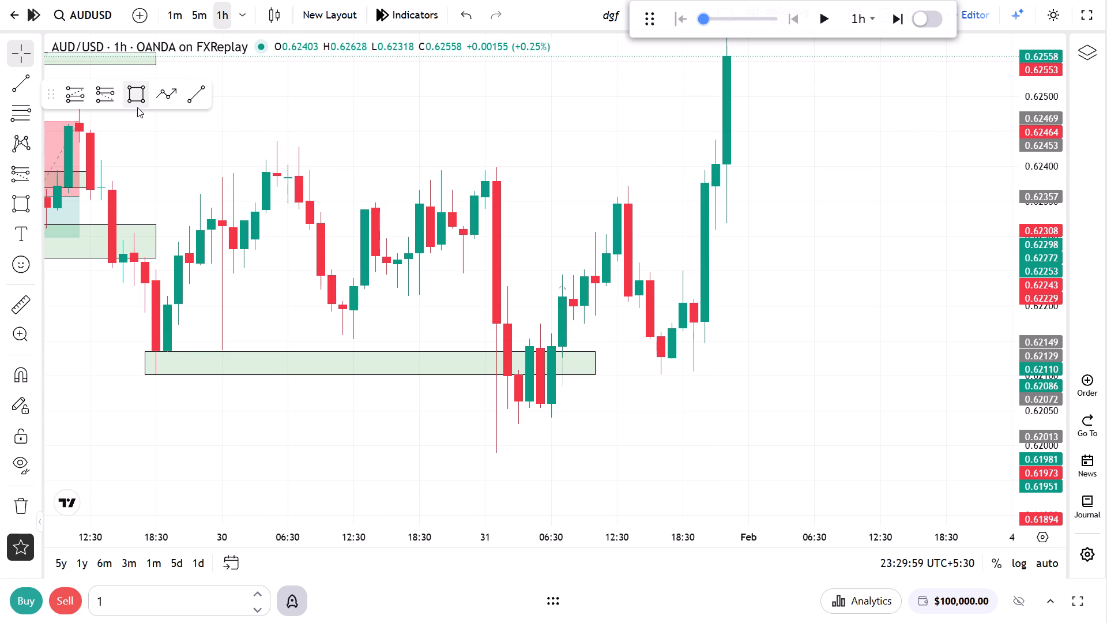
pyautogui.click(261, 172)
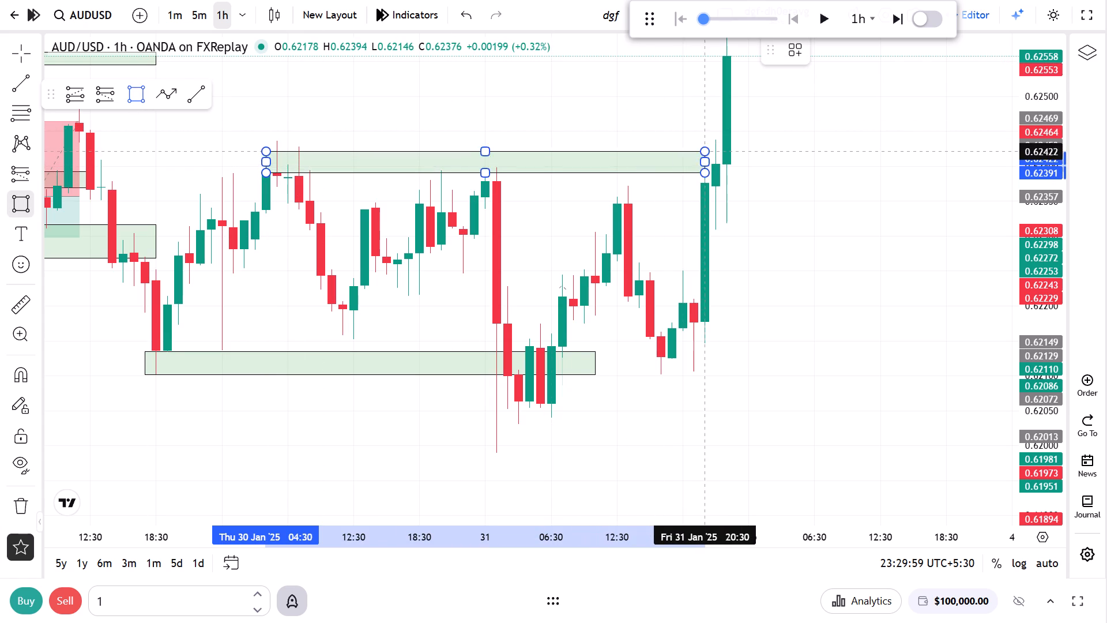
pyautogui.click(733, 140)
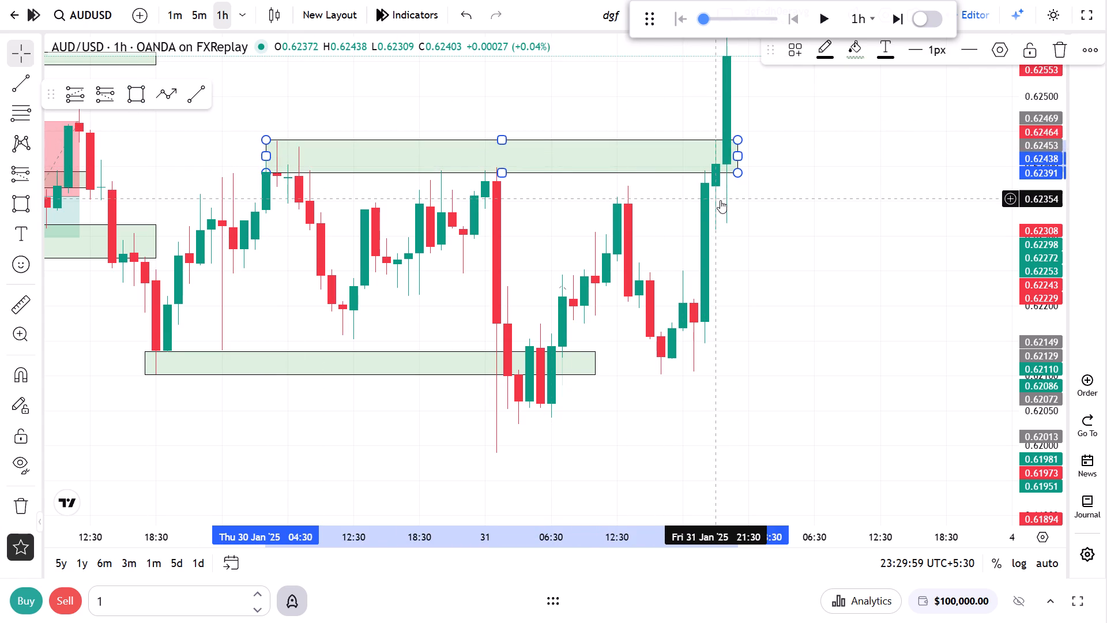
pyautogui.click(721, 201)
# Check the new zone on the 5-minute chart, return to the 1-hour chart, play the replay to its end and stay on the chart.
pyautogui.click(206, 17)
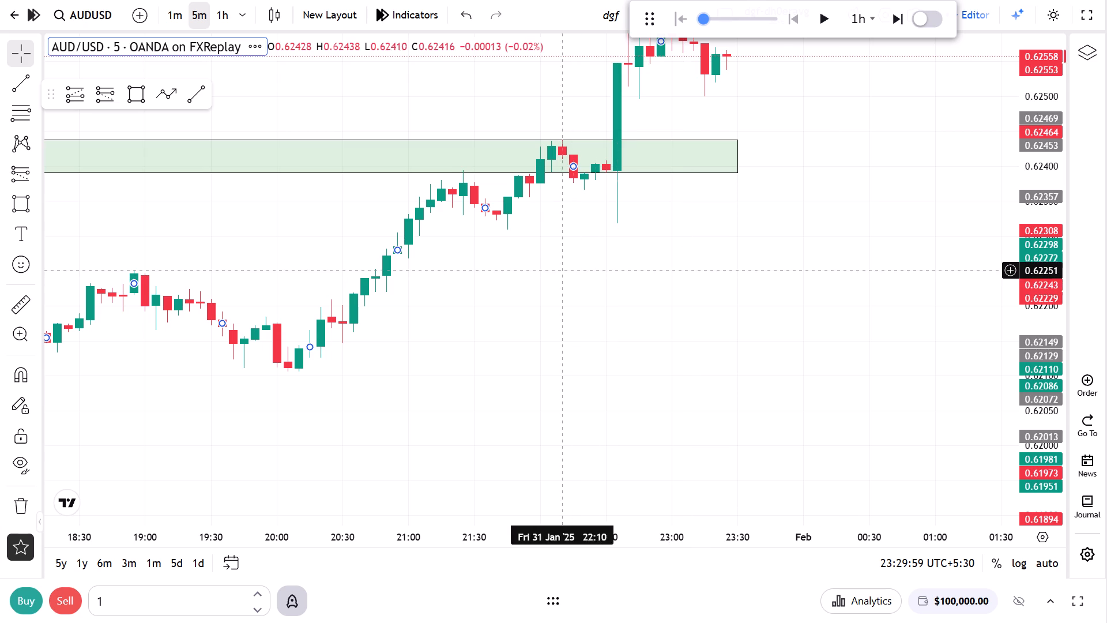
pyautogui.click(551, 271)
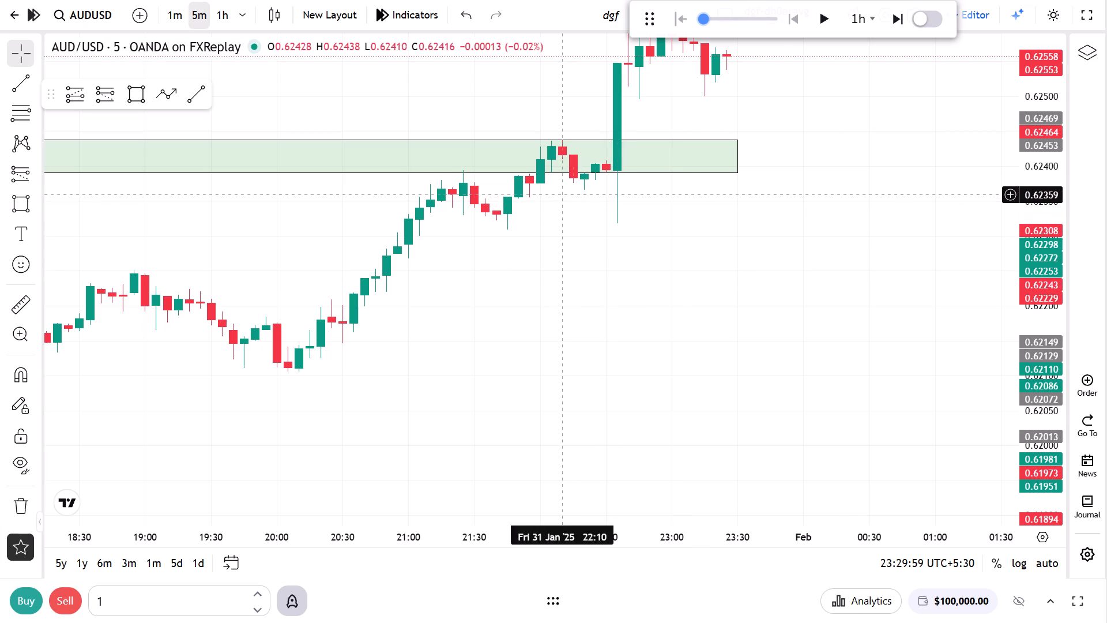
pyautogui.click(217, 16)
pyautogui.click(822, 15)
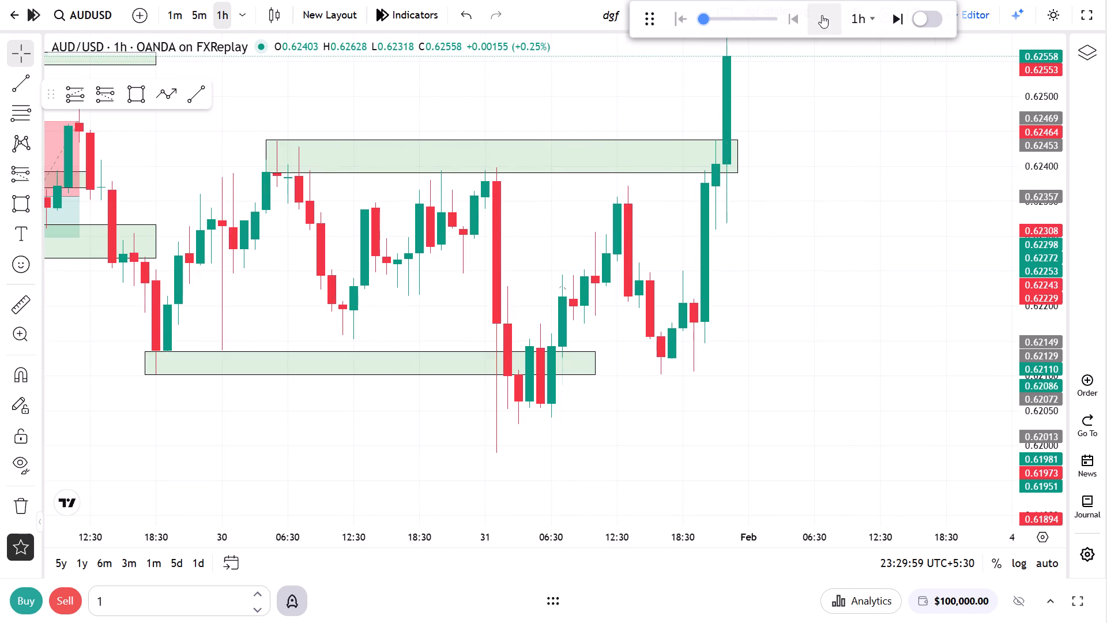
pyautogui.moveTo(836, 155); pyautogui.dragTo(879, 262)
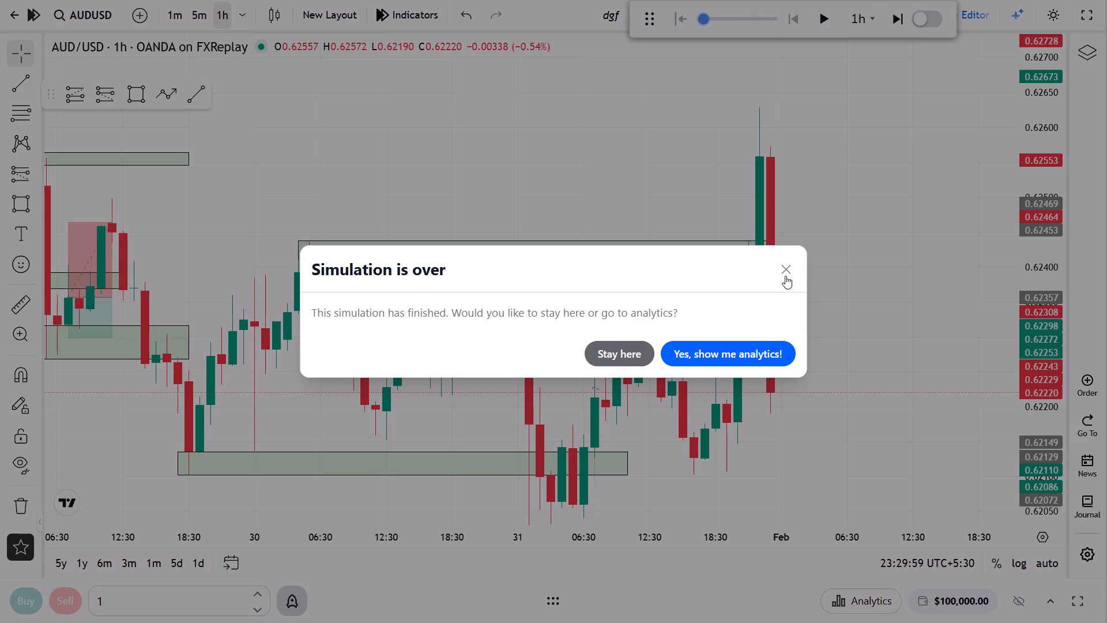
pyautogui.click(784, 275)
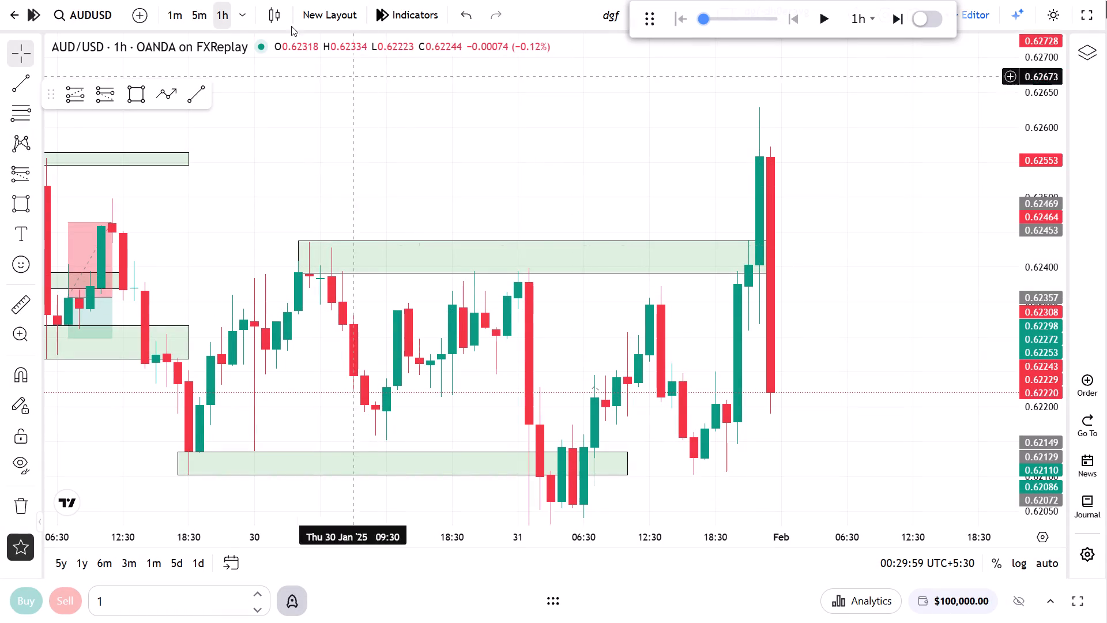
# Switch to the 5-minute chart and review the marked zones and positions backward from 31 Jan to 23 Jan.
pyautogui.click(199, 14)
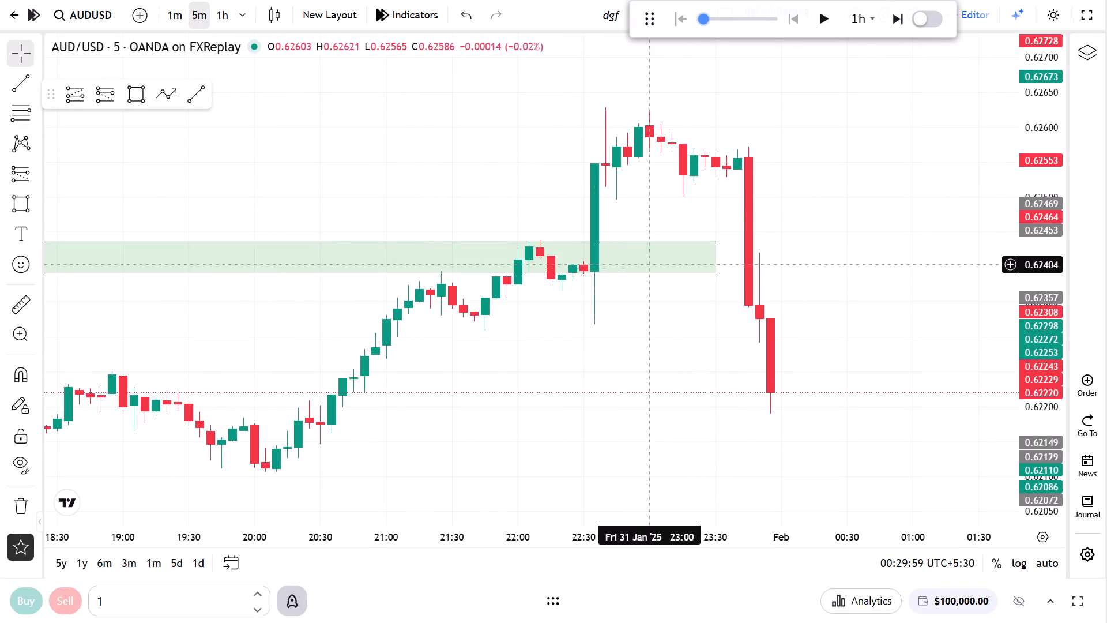
pyautogui.scroll(-4, 849, 305)
pyautogui.moveTo(668, 359); pyautogui.dragTo(859, 326)
pyautogui.scroll(-10, 698, 333)
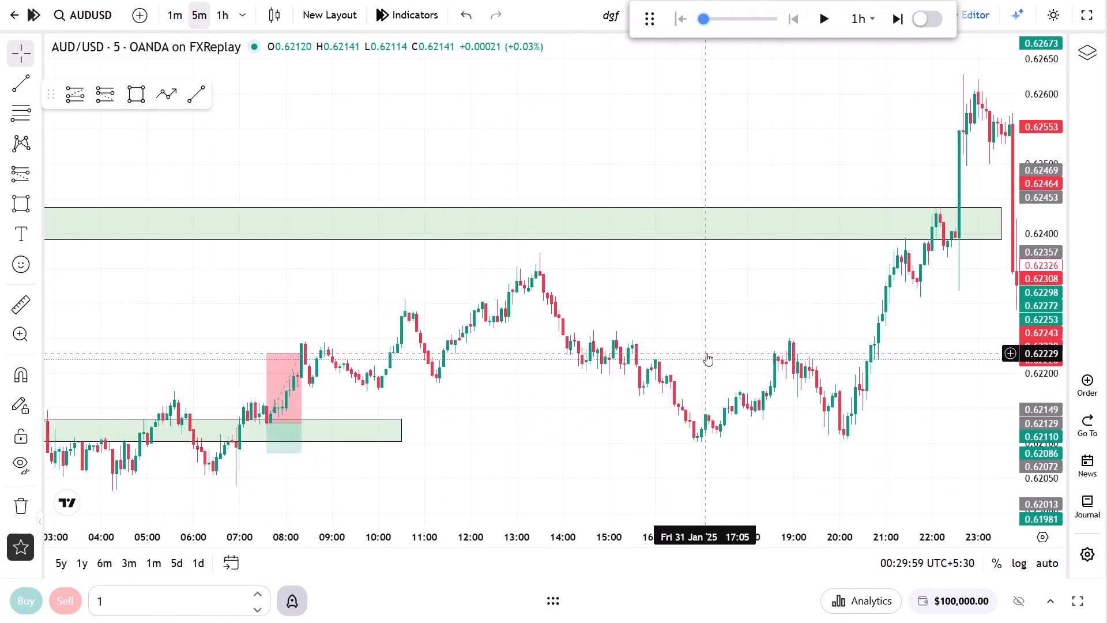
pyautogui.moveTo(627, 376); pyautogui.dragTo(849, 300)
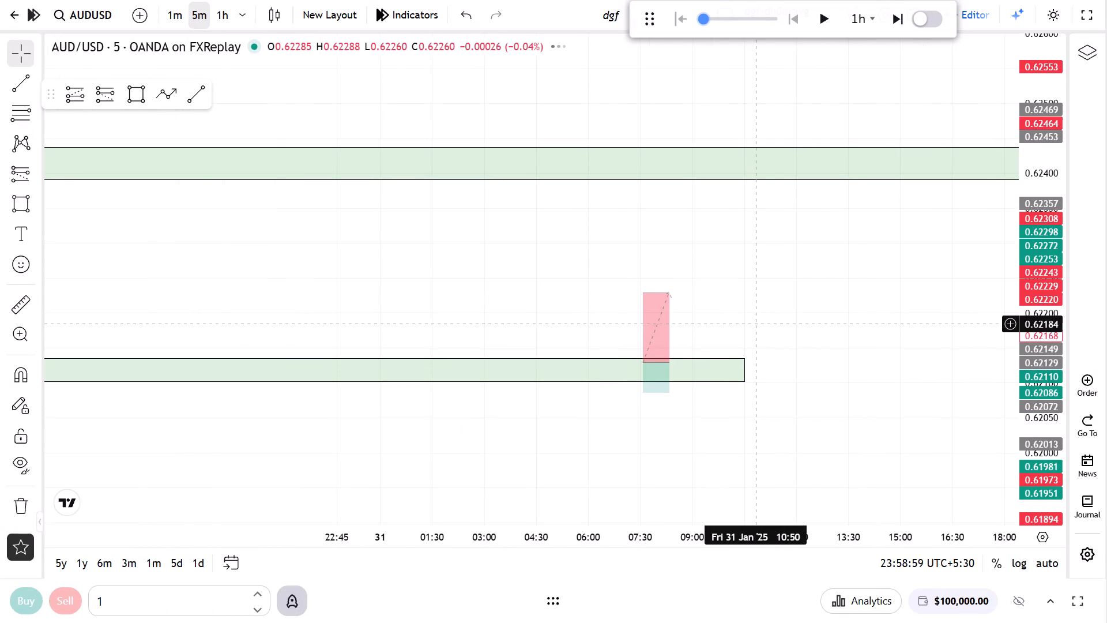
pyautogui.scroll(-6, 759, 324)
pyautogui.moveTo(672, 307); pyautogui.dragTo(748, 324)
pyautogui.scroll(-4, 748, 322)
pyautogui.moveTo(745, 312); pyautogui.dragTo(790, 333)
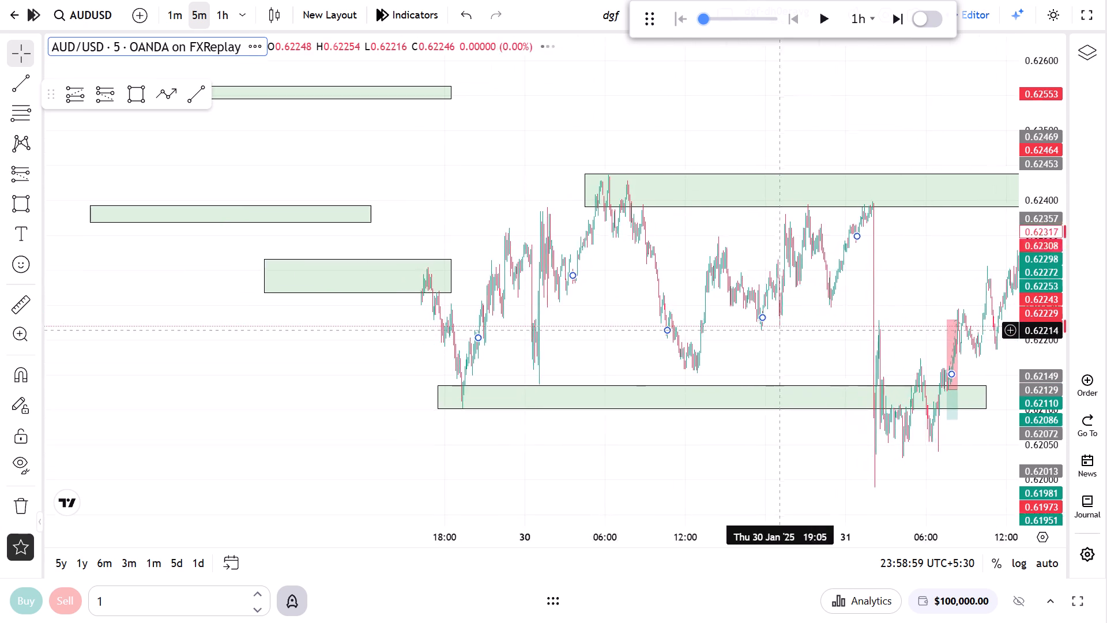
pyautogui.moveTo(790, 333); pyautogui.dragTo(791, 333)
pyautogui.moveTo(678, 319); pyautogui.dragTo(849, 327)
pyautogui.moveTo(664, 320); pyautogui.dragTo(918, 356)
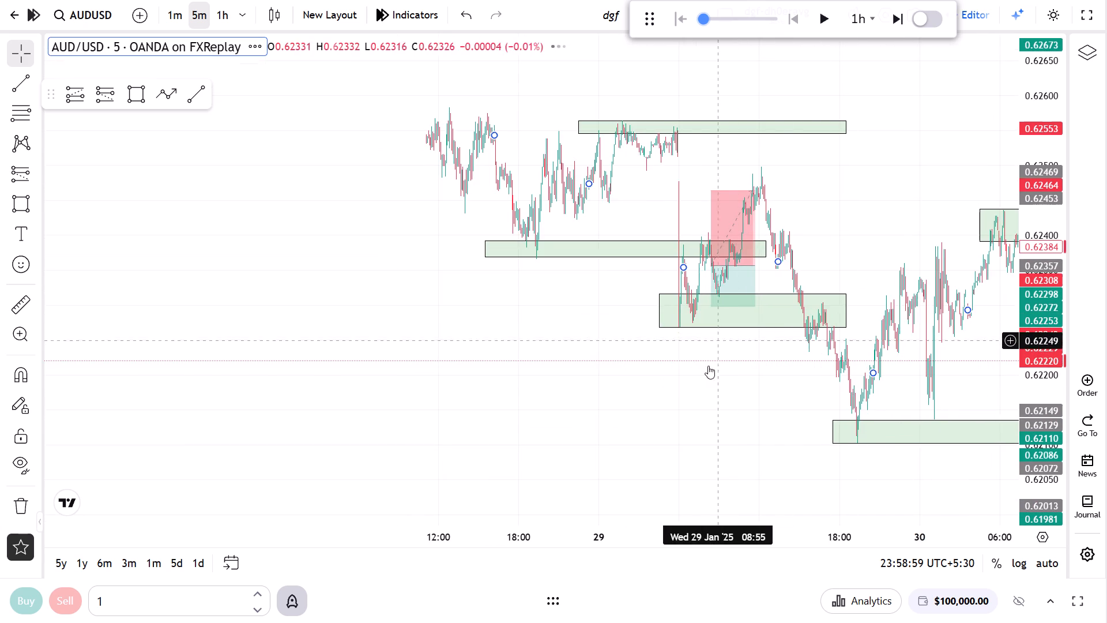
pyautogui.moveTo(707, 370); pyautogui.dragTo(995, 414)
pyautogui.moveTo(699, 220); pyautogui.dragTo(863, 447)
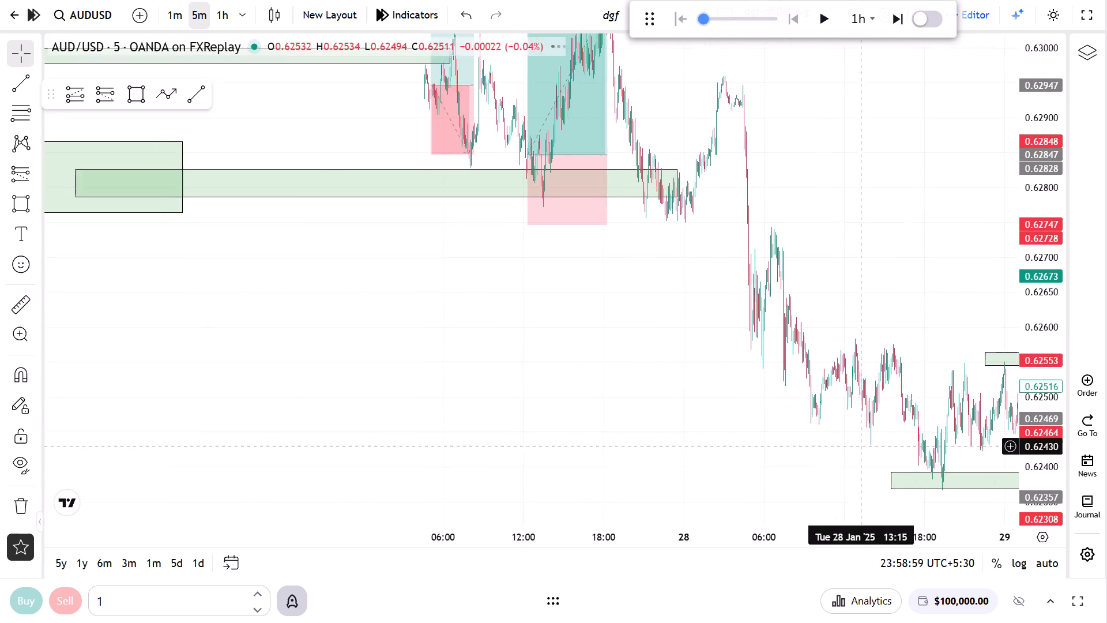
pyautogui.moveTo(692, 297); pyautogui.dragTo(912, 410)
pyautogui.moveTo(728, 374); pyautogui.dragTo(1023, 466)
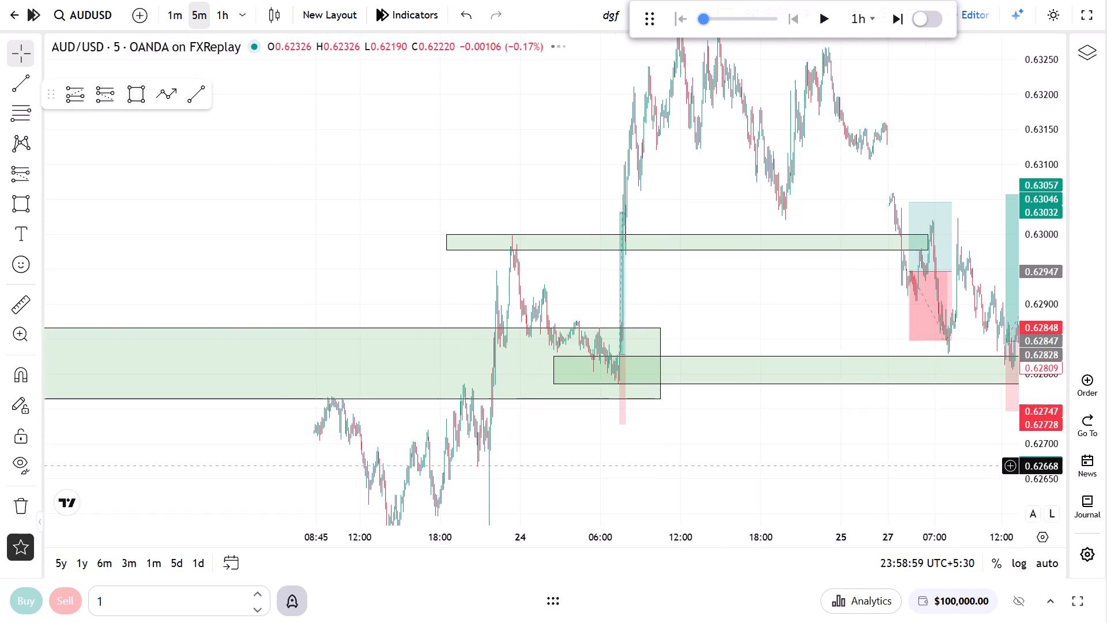
pyautogui.moveTo(795, 314); pyautogui.dragTo(961, 250)
pyautogui.moveTo(766, 417); pyautogui.dragTo(903, 352)
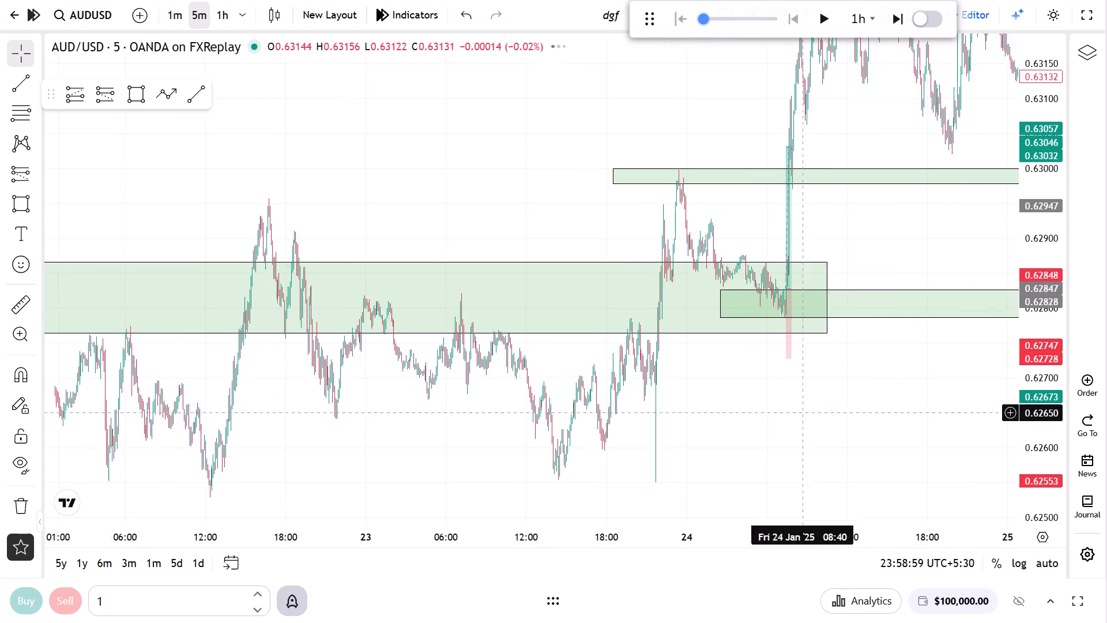
# Continue reviewing the 5-minute price action, zones and positions backward from 23 Jan to 15 Jan.
pyautogui.moveTo(903, 352); pyautogui.dragTo(929, 336)
pyautogui.scroll(5, 829, 373)
pyautogui.moveTo(669, 384); pyautogui.dragTo(1067, 385)
pyautogui.moveTo(630, 388); pyautogui.dragTo(906, 389)
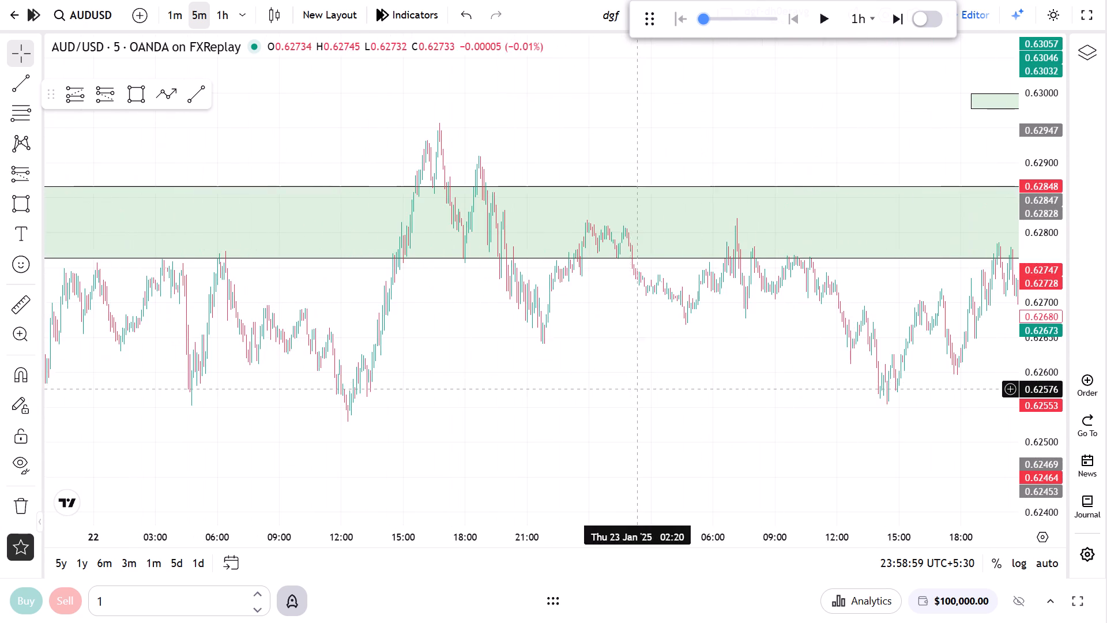
pyautogui.moveTo(906, 389); pyautogui.dragTo(1076, 374)
pyautogui.moveTo(710, 374); pyautogui.dragTo(879, 244)
pyautogui.moveTo(570, 354); pyautogui.dragTo(792, 159)
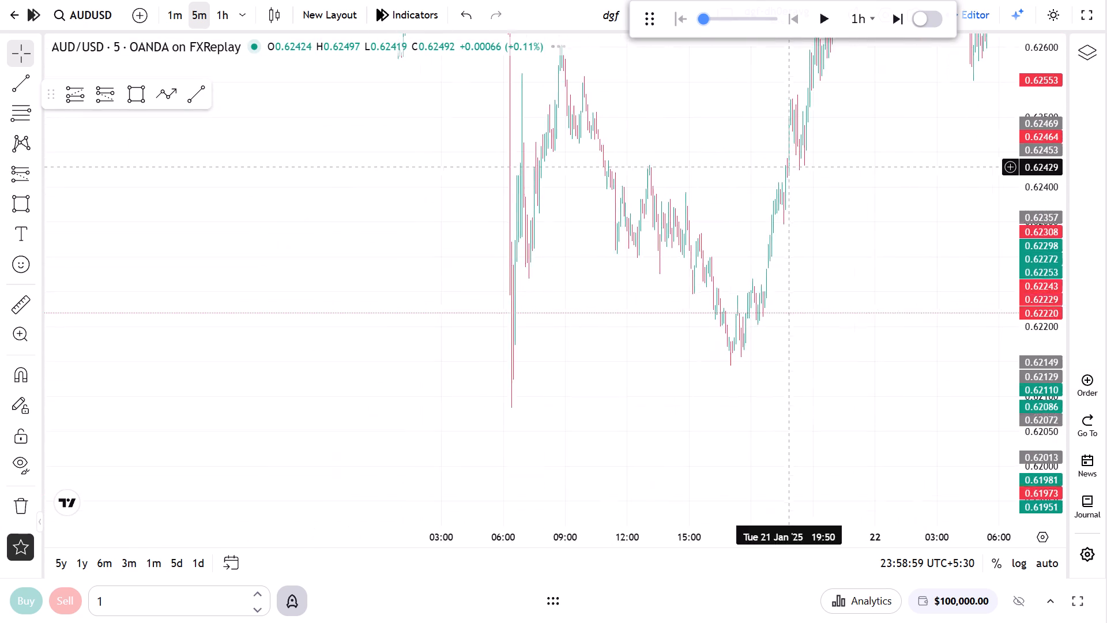
pyautogui.moveTo(792, 159); pyautogui.dragTo(942, 348)
pyautogui.moveTo(673, 328); pyautogui.dragTo(930, 453)
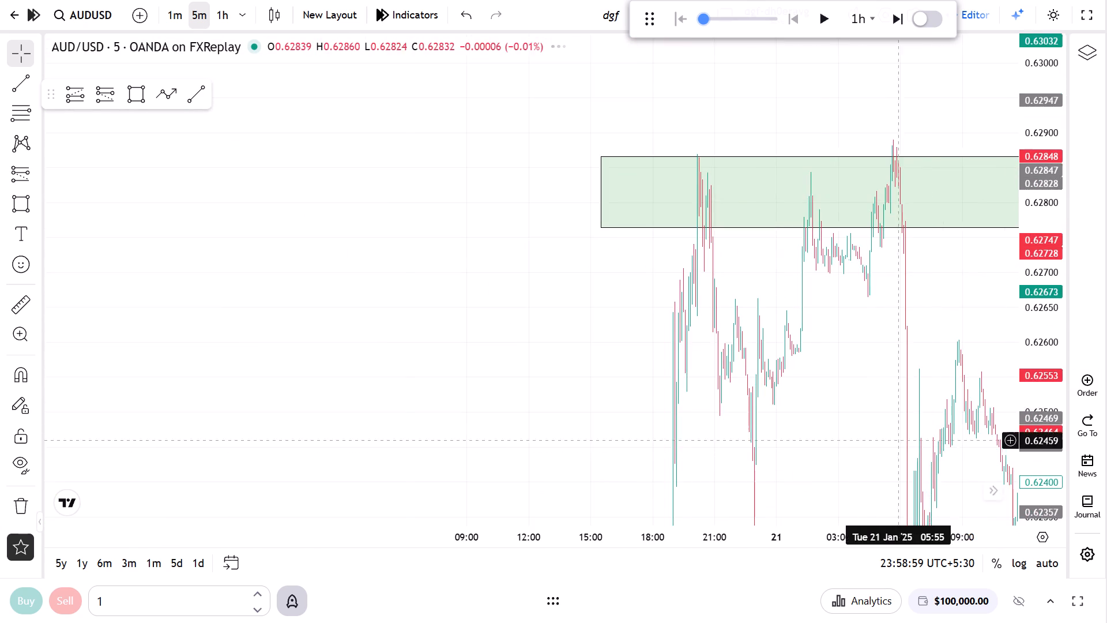
pyautogui.moveTo(809, 402); pyautogui.dragTo(980, 147)
pyautogui.moveTo(831, 376); pyautogui.dragTo(878, 138)
pyautogui.moveTo(645, 265); pyautogui.dragTo(928, 272)
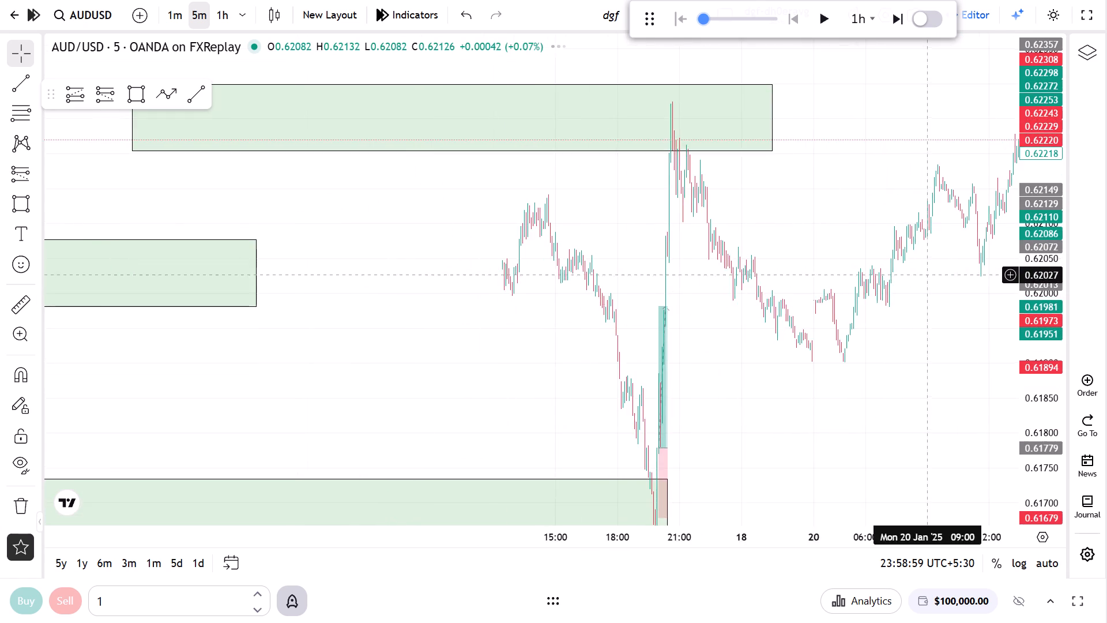
pyautogui.moveTo(828, 307); pyautogui.dragTo(968, 197)
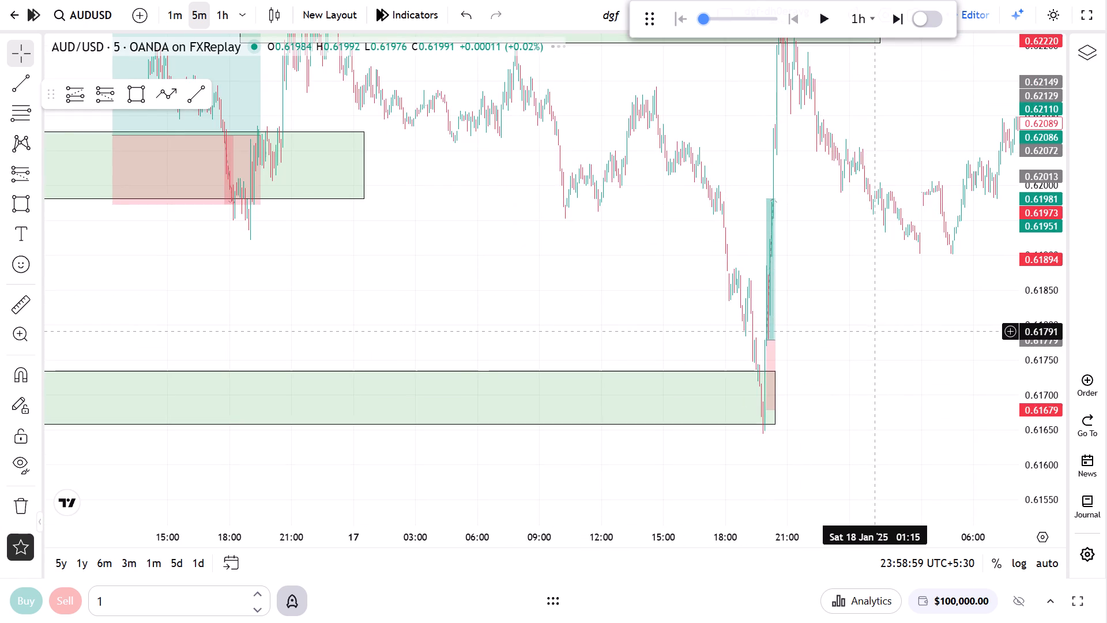
pyautogui.moveTo(479, 303); pyautogui.dragTo(845, 353)
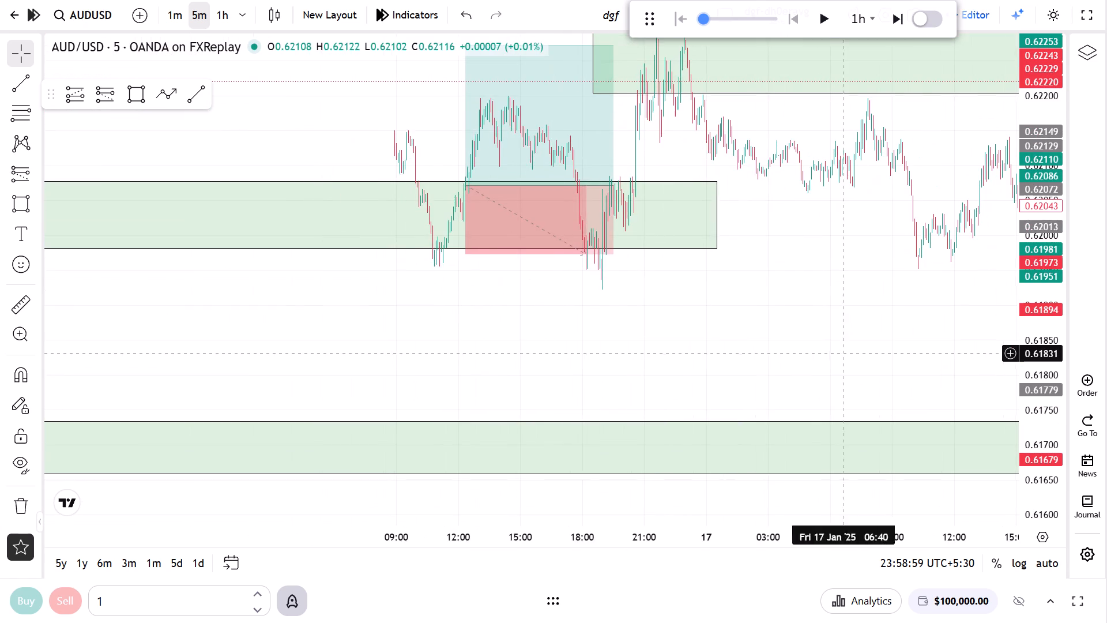
pyautogui.moveTo(567, 338); pyautogui.dragTo(876, 415)
pyautogui.moveTo(699, 373); pyautogui.dragTo(973, 431)
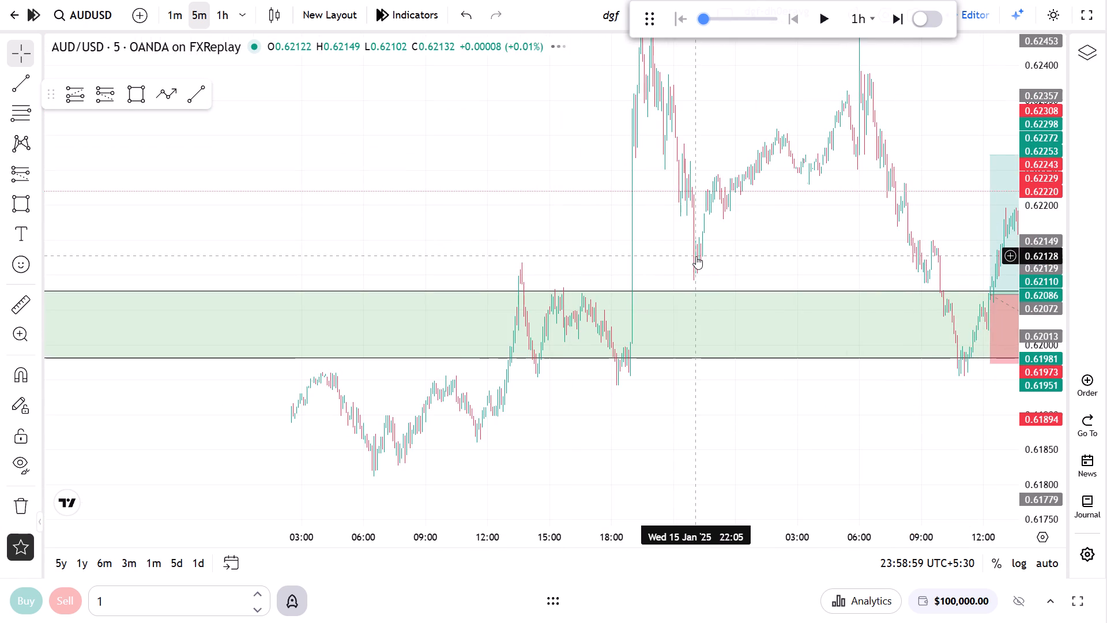
# Review the 5-minute price action, zones and drawn trend path backward from 15 Jan to 8 Jan.
pyautogui.moveTo(675, 253); pyautogui.dragTo(1032, 103)
pyautogui.moveTo(574, 385); pyautogui.dragTo(977, 239)
pyautogui.moveTo(598, 320); pyautogui.dragTo(899, 293)
pyautogui.moveTo(721, 292); pyautogui.dragTo(947, 220)
pyautogui.moveTo(652, 302); pyautogui.dragTo(910, 137)
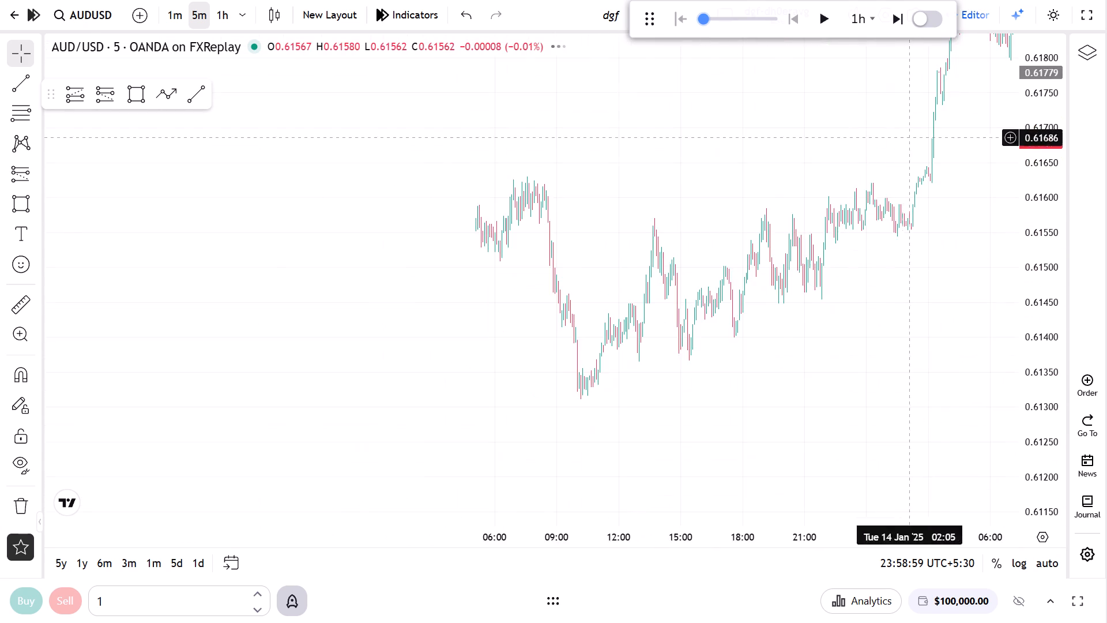
pyautogui.moveTo(665, 256); pyautogui.dragTo(964, 298)
pyautogui.moveTo(593, 298); pyautogui.dragTo(869, 328)
pyautogui.moveTo(700, 311); pyautogui.dragTo(883, 509)
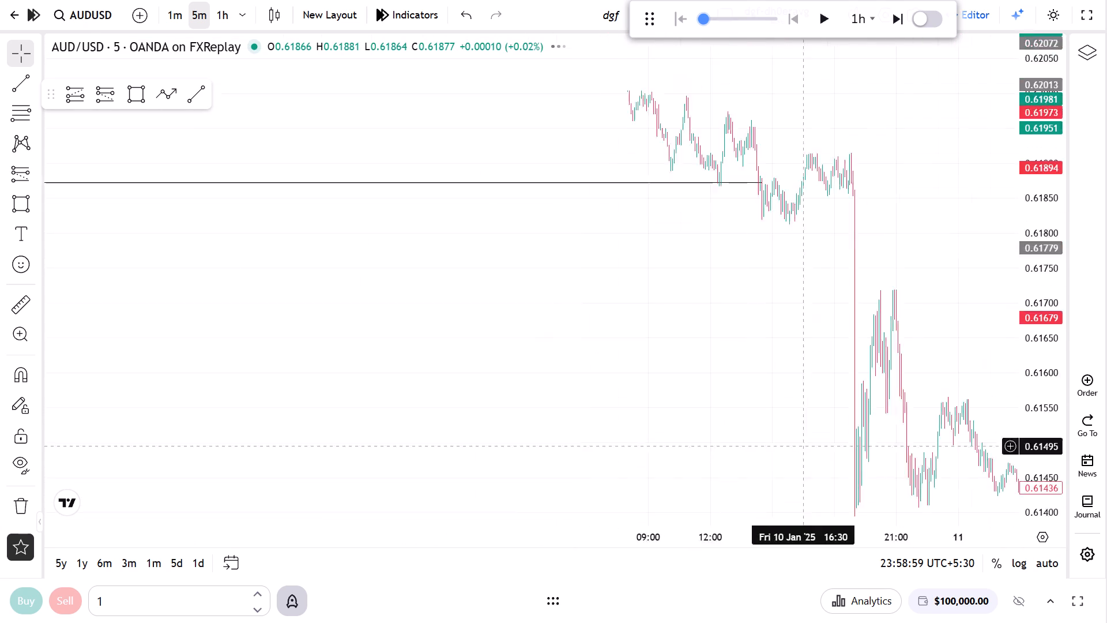
pyautogui.moveTo(883, 509); pyautogui.dragTo(882, 506)
pyautogui.moveTo(670, 336); pyautogui.dragTo(927, 472)
pyautogui.moveTo(564, 413); pyautogui.dragTo(952, 444)
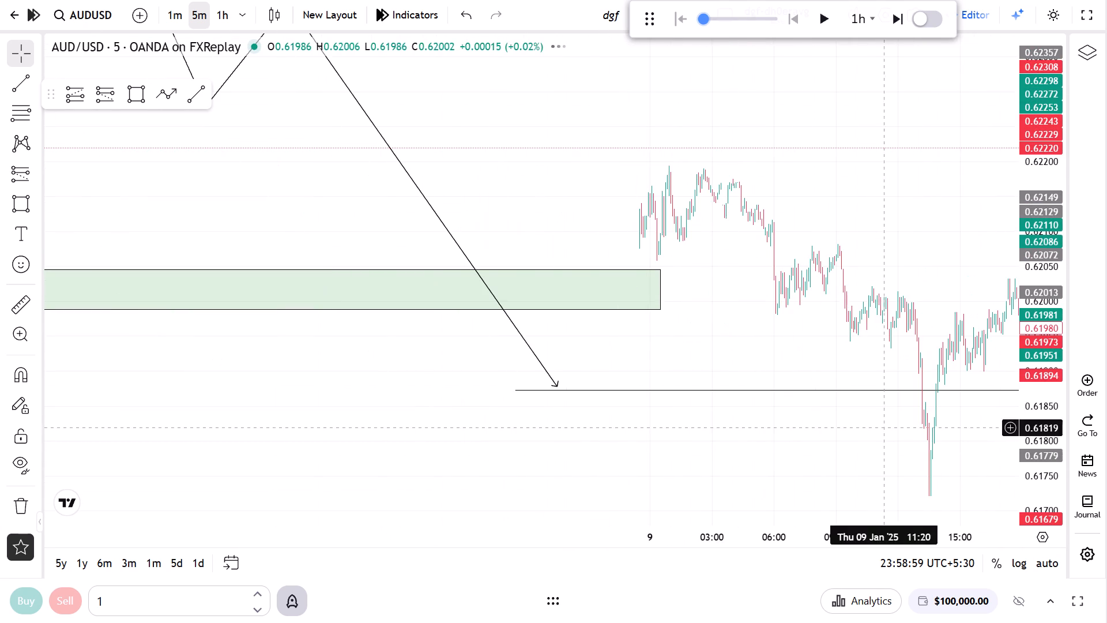
pyautogui.moveTo(643, 344); pyautogui.dragTo(1016, 352)
pyautogui.moveTo(674, 389); pyautogui.dragTo(1075, 546)
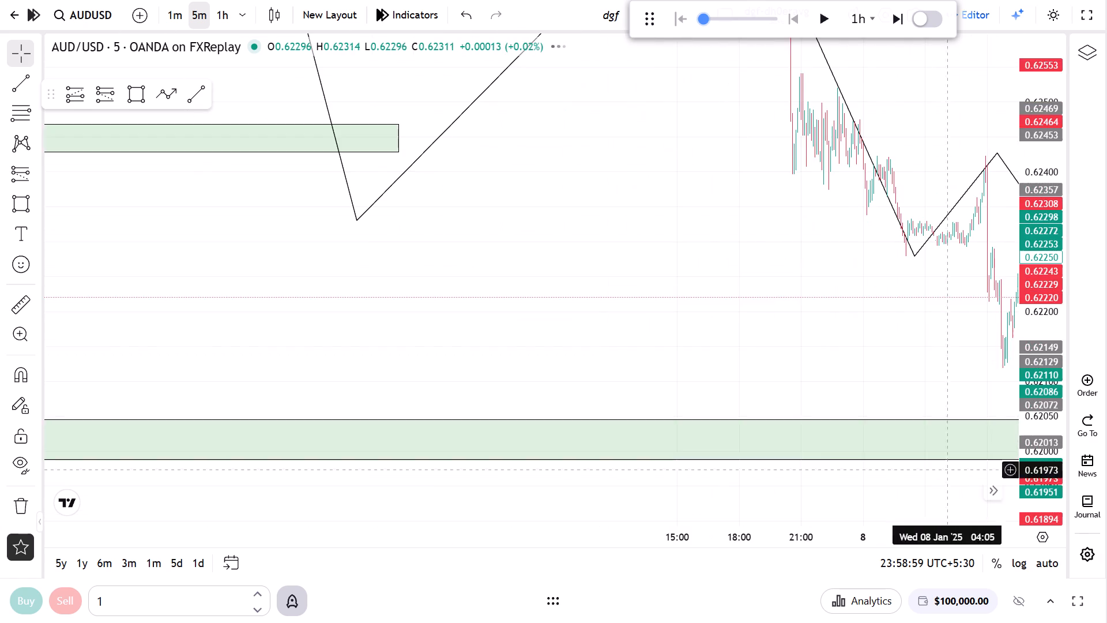
# Examine the zones and positions around 6 to 8 Jan and 2 Jan, going back to 24 Dec.
pyautogui.moveTo(843, 326); pyautogui.dragTo(484, 315)
pyautogui.moveTo(741, 316); pyautogui.dragTo(546, 222)
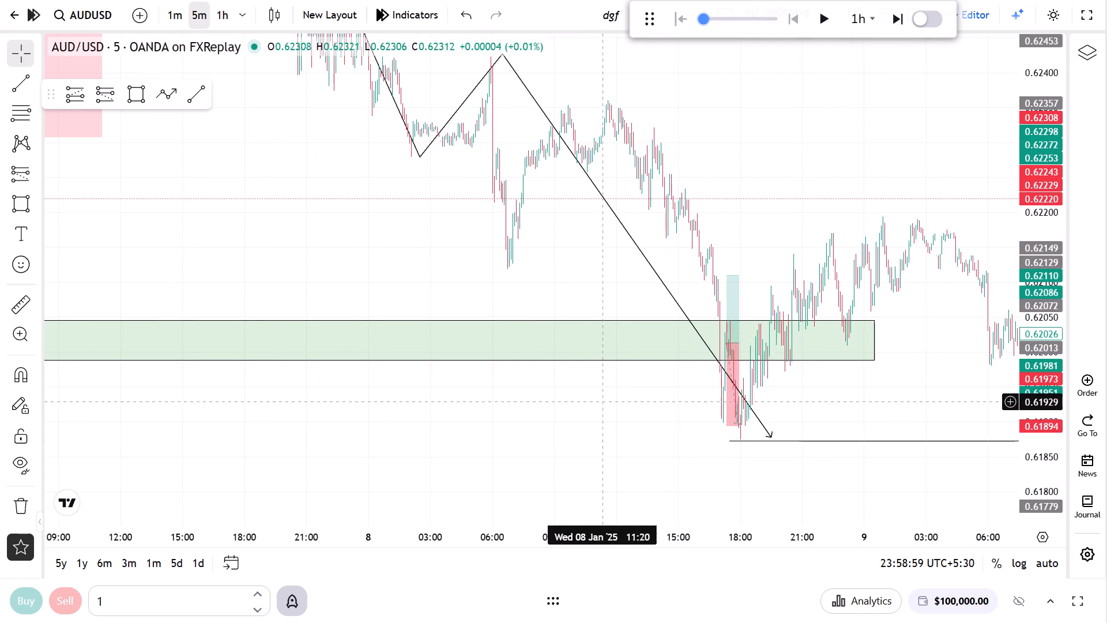
pyautogui.moveTo(589, 404); pyautogui.dragTo(735, 443)
pyautogui.scroll(-5, 586, 368)
pyautogui.moveTo(597, 213); pyautogui.dragTo(716, 433)
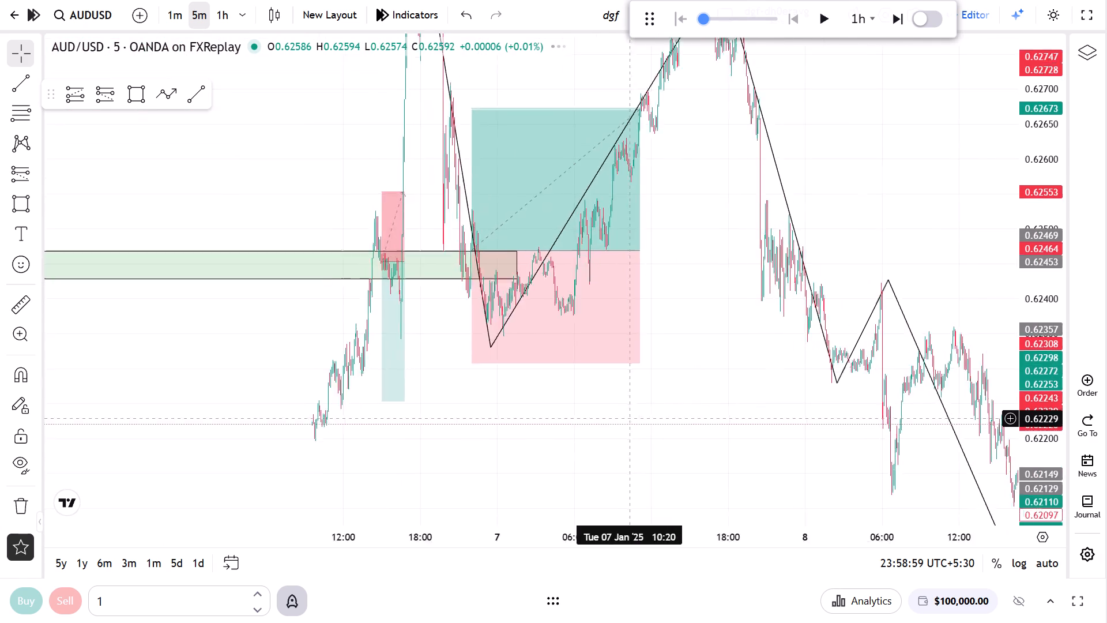
pyautogui.moveTo(716, 433); pyautogui.dragTo(741, 459)
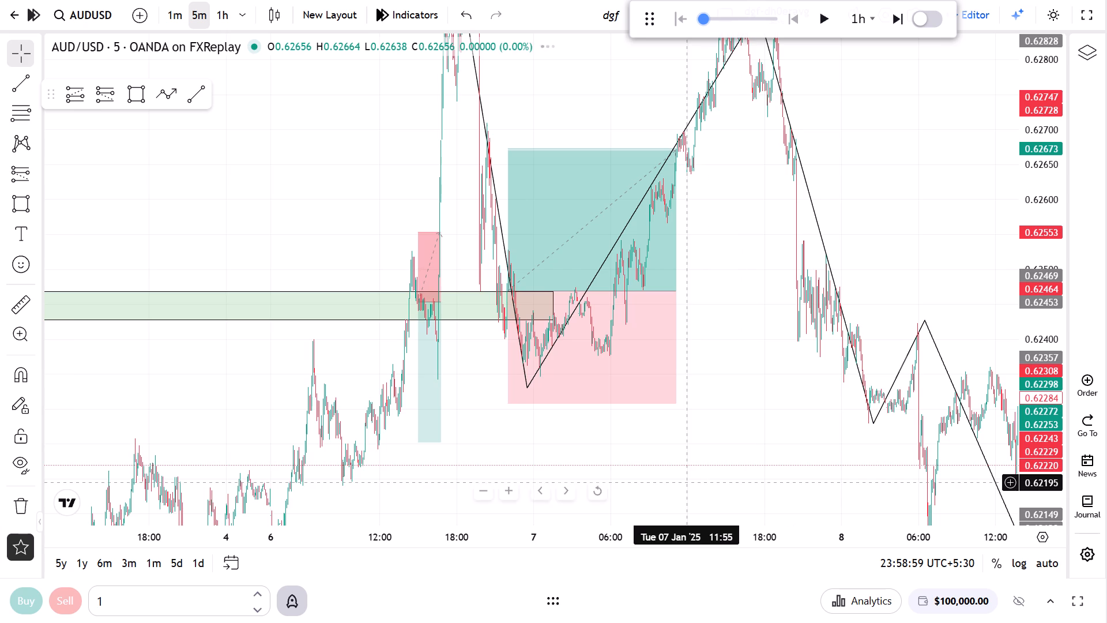
pyautogui.moveTo(492, 440); pyautogui.dragTo(808, 246)
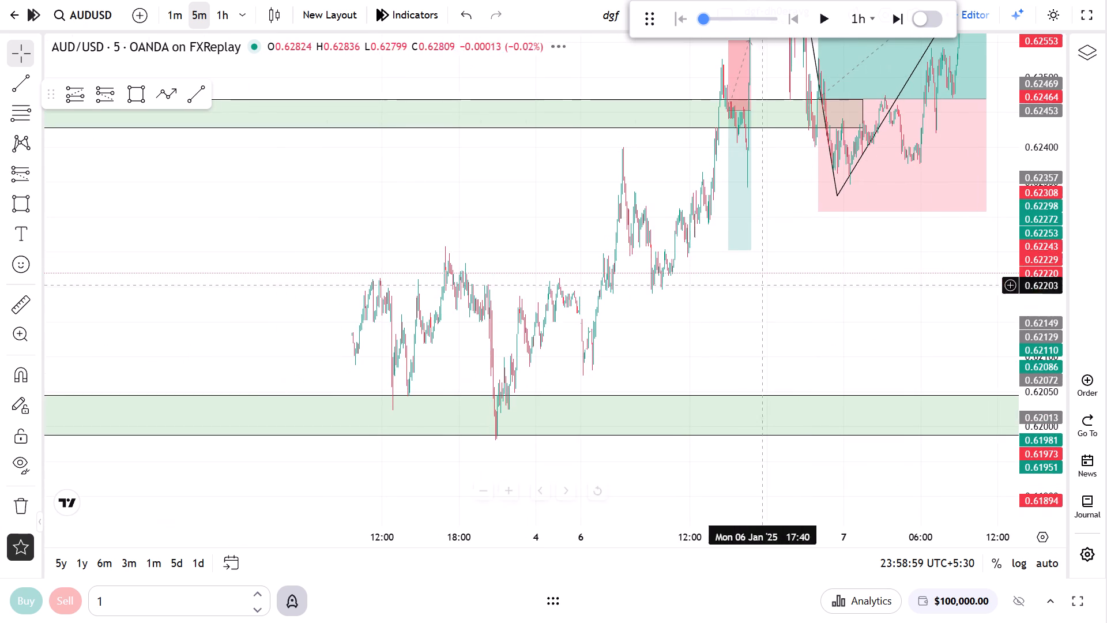
pyautogui.moveTo(454, 348); pyautogui.dragTo(936, 261)
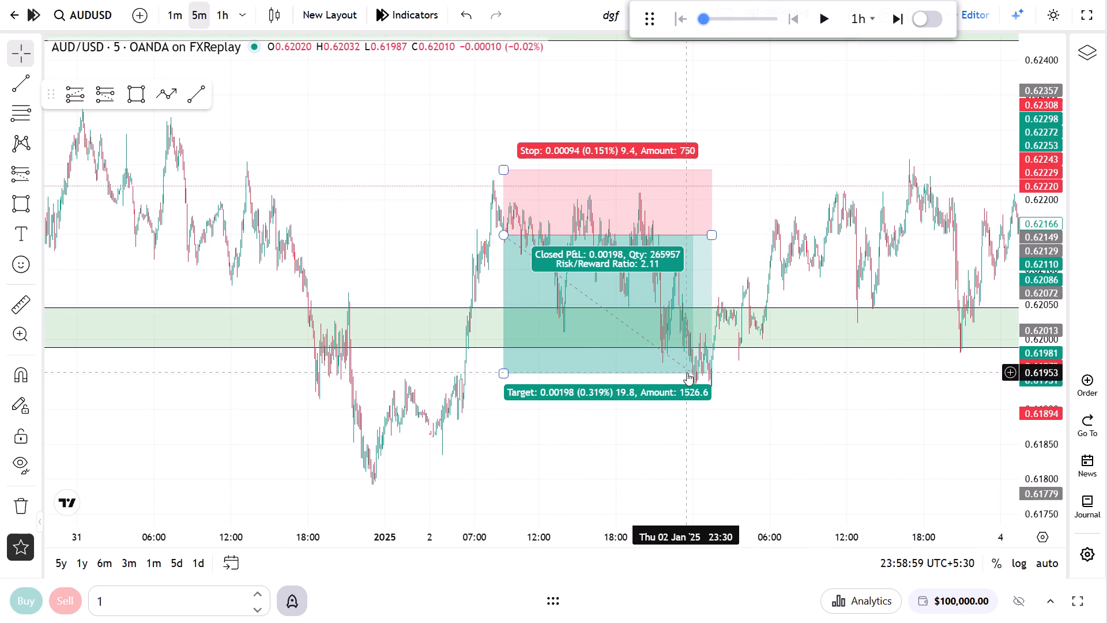
pyautogui.scroll(-6, 680, 369)
pyautogui.moveTo(624, 189); pyautogui.dragTo(876, 308)
pyautogui.scroll(-12, 738, 342)
pyautogui.moveTo(701, 264); pyautogui.dragTo(823, 320)
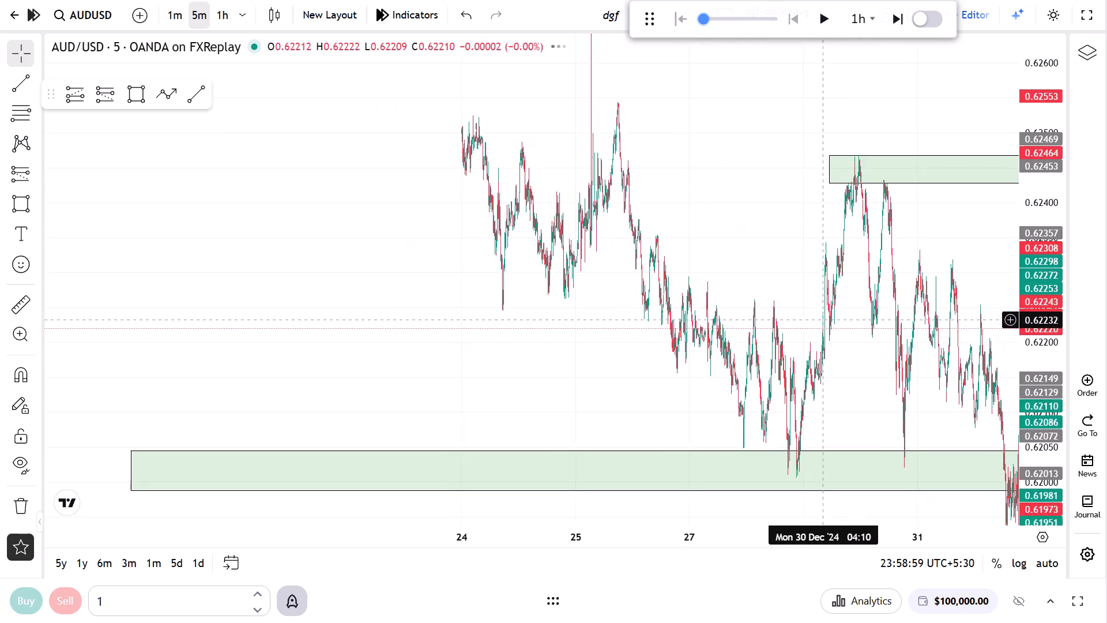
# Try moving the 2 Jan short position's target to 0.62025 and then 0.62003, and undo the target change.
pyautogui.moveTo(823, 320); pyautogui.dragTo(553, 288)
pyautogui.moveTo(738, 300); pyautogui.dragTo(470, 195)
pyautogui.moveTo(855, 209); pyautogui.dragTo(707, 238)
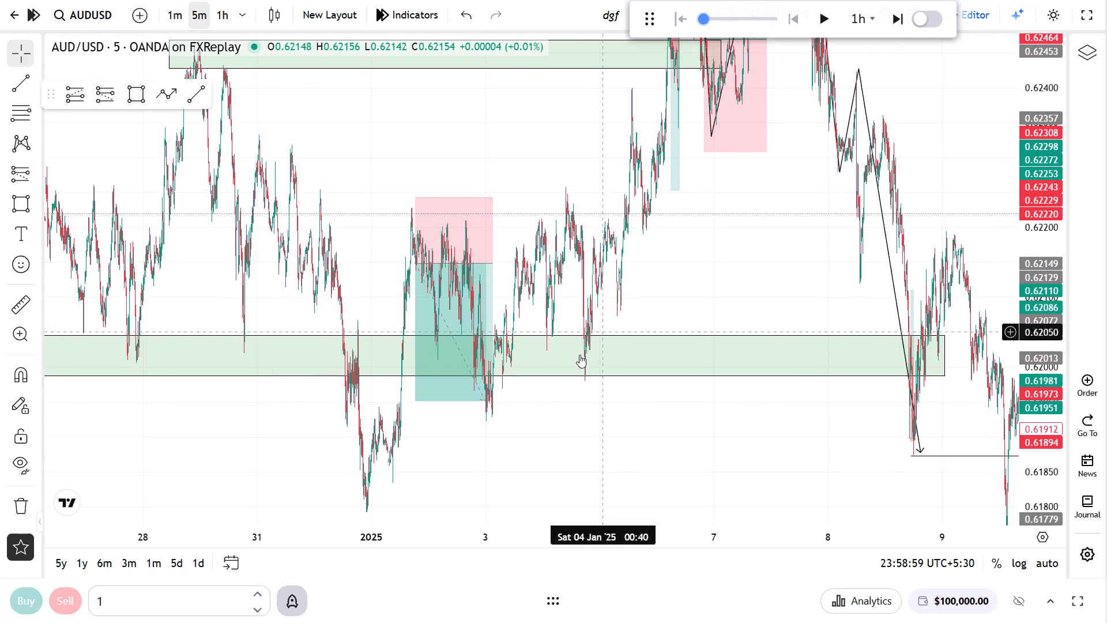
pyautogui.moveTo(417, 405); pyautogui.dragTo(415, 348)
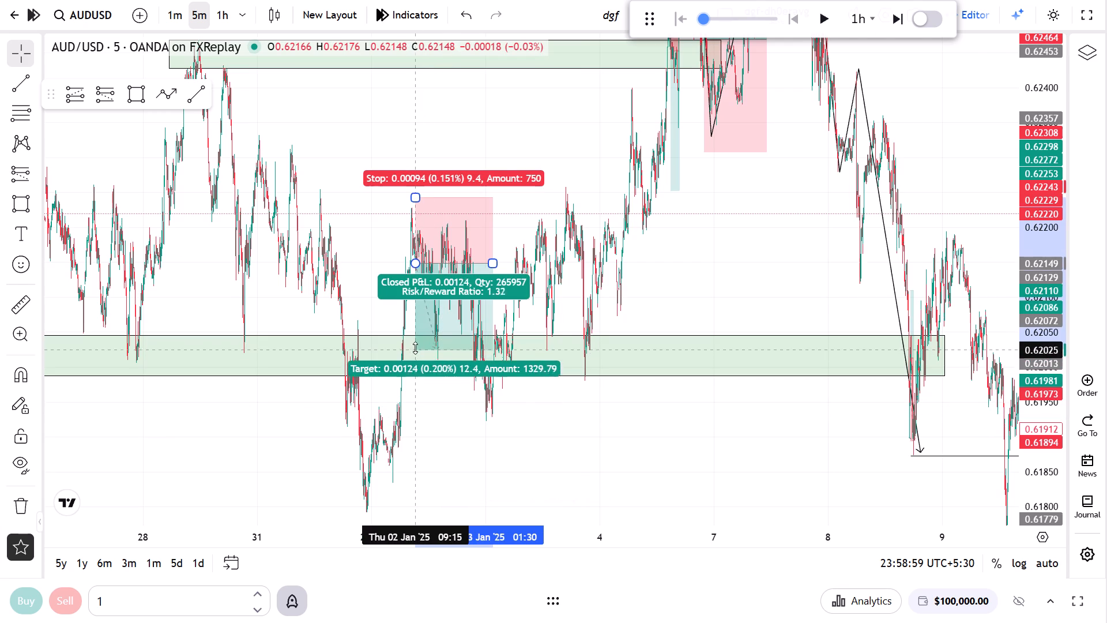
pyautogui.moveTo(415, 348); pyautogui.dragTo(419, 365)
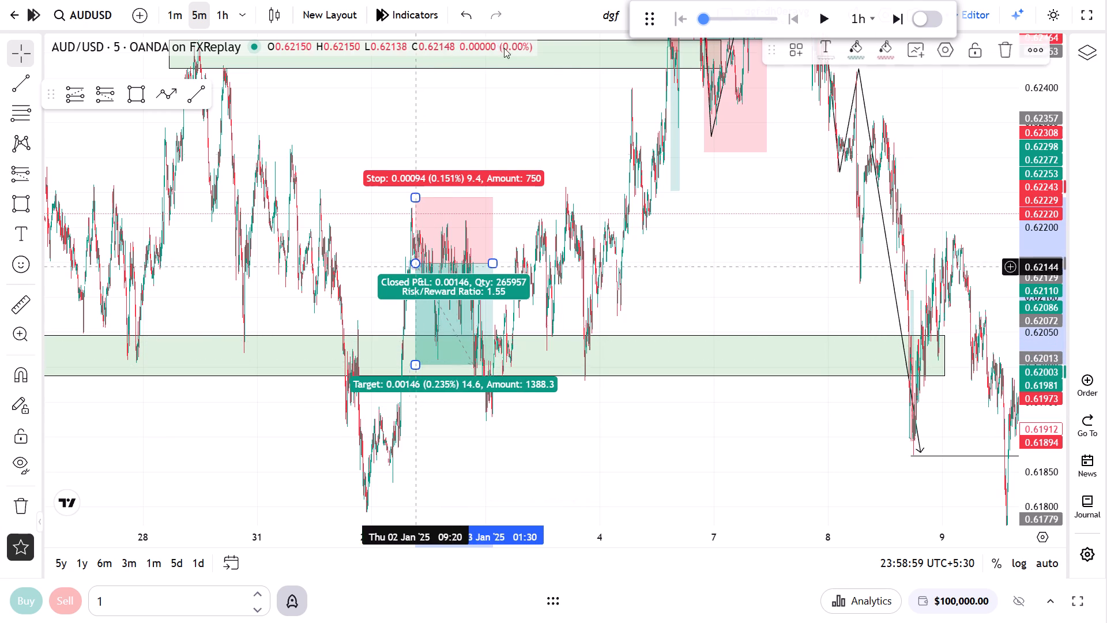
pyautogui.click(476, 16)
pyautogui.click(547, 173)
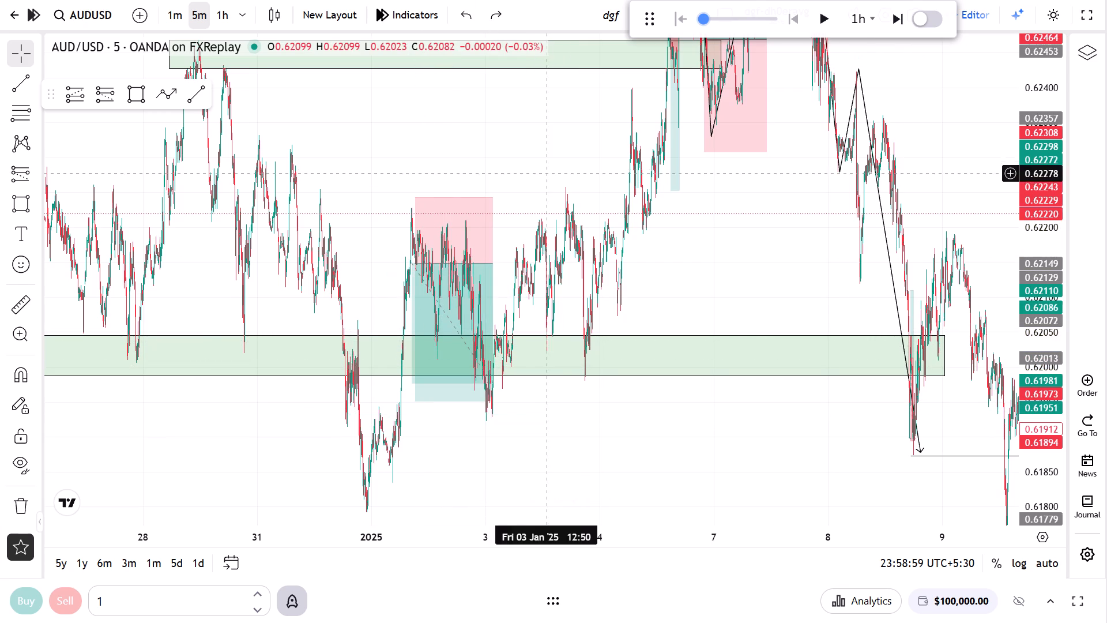
# Raise the target of the 6 Jan short position to 0.62348.
pyautogui.moveTo(613, 215); pyautogui.dragTo(526, 343)
pyautogui.moveTo(675, 329); pyautogui.dragTo(648, 370)
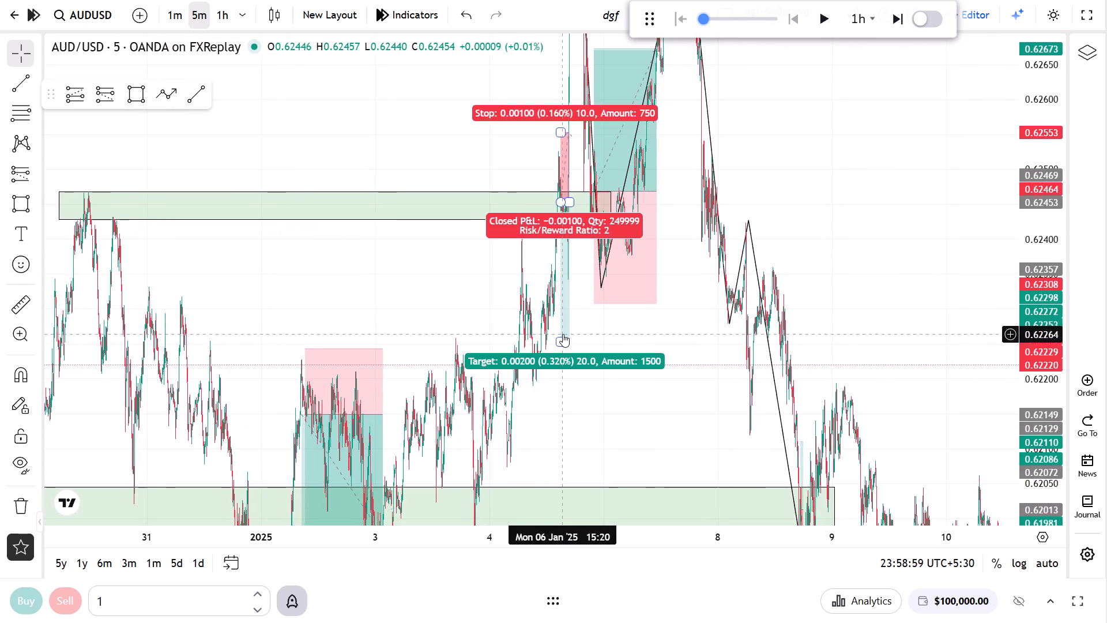
pyautogui.moveTo(558, 337); pyautogui.dragTo(567, 276)
pyautogui.click(621, 332)
# Review the 5-minute price action, zones and positions forward from 6 Jan to 16 Jan.
pyautogui.moveTo(700, 347); pyautogui.dragTo(690, 433)
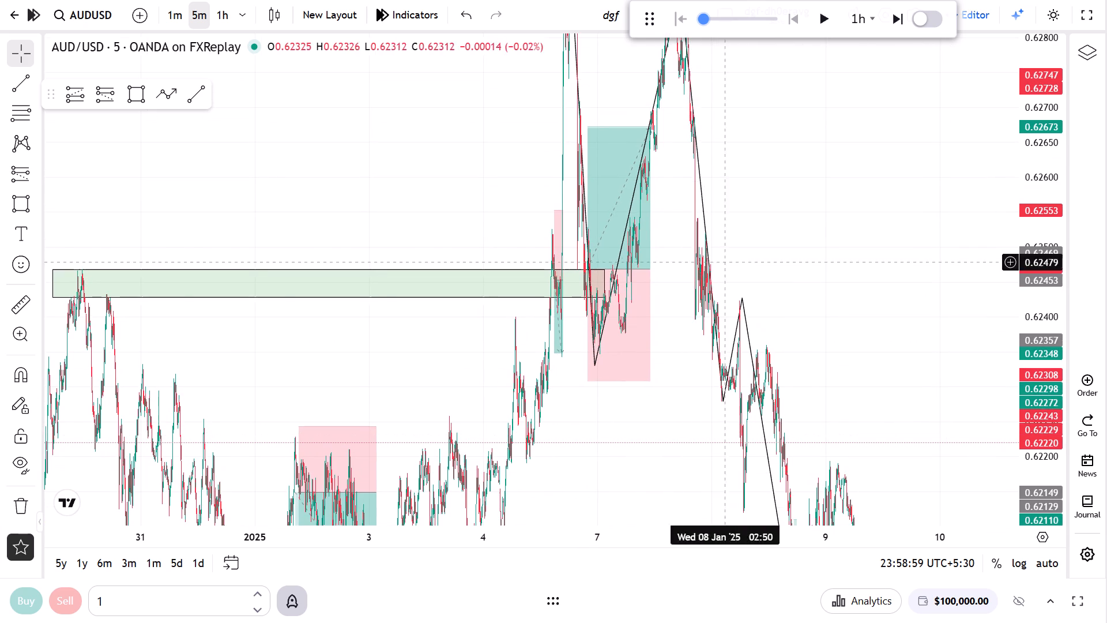
pyautogui.moveTo(841, 318); pyautogui.dragTo(690, 159)
pyautogui.moveTo(824, 247); pyautogui.dragTo(805, 127)
pyautogui.moveTo(815, 226); pyautogui.dragTo(816, 226)
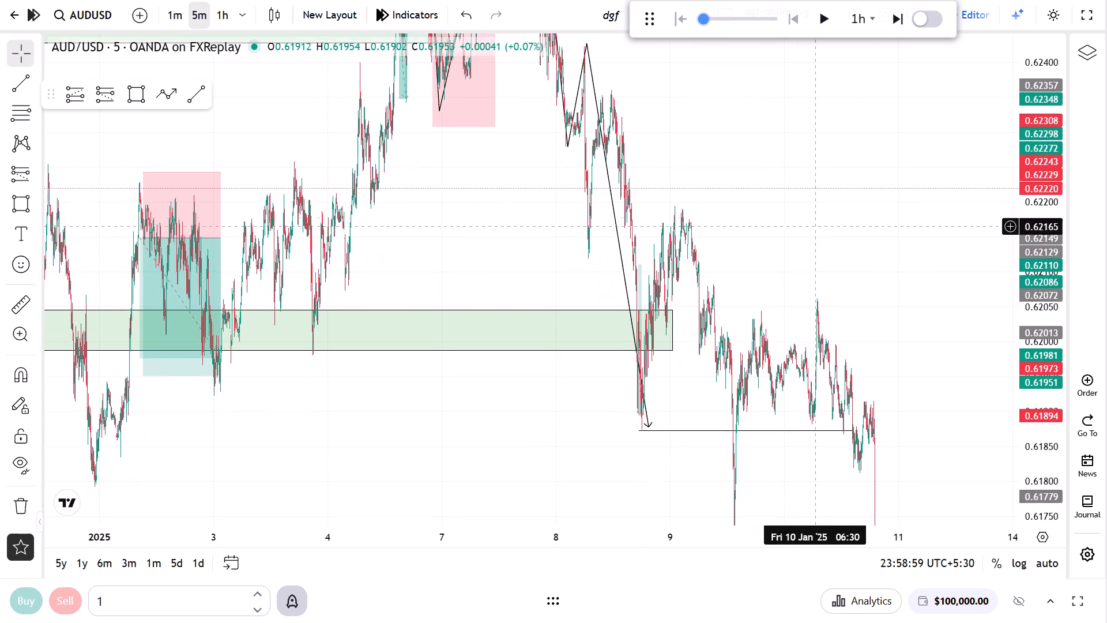
pyautogui.moveTo(816, 226); pyautogui.dragTo(846, 134)
pyautogui.moveTo(847, 219); pyautogui.dragTo(839, 88)
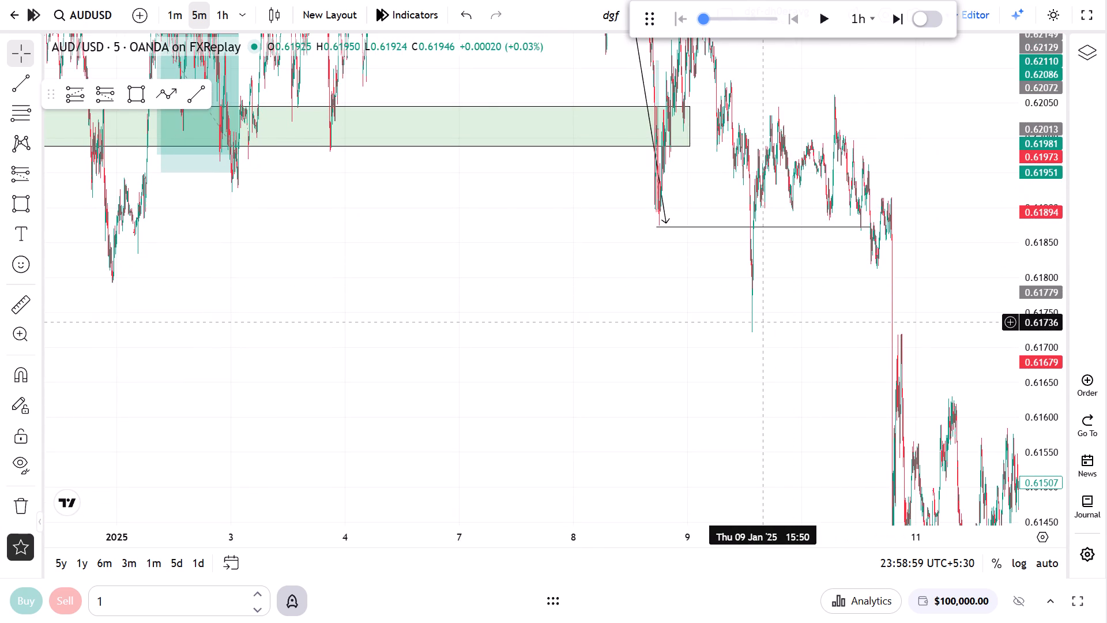
pyautogui.scroll(5, 768, 335)
pyautogui.moveTo(690, 377); pyautogui.dragTo(628, 244)
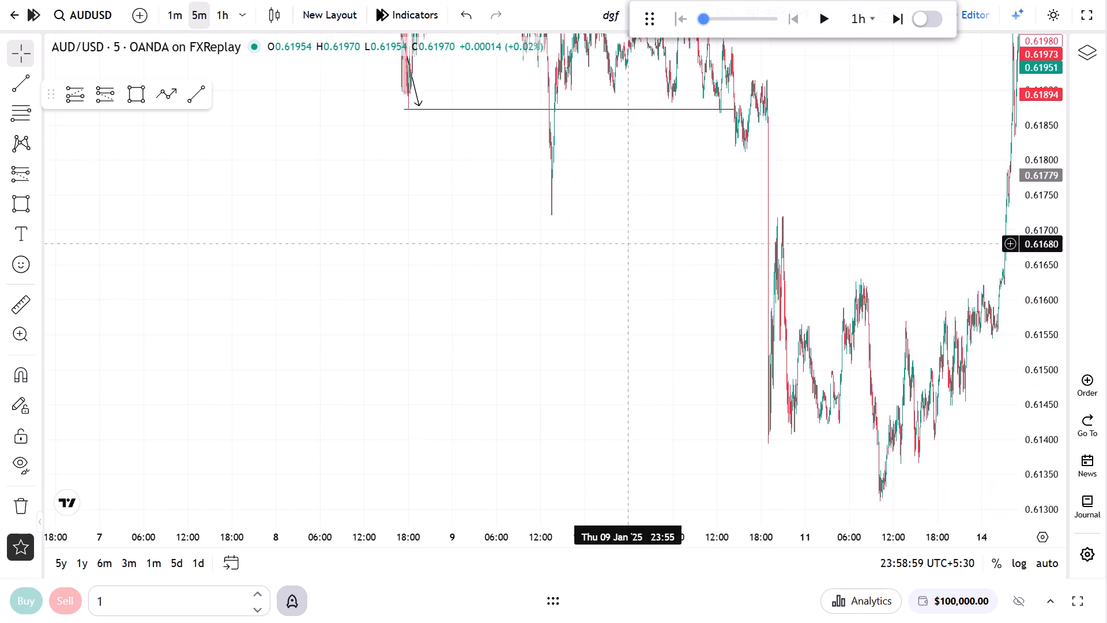
pyautogui.moveTo(675, 317); pyautogui.dragTo(568, 289)
pyautogui.scroll(5, 579, 358)
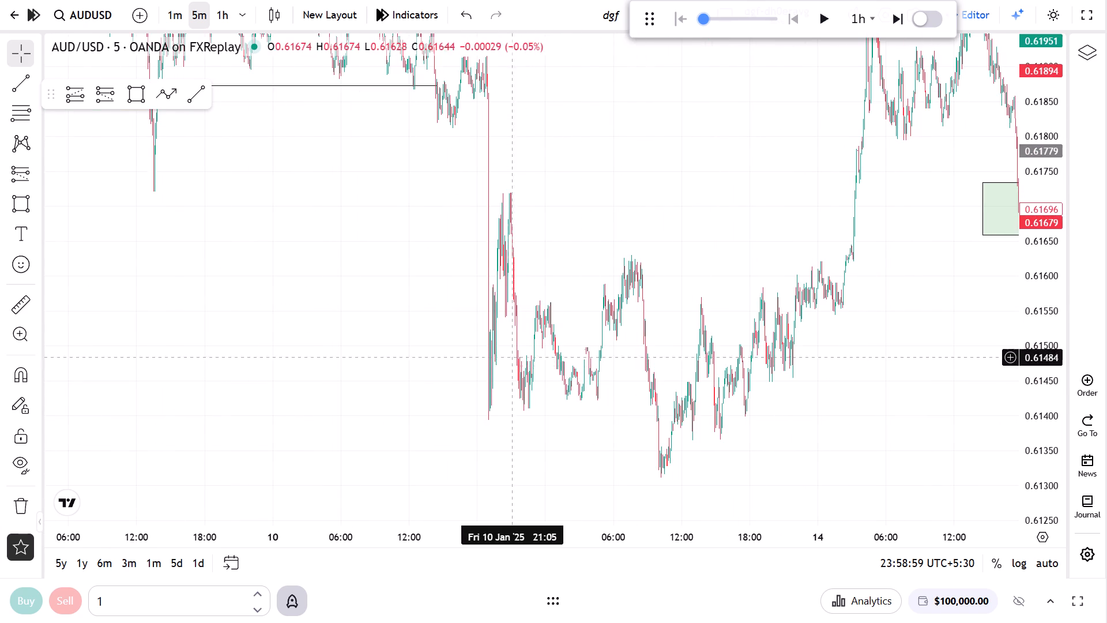
pyautogui.moveTo(712, 290); pyautogui.dragTo(546, 385)
pyautogui.moveTo(737, 309); pyautogui.dragTo(593, 384)
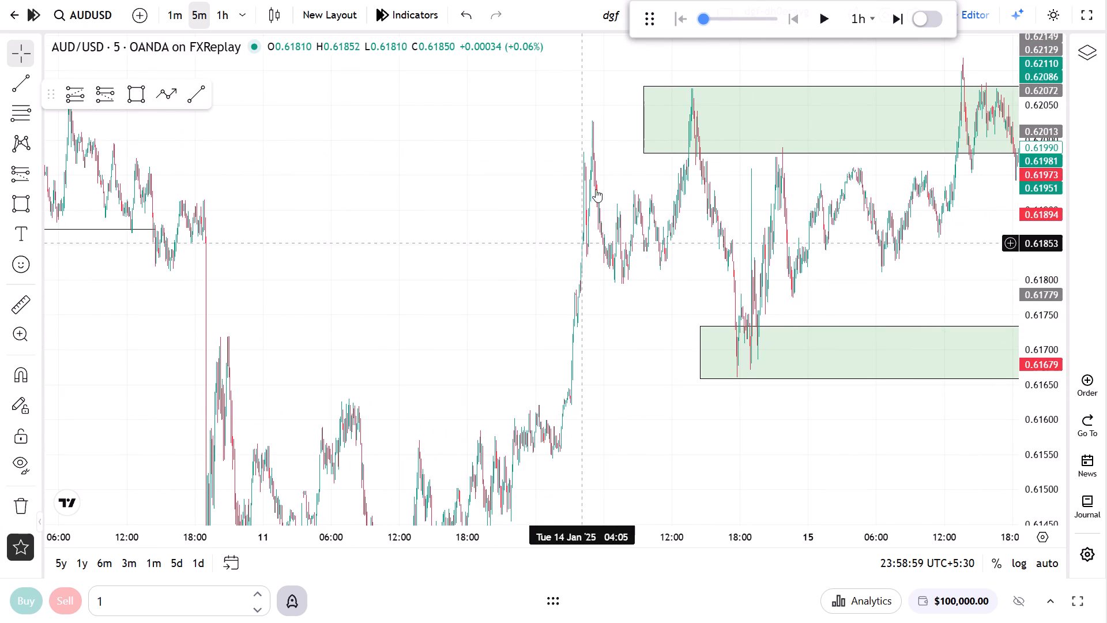
pyautogui.moveTo(615, 335); pyautogui.dragTo(508, 342)
pyautogui.scroll(6, 499, 352)
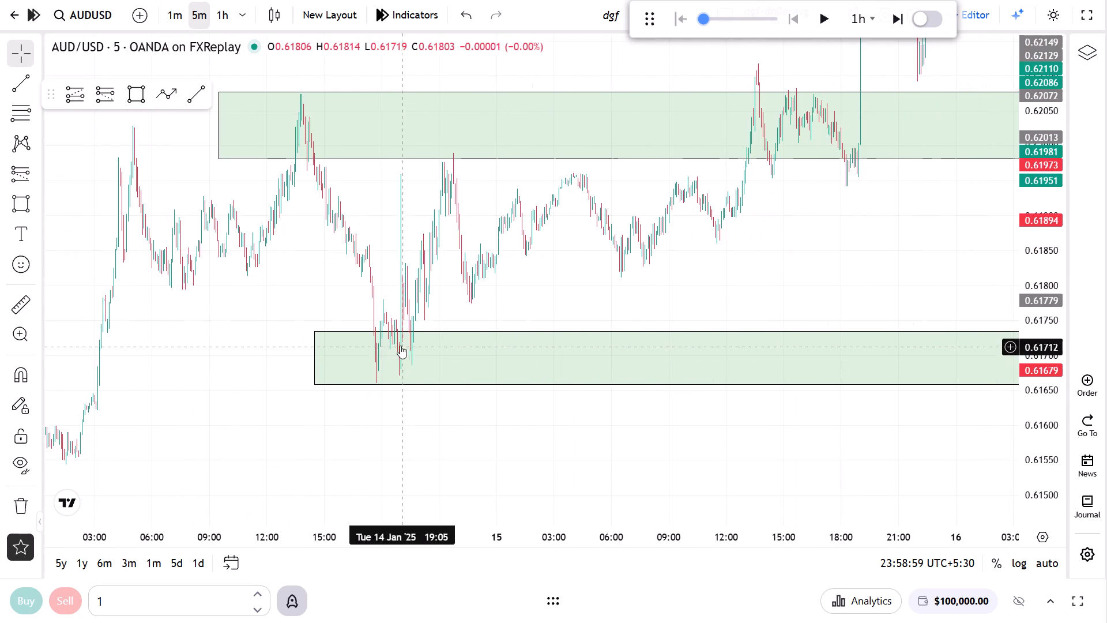
pyautogui.moveTo(560, 208); pyautogui.dragTo(420, 340)
pyautogui.moveTo(593, 325); pyautogui.dragTo(388, 419)
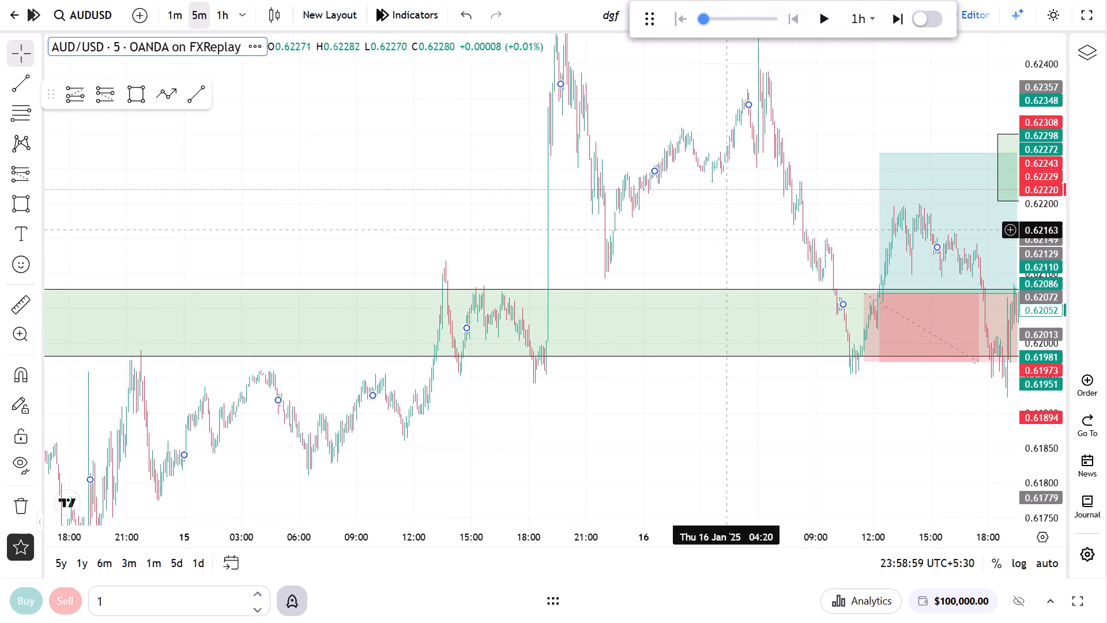
# Raise the target of the 16 Jan long position to 0.62282.
pyautogui.moveTo(710, 232); pyautogui.dragTo(217, 263)
pyautogui.moveTo(404, 179); pyautogui.dragTo(404, 181)
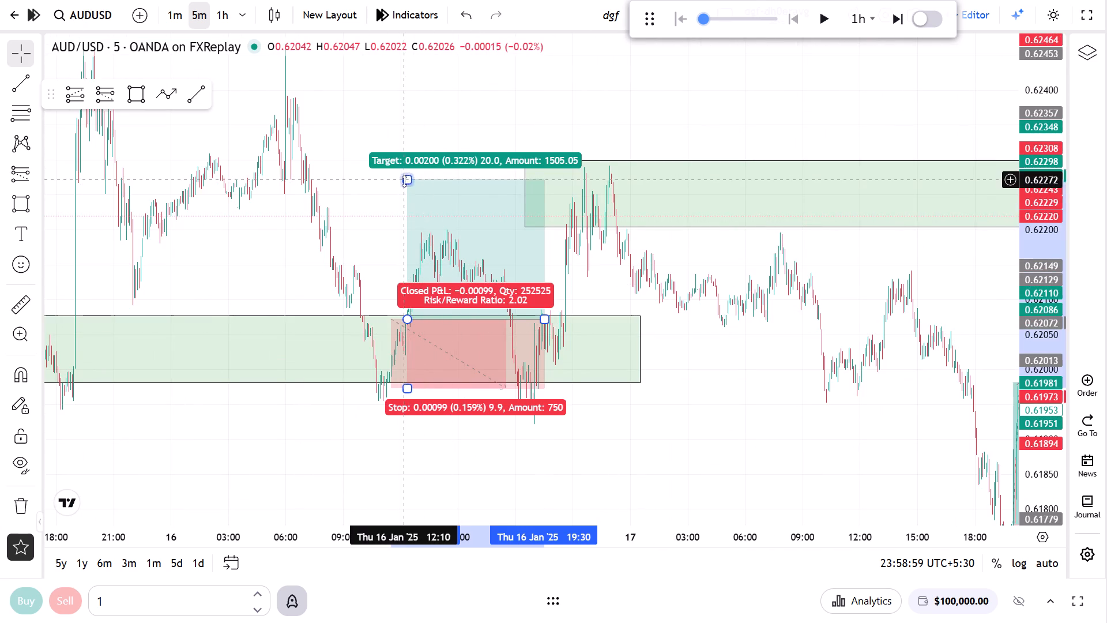
pyautogui.moveTo(404, 181); pyautogui.dragTo(423, 178)
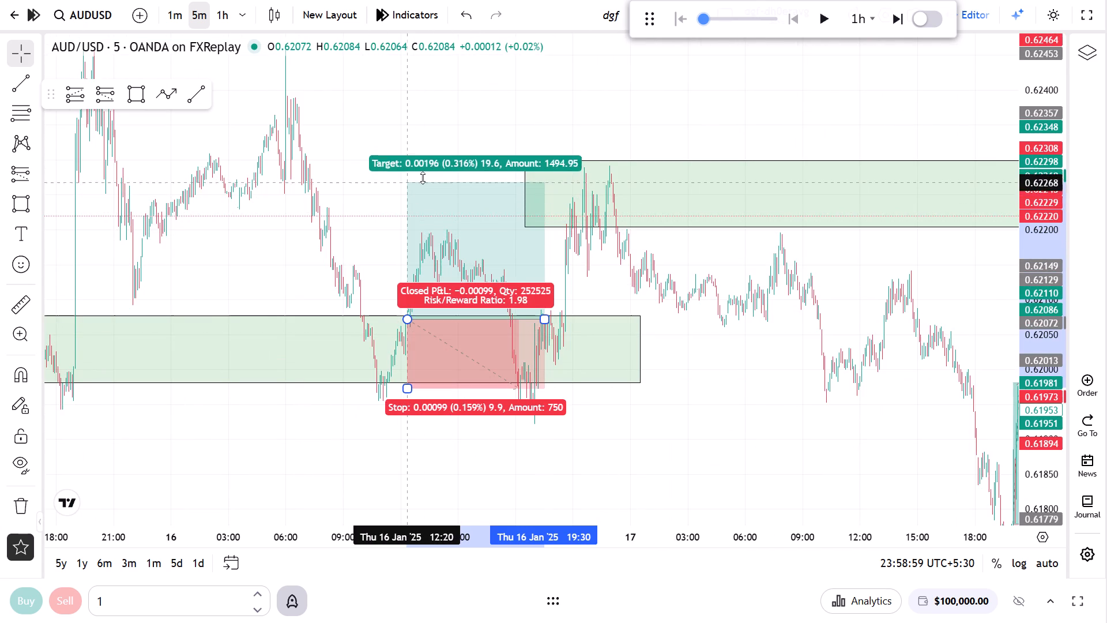
pyautogui.moveTo(423, 178); pyautogui.dragTo(426, 172)
# Examine the zones and long positions forward from 17 Jan through 27 Jan to 28 Jan.
pyautogui.moveTo(726, 410); pyautogui.dragTo(311, 343)
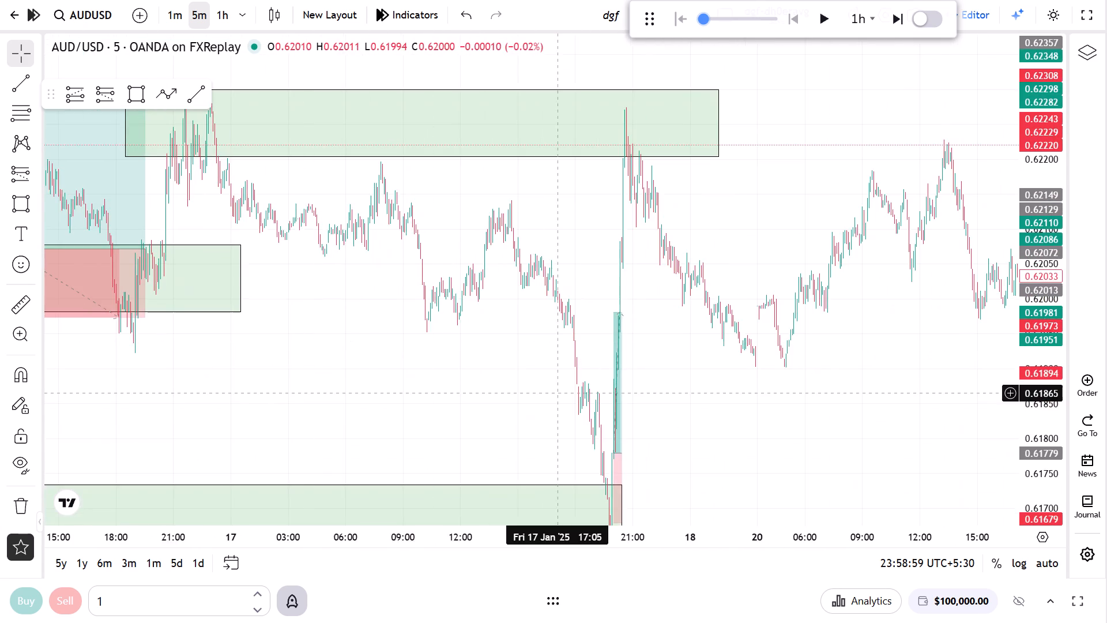
pyautogui.moveTo(559, 393); pyautogui.dragTo(487, 322)
pyautogui.moveTo(767, 317); pyautogui.dragTo(285, 411)
pyautogui.moveTo(661, 328); pyautogui.dragTo(465, 543)
pyautogui.moveTo(512, 227); pyautogui.dragTo(537, 556)
pyautogui.moveTo(619, 385); pyautogui.dragTo(157, 311)
pyautogui.moveTo(555, 305); pyautogui.dragTo(185, 366)
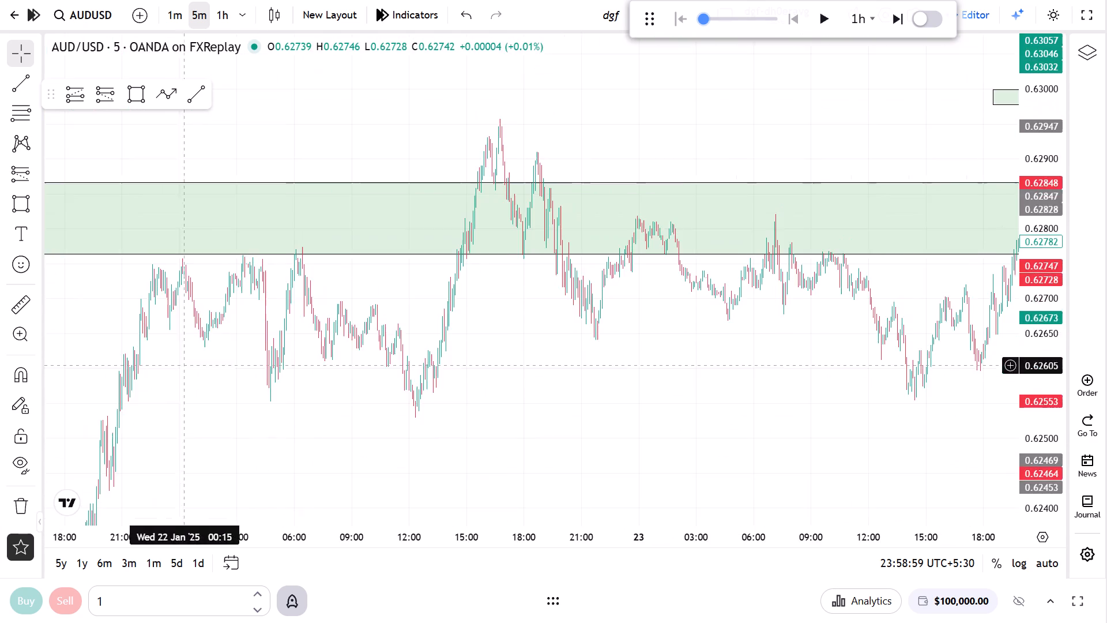
pyautogui.moveTo(586, 342); pyautogui.dragTo(283, 451)
pyautogui.moveTo(643, 432); pyautogui.dragTo(345, 442)
pyautogui.moveTo(594, 439); pyautogui.dragTo(534, 395)
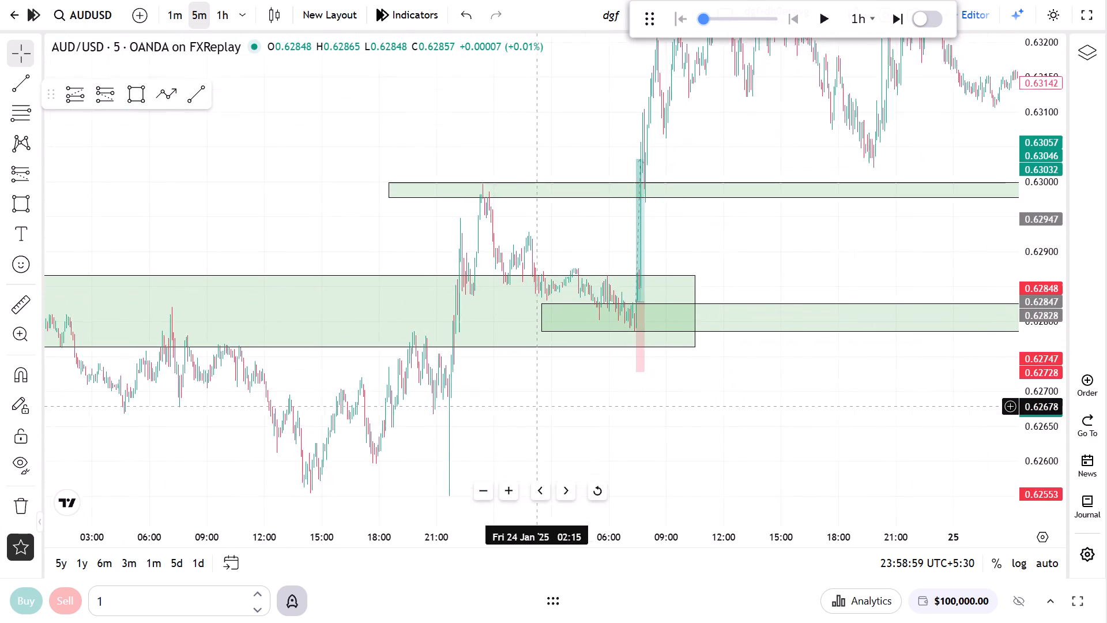
pyautogui.moveTo(534, 395); pyautogui.dragTo(534, 394)
pyautogui.moveTo(754, 377); pyautogui.dragTo(478, 545)
pyautogui.moveTo(624, 422); pyautogui.dragTo(528, 421)
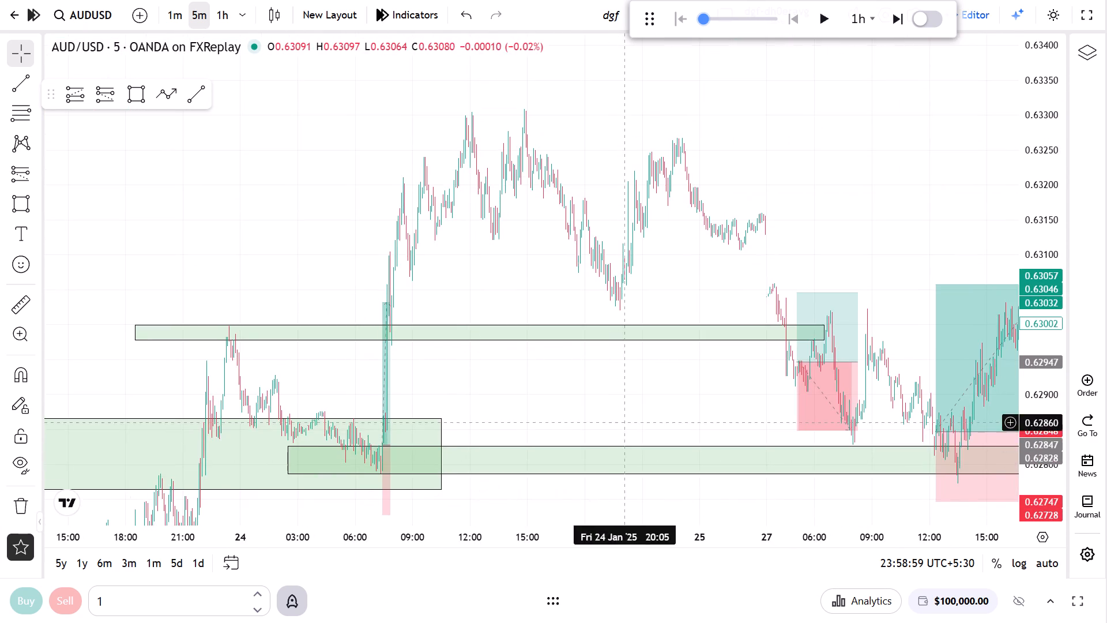
pyautogui.moveTo(528, 421); pyautogui.dragTo(284, 376)
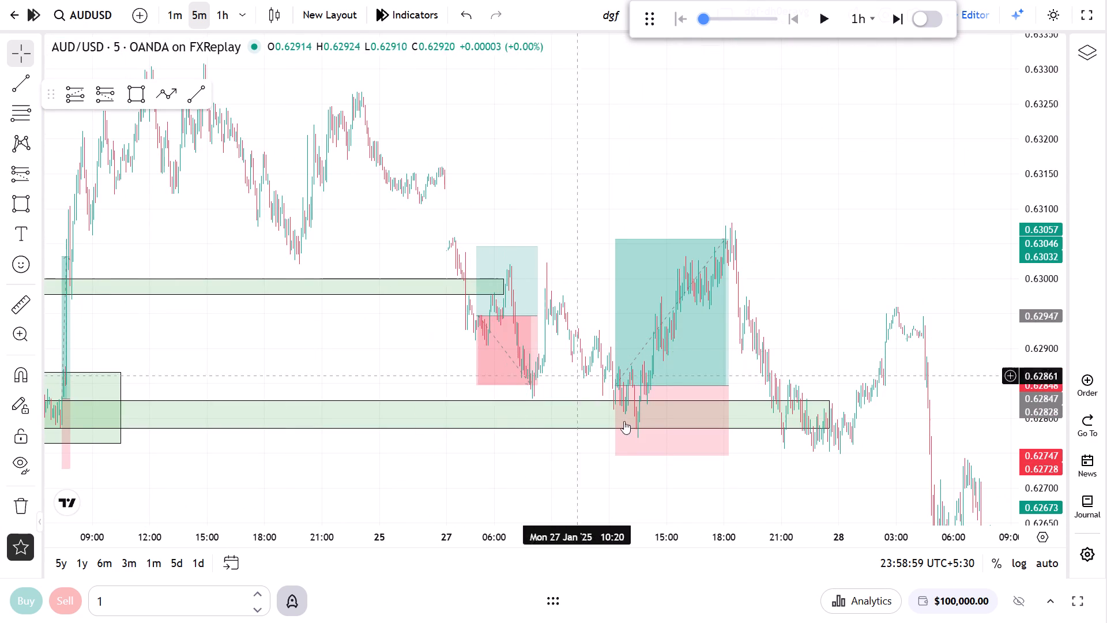
pyautogui.moveTo(830, 454); pyautogui.dragTo(526, 313)
pyautogui.moveTo(650, 398); pyautogui.dragTo(263, 256)
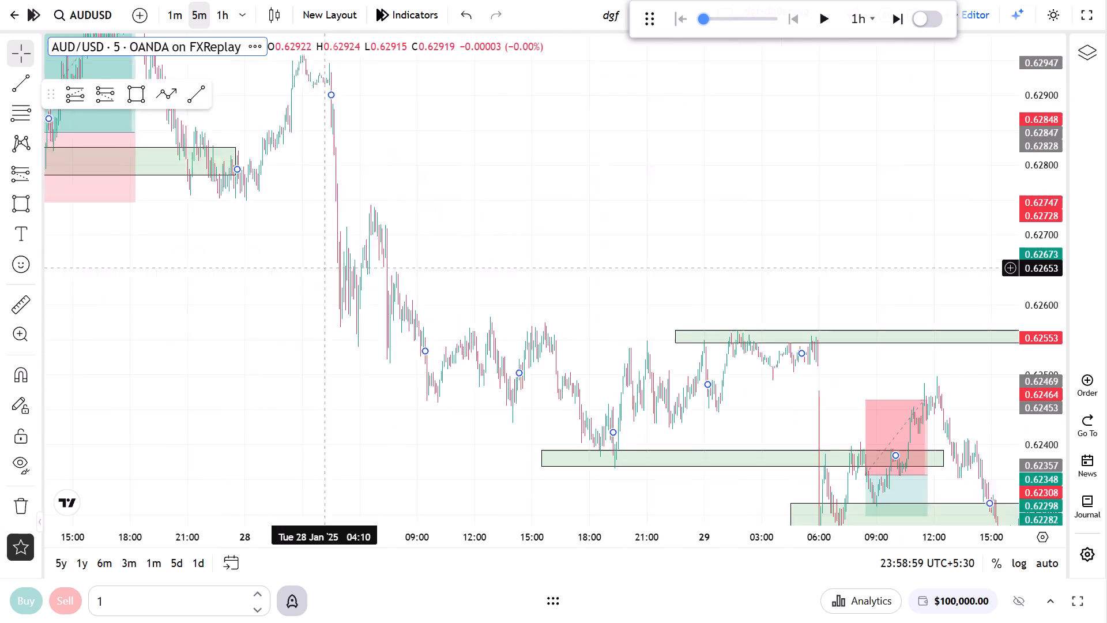
# Examine the zones and short positions from 29 Jan to the end of the replayed data on 31 Jan.
pyautogui.moveTo(666, 354); pyautogui.dragTo(251, 235)
pyautogui.moveTo(658, 392); pyautogui.dragTo(616, 361)
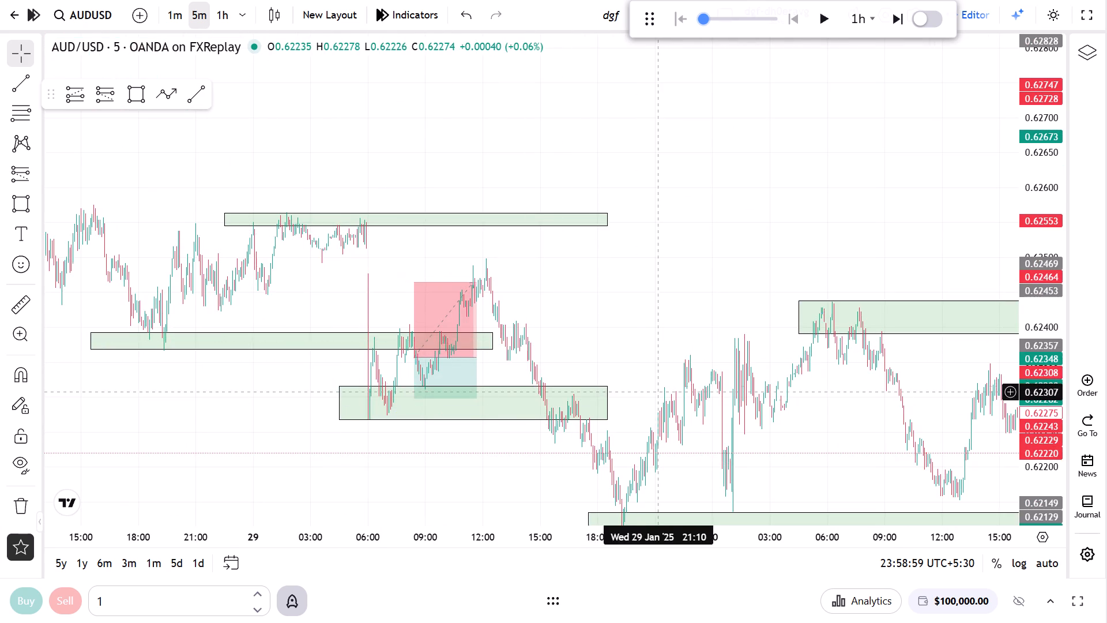
pyautogui.moveTo(616, 361); pyautogui.dragTo(529, 298)
pyautogui.moveTo(681, 376); pyautogui.dragTo(329, 345)
pyautogui.moveTo(624, 348); pyautogui.dragTo(283, 275)
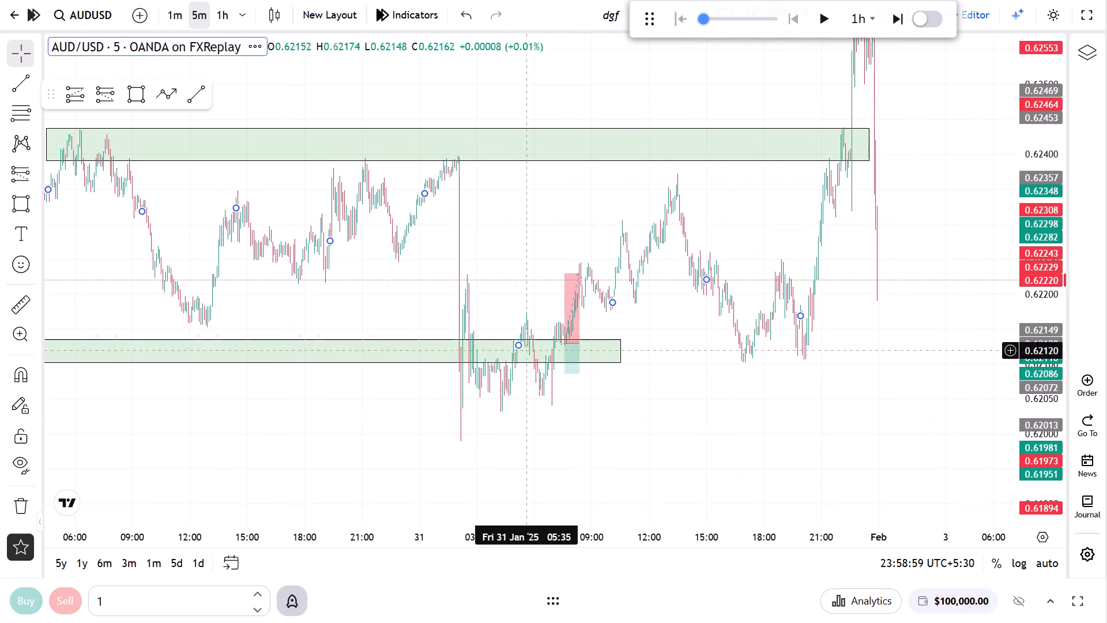
pyautogui.scroll(-5, 657, 408)
pyautogui.scroll(2, 657, 408)
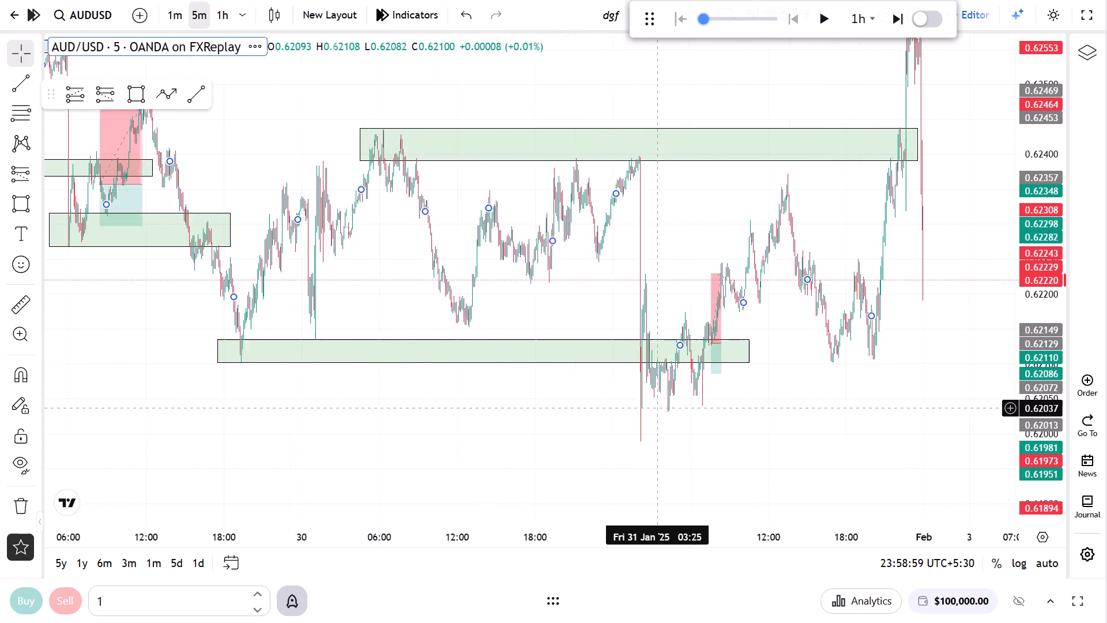
pyautogui.scroll(3, 657, 408)
pyautogui.moveTo(822, 363); pyautogui.dragTo(653, 493)
pyautogui.scroll(4, 710, 398)
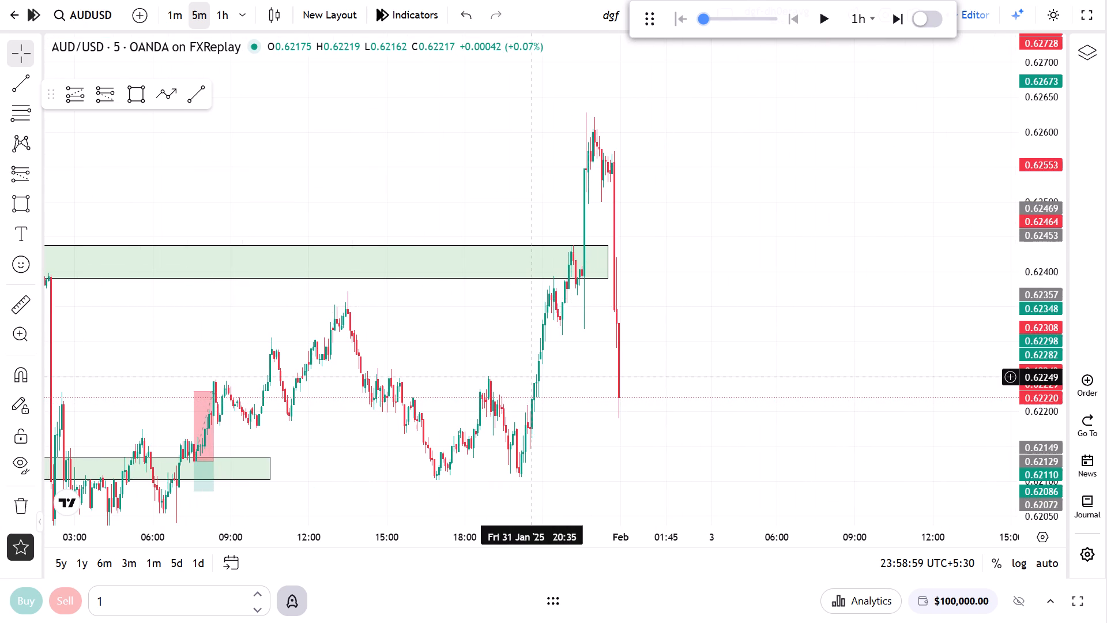
pyautogui.moveTo(533, 377); pyautogui.dragTo(738, 339)
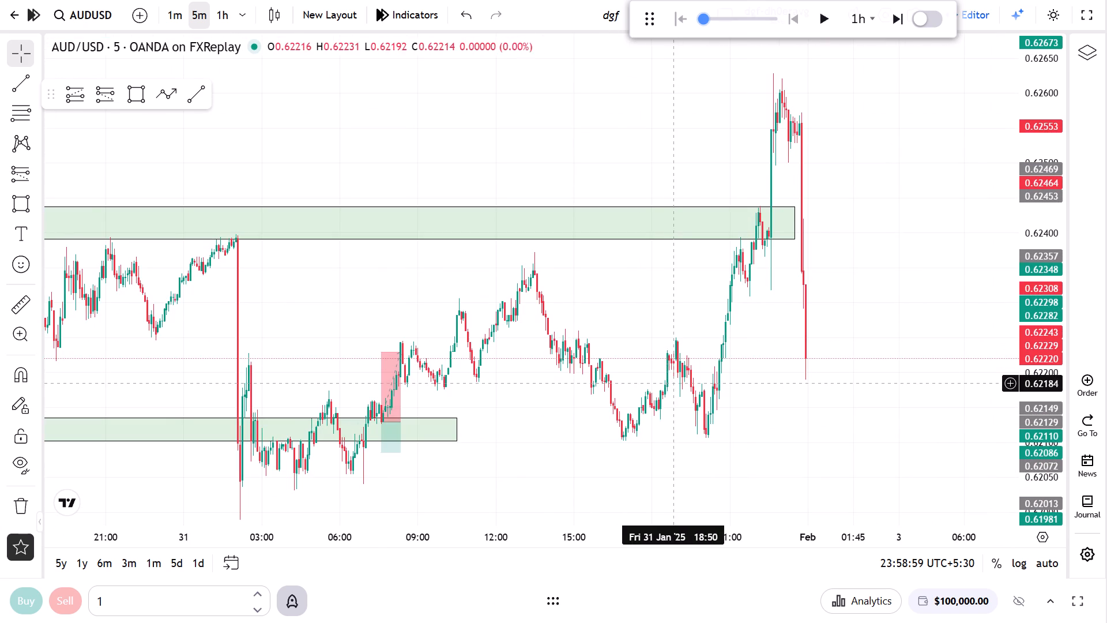
pyautogui.scroll(-5, 672, 384)
# Review the zones and trades backward from 30 Jan to 23 Jan, rechecking the 27 Jan long positions.
pyautogui.moveTo(475, 384); pyautogui.dragTo(713, 337)
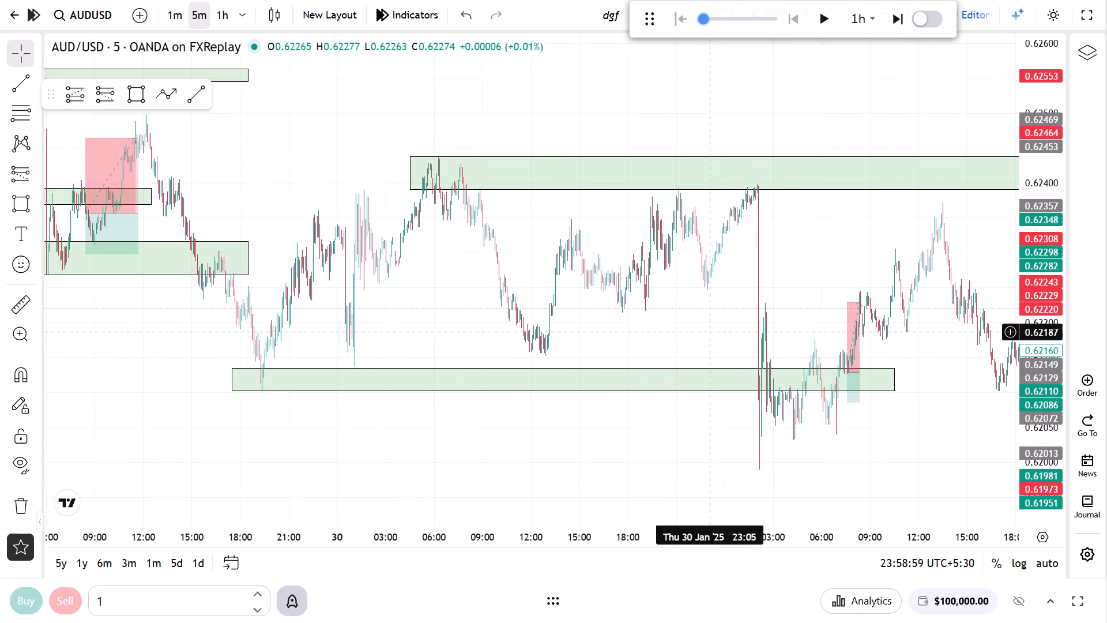
pyautogui.moveTo(389, 274); pyautogui.dragTo(707, 302)
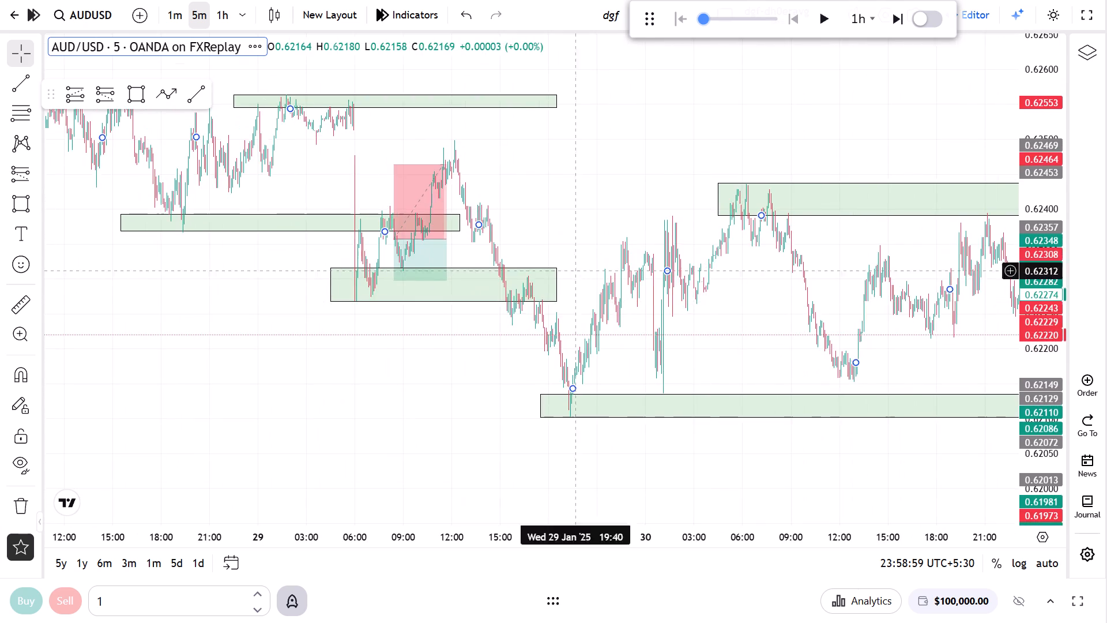
pyautogui.moveTo(511, 207); pyautogui.dragTo(985, 339)
pyautogui.moveTo(444, 254); pyautogui.dragTo(883, 446)
pyautogui.moveTo(605, 329); pyautogui.dragTo(830, 515)
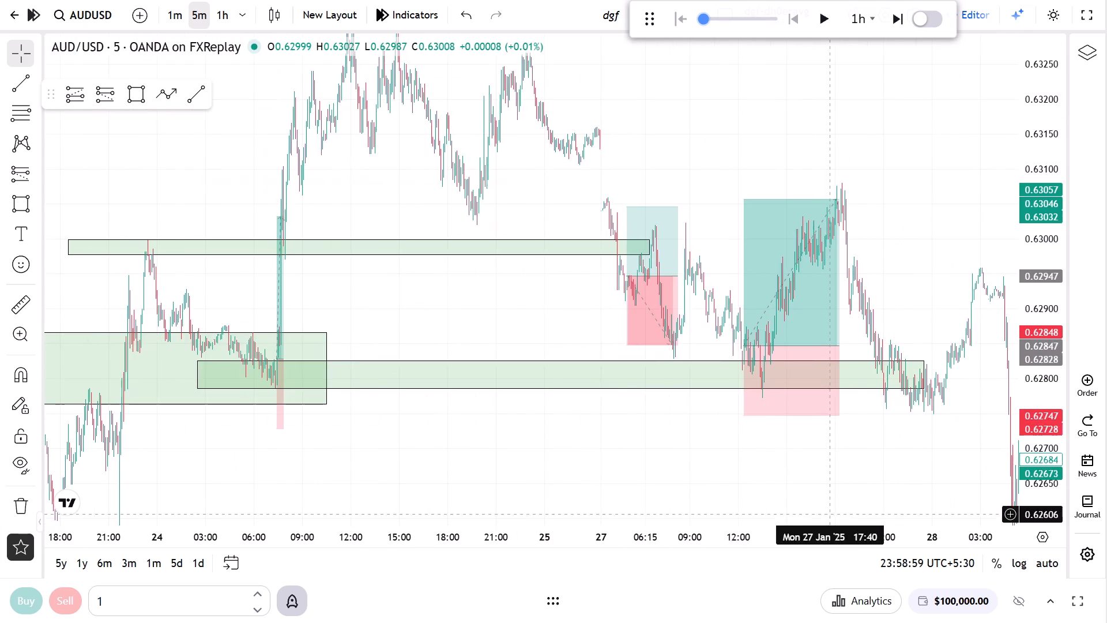
pyautogui.moveTo(604, 459); pyautogui.dragTo(887, 461)
pyautogui.moveTo(598, 461); pyautogui.dragTo(841, 261)
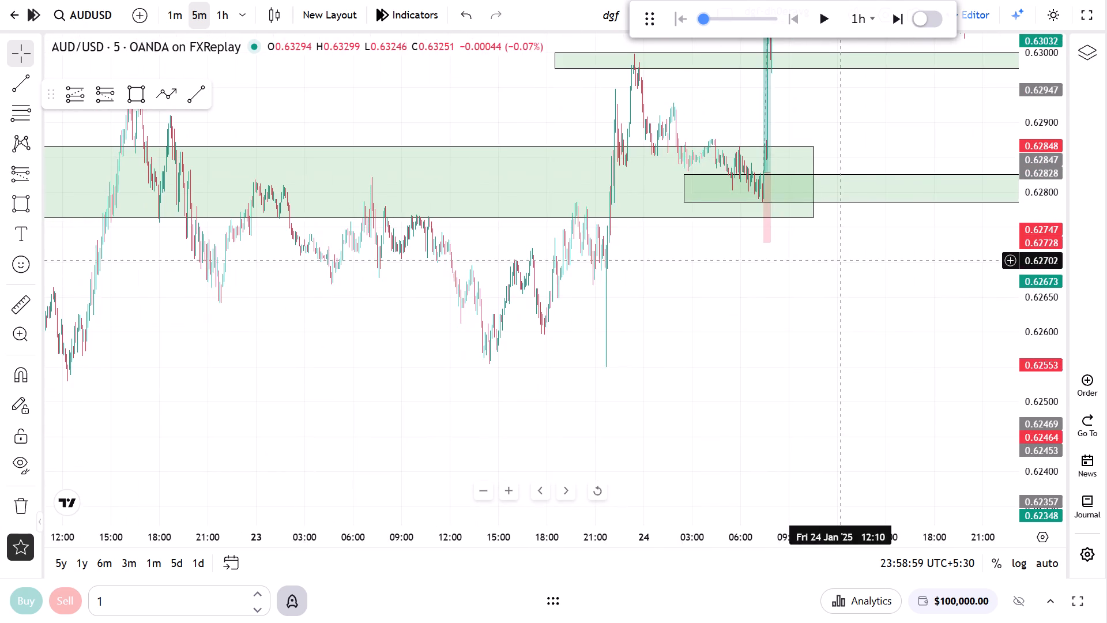
pyautogui.moveTo(832, 278); pyautogui.dragTo(342, 350)
pyautogui.moveTo(706, 335); pyautogui.dragTo(330, 438)
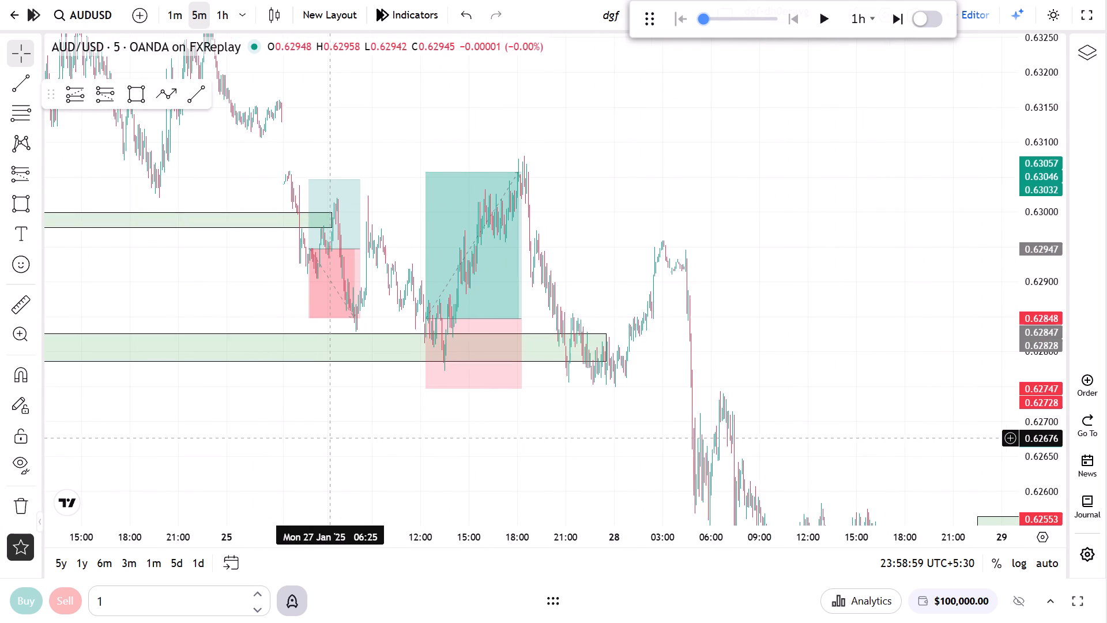
pyautogui.moveTo(330, 438); pyautogui.dragTo(786, 326)
pyautogui.moveTo(270, 408); pyautogui.dragTo(715, 335)
pyautogui.moveTo(438, 321); pyautogui.dragTo(442, 323)
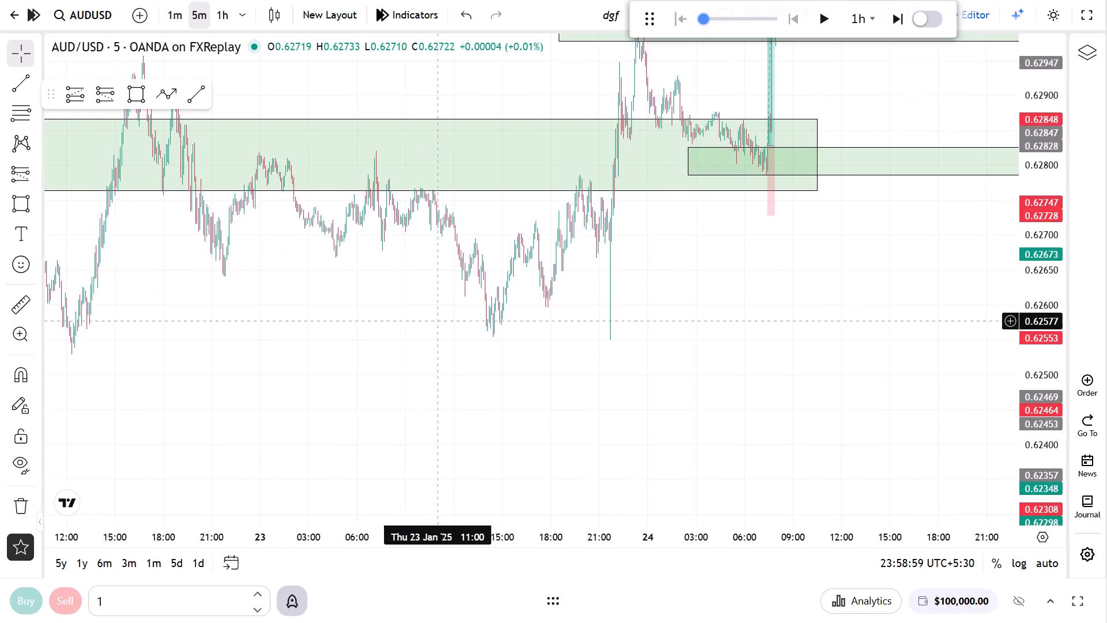
# Review the 5-minute price action backward from 23 Jan to the 16 Jan long position and its zone.
pyautogui.moveTo(442, 323); pyautogui.dragTo(765, 449)
pyautogui.moveTo(446, 384); pyautogui.dragTo(908, 285)
pyautogui.moveTo(553, 367); pyautogui.dragTo(963, 185)
pyautogui.moveTo(704, 291); pyautogui.dragTo(1011, 213)
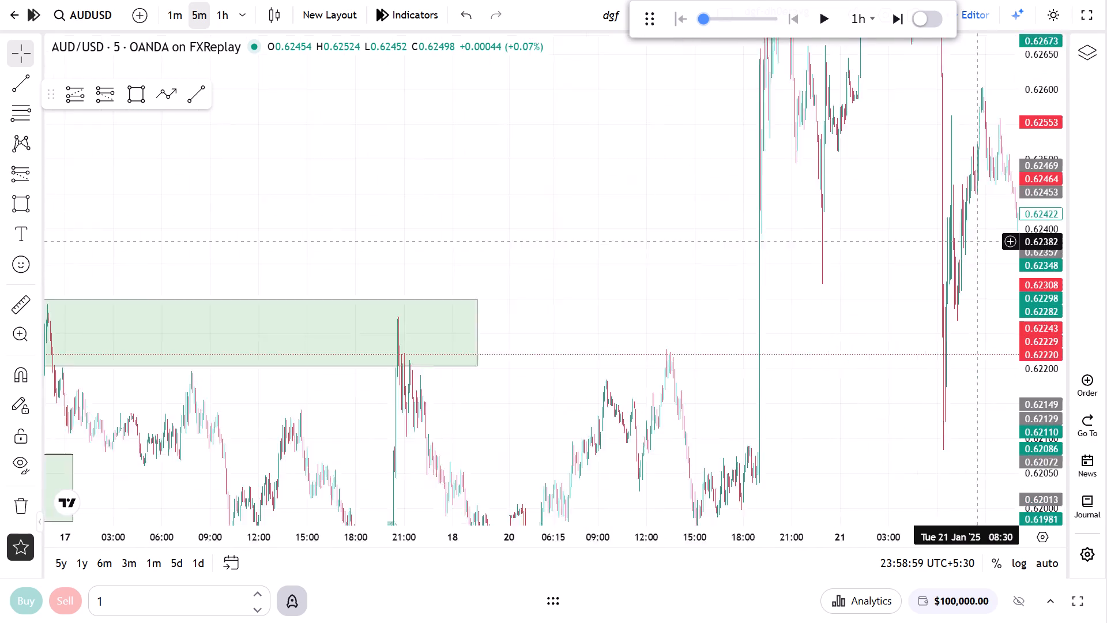
pyautogui.moveTo(1011, 213); pyautogui.dragTo(1072, 226)
pyautogui.moveTo(823, 382); pyautogui.dragTo(1031, 125)
pyautogui.moveTo(646, 256); pyautogui.dragTo(1025, 257)
pyautogui.moveTo(522, 343); pyautogui.dragTo(946, 456)
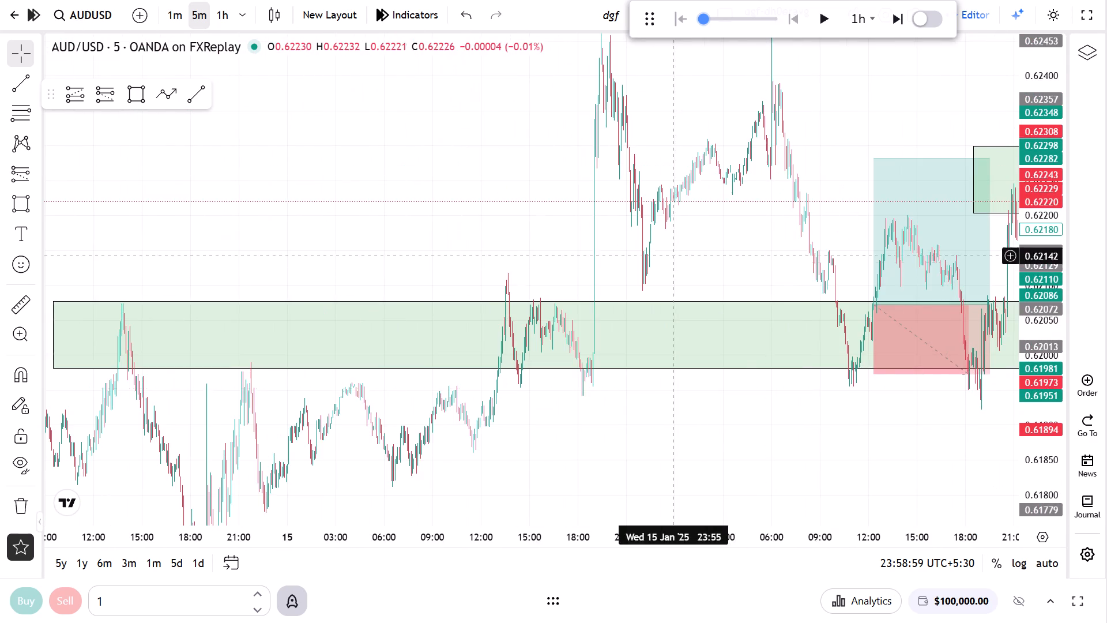
# Review the zones, positions and drawn trend path backward from 15 Jan to the 2 Jan short position.
pyautogui.moveTo(674, 256); pyautogui.dragTo(1049, 141)
pyautogui.moveTo(654, 361); pyautogui.dragTo(989, 301)
pyautogui.moveTo(710, 356); pyautogui.dragTo(963, 193)
pyautogui.moveTo(574, 351); pyautogui.dragTo(894, 219)
pyautogui.moveTo(699, 175); pyautogui.dragTo(922, 458)
pyautogui.moveTo(484, 336); pyautogui.dragTo(943, 437)
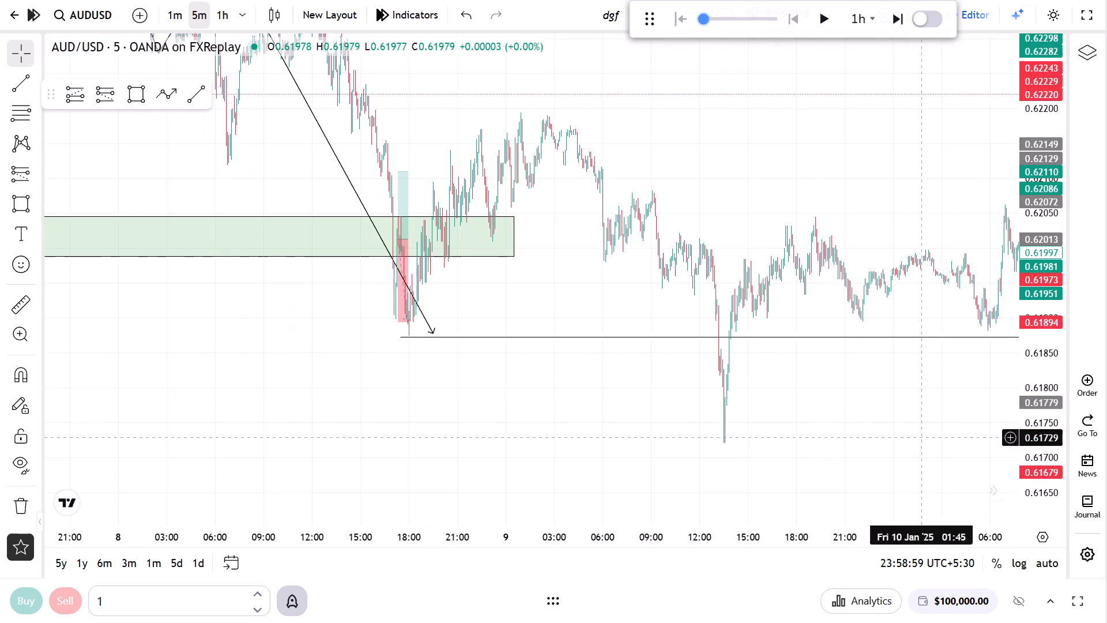
pyautogui.moveTo(555, 302); pyautogui.dragTo(903, 384)
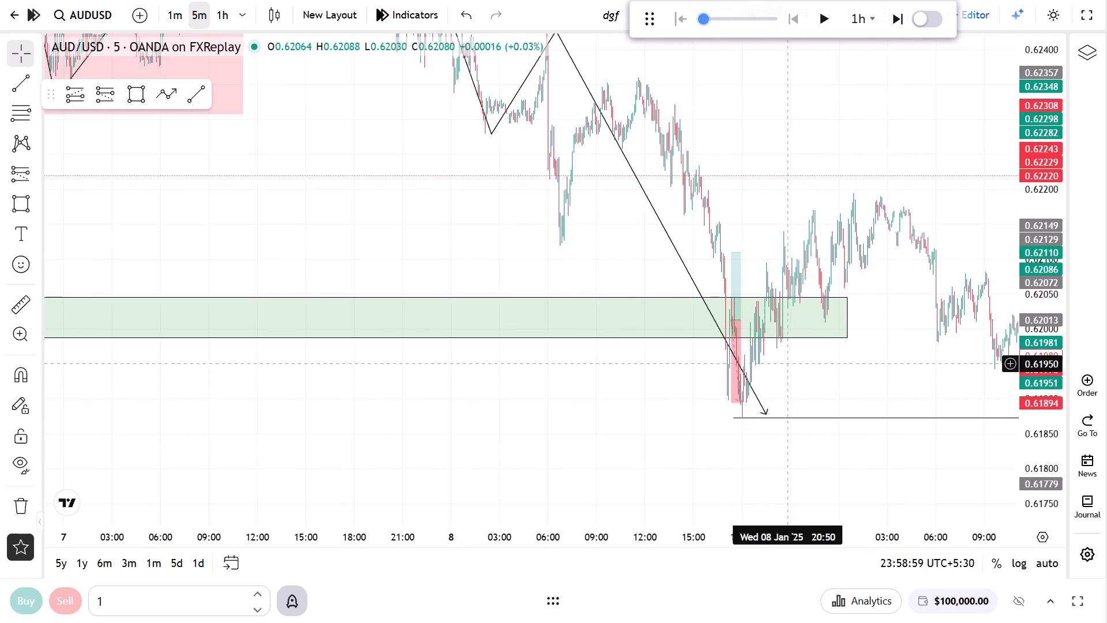
pyautogui.moveTo(652, 396); pyautogui.dragTo(936, 532)
pyautogui.moveTo(549, 296); pyautogui.dragTo(932, 379)
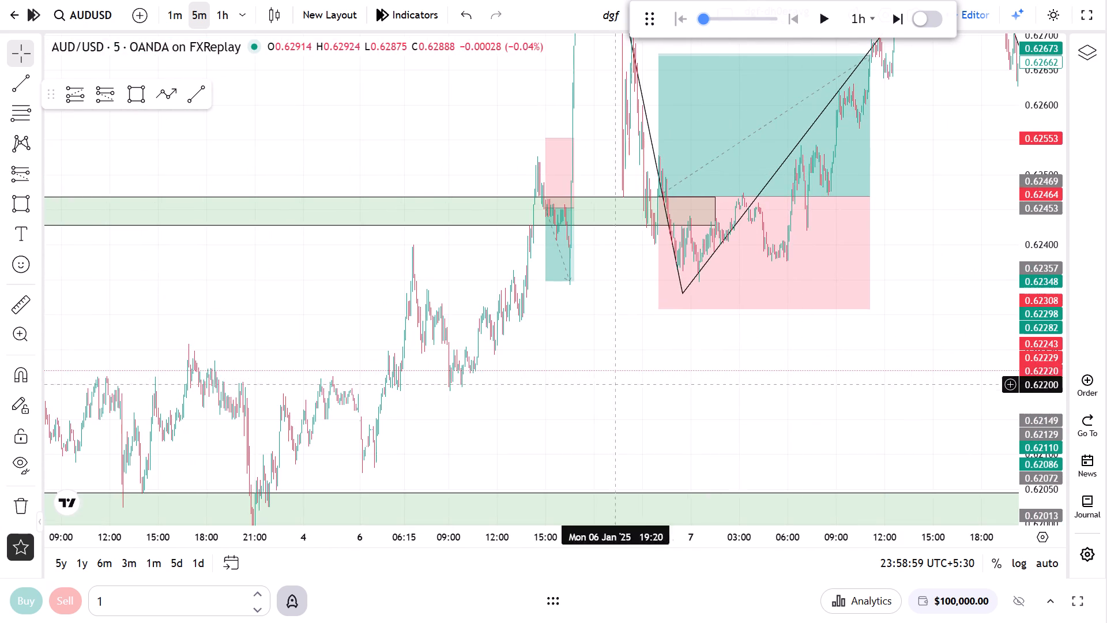
pyautogui.moveTo(579, 363); pyautogui.dragTo(686, 360)
pyautogui.moveTo(616, 385); pyautogui.dragTo(771, 351)
pyautogui.moveTo(533, 355); pyautogui.dragTo(992, 265)
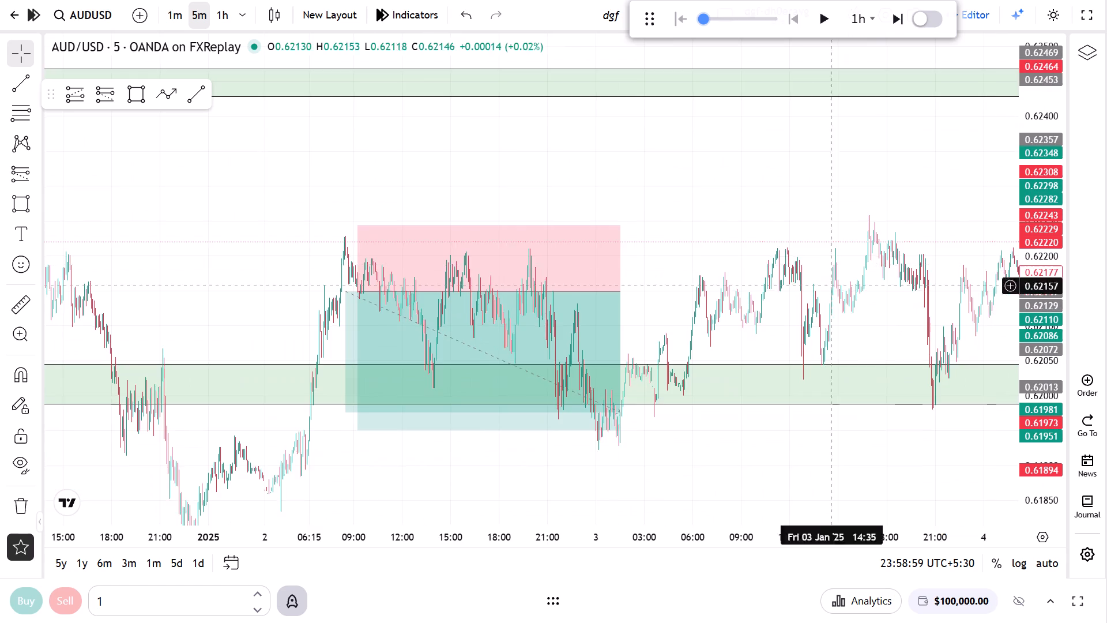
# Shift the 2 Jan short position slightly to entry 0.62150, stop 0.62244 and target 0.61952.
pyautogui.scroll(-6, 731, 325)
pyautogui.click(638, 339)
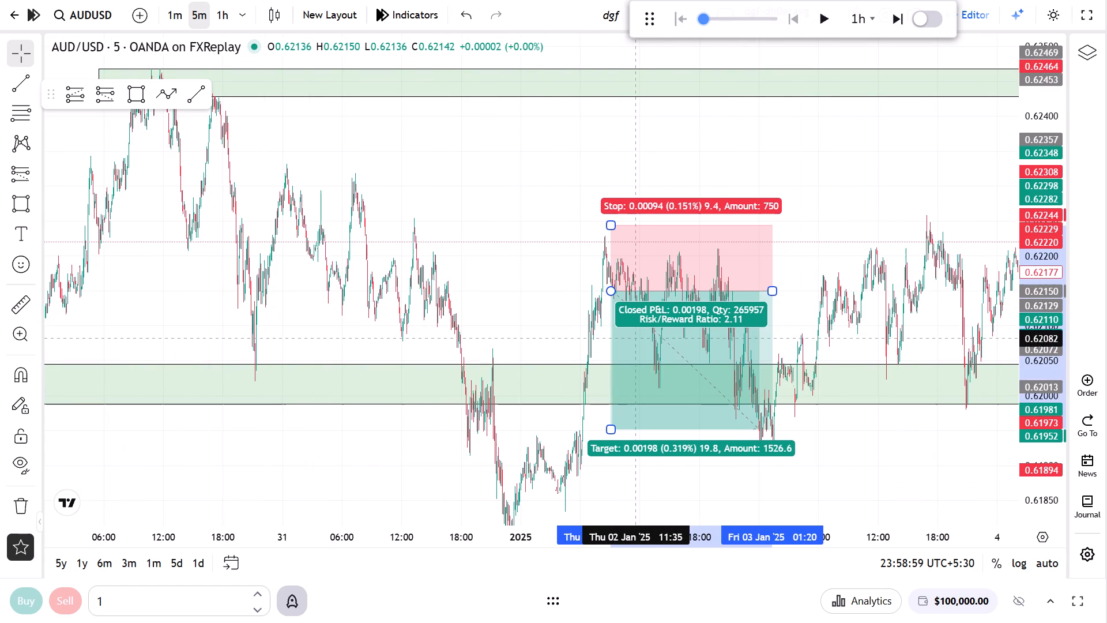
# Examine the late-December price action and zones leading into the 2 Jan short position on the 5-minute chart.
pyautogui.moveTo(506, 314); pyautogui.dragTo(822, 377)
pyautogui.scroll(-5, 585, 328)
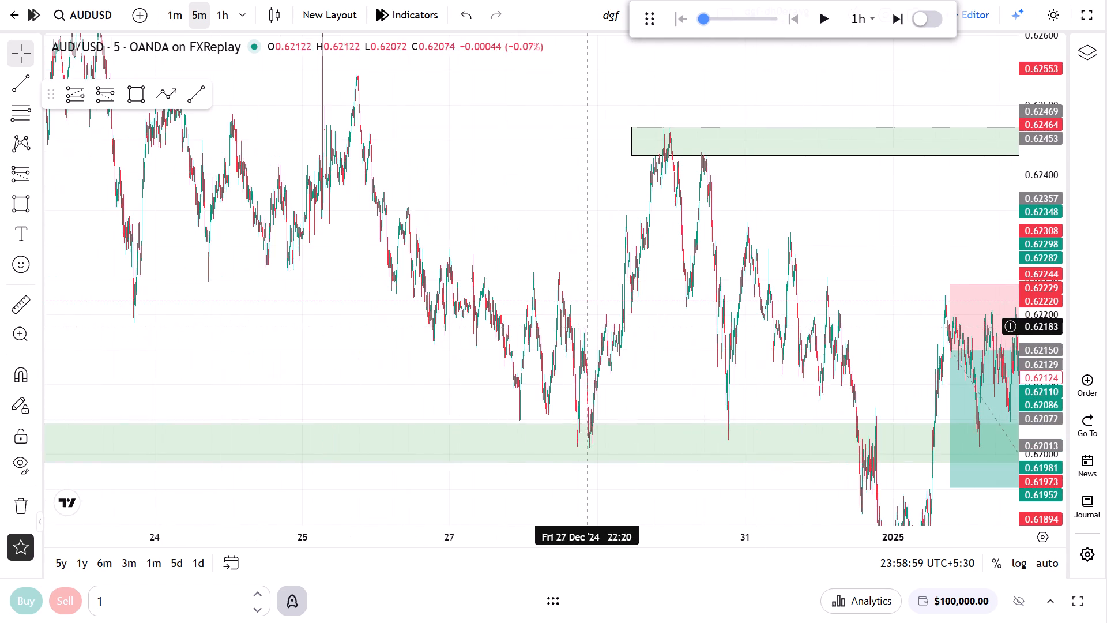
pyautogui.scroll(10, 603, 324)
pyautogui.moveTo(688, 301); pyautogui.dragTo(258, 283)
pyautogui.scroll(-5, 298, 285)
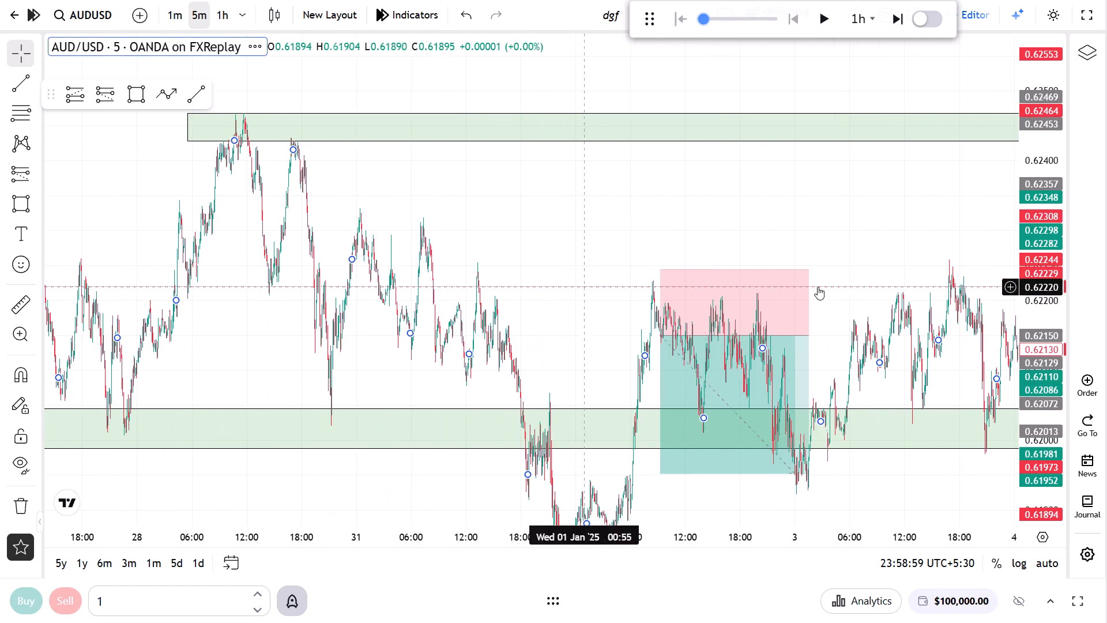
pyautogui.moveTo(902, 292); pyautogui.dragTo(641, 296)
pyautogui.moveTo(786, 298); pyautogui.dragTo(551, 337)
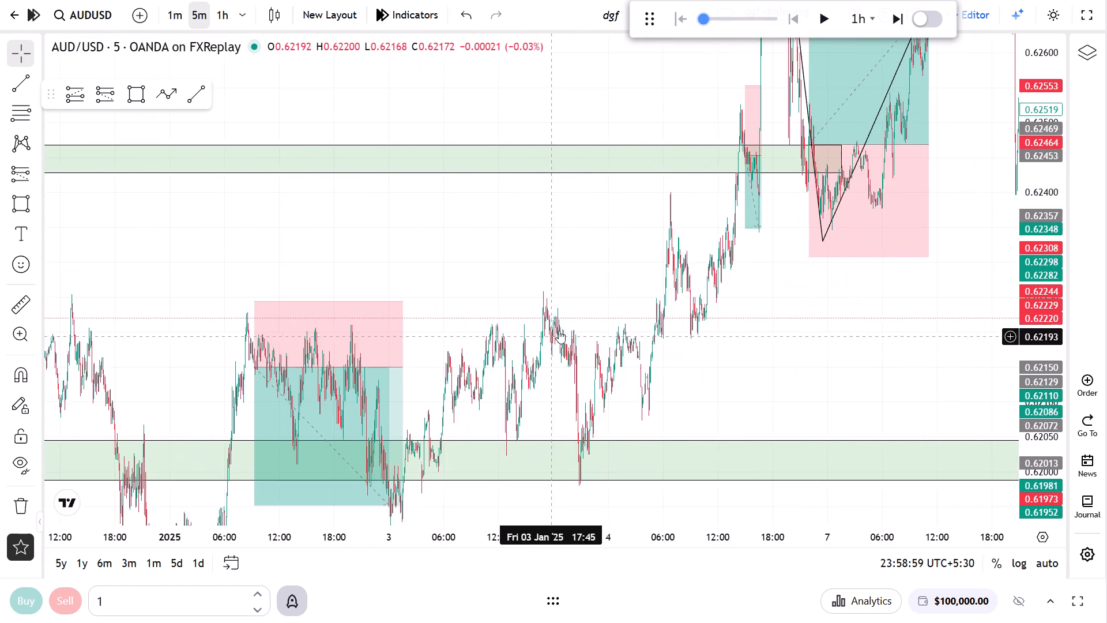
# Review the zones, positions and drawn trend path forward from 3 Jan to the 16 Jan long position.
pyautogui.moveTo(755, 294); pyautogui.dragTo(466, 399)
pyautogui.moveTo(782, 331); pyautogui.dragTo(548, 245)
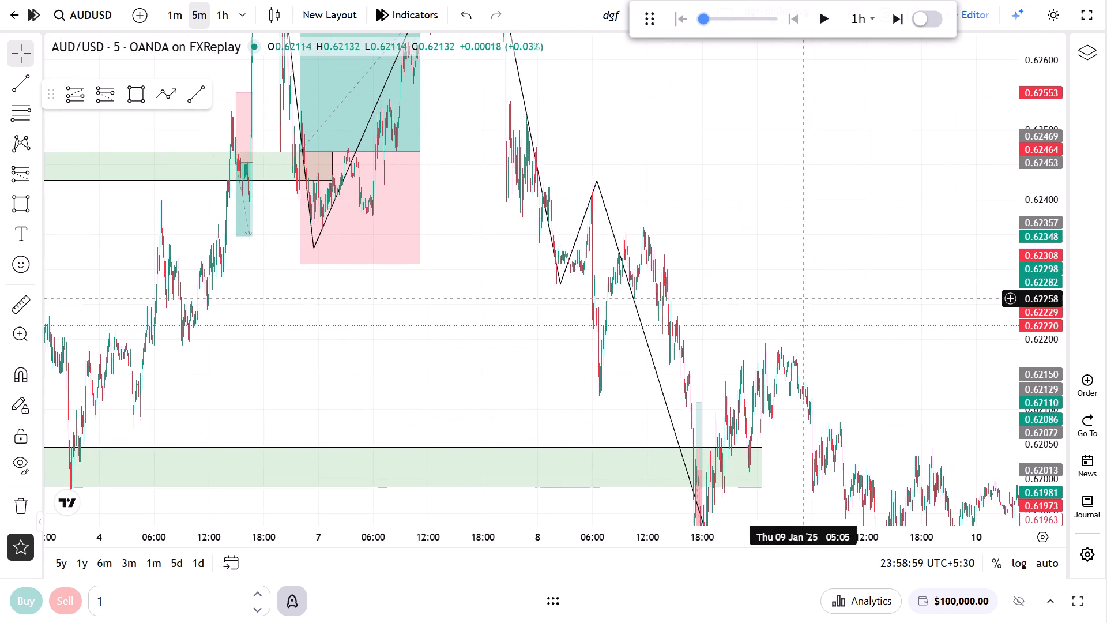
pyautogui.moveTo(855, 302); pyautogui.dragTo(596, 198)
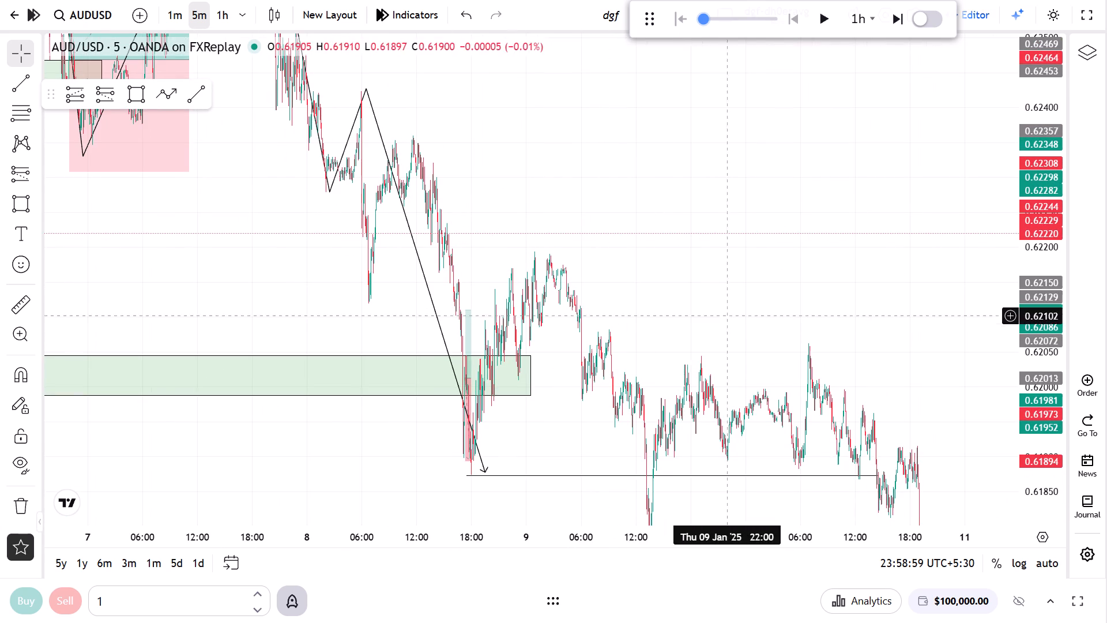
pyautogui.moveTo(736, 318); pyautogui.dragTo(665, 159)
pyautogui.moveTo(894, 241); pyautogui.dragTo(455, 72)
pyautogui.moveTo(709, 227); pyautogui.dragTo(376, 250)
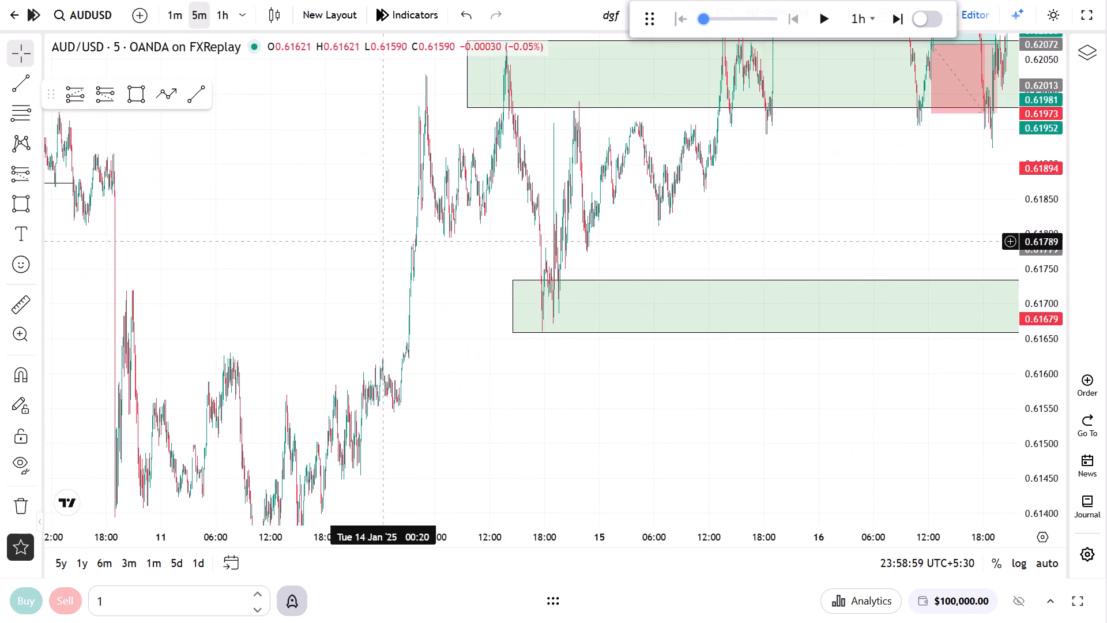
pyautogui.moveTo(661, 213); pyautogui.dragTo(283, 316)
pyautogui.moveTo(585, 275); pyautogui.dragTo(573, 355)
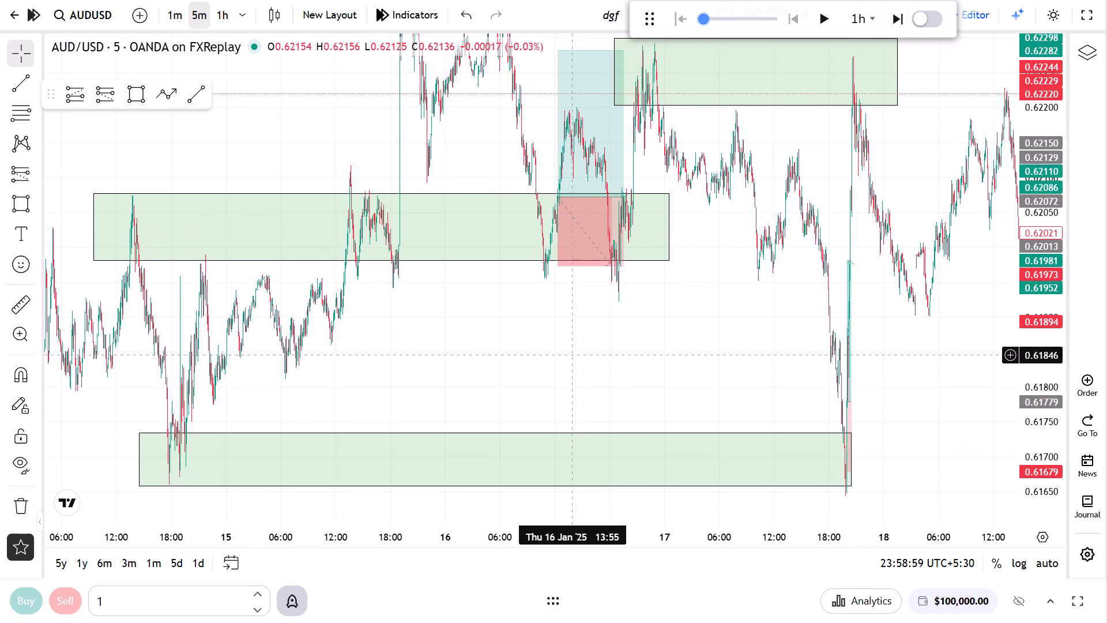
pyautogui.moveTo(641, 317); pyautogui.dragTo(635, 385)
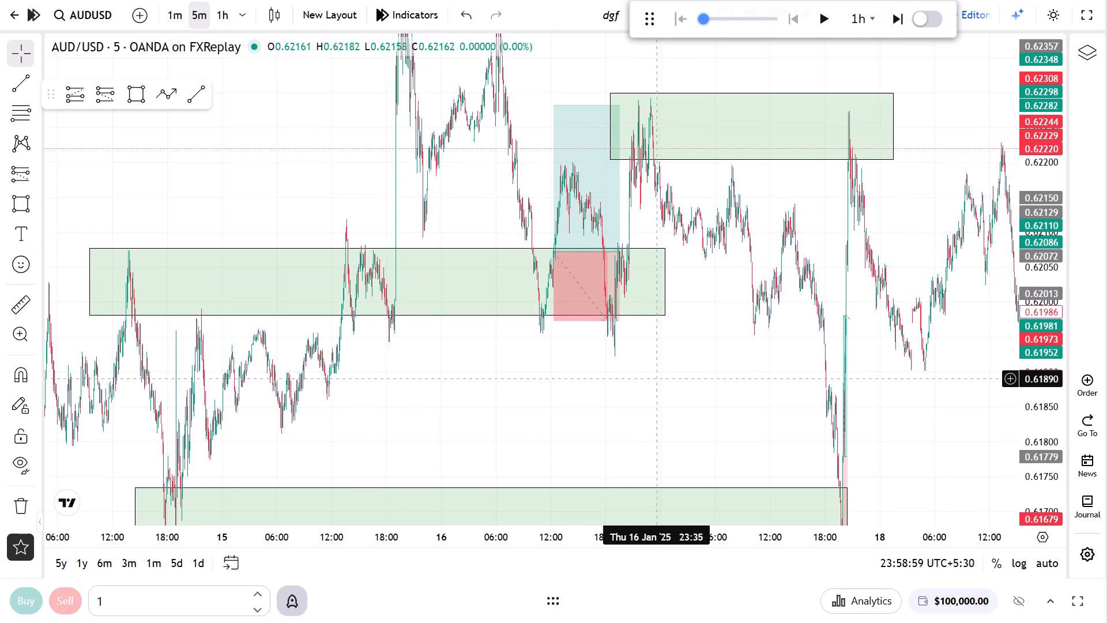
# Review the zones and trades forward from 17 Jan through the 27 Jan long positions to the end of 31 Jan.
pyautogui.moveTo(712, 378); pyautogui.dragTo(304, 344)
pyautogui.moveTo(647, 329); pyautogui.dragTo(326, 485)
pyautogui.moveTo(435, 311); pyautogui.dragTo(418, 465)
pyautogui.moveTo(536, 305); pyautogui.dragTo(498, 453)
pyautogui.moveTo(643, 324); pyautogui.dragTo(390, 475)
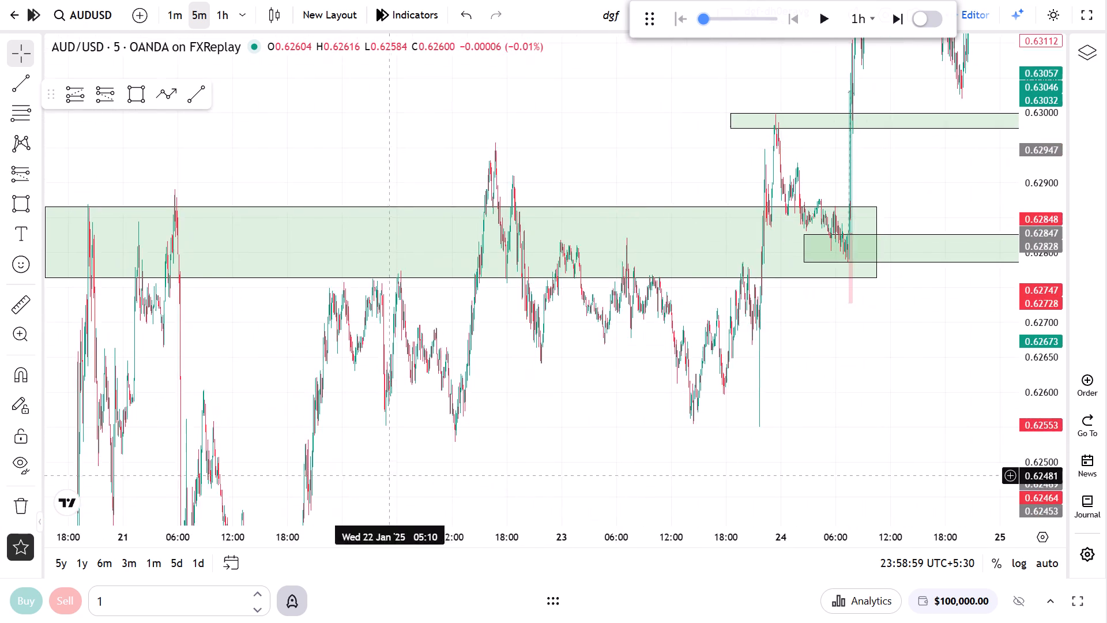
pyautogui.moveTo(681, 397); pyautogui.dragTo(339, 472)
pyautogui.moveTo(621, 461); pyautogui.dragTo(633, 512)
pyautogui.moveTo(697, 467); pyautogui.dragTo(565, 470)
pyautogui.moveTo(722, 465); pyautogui.dragTo(379, 337)
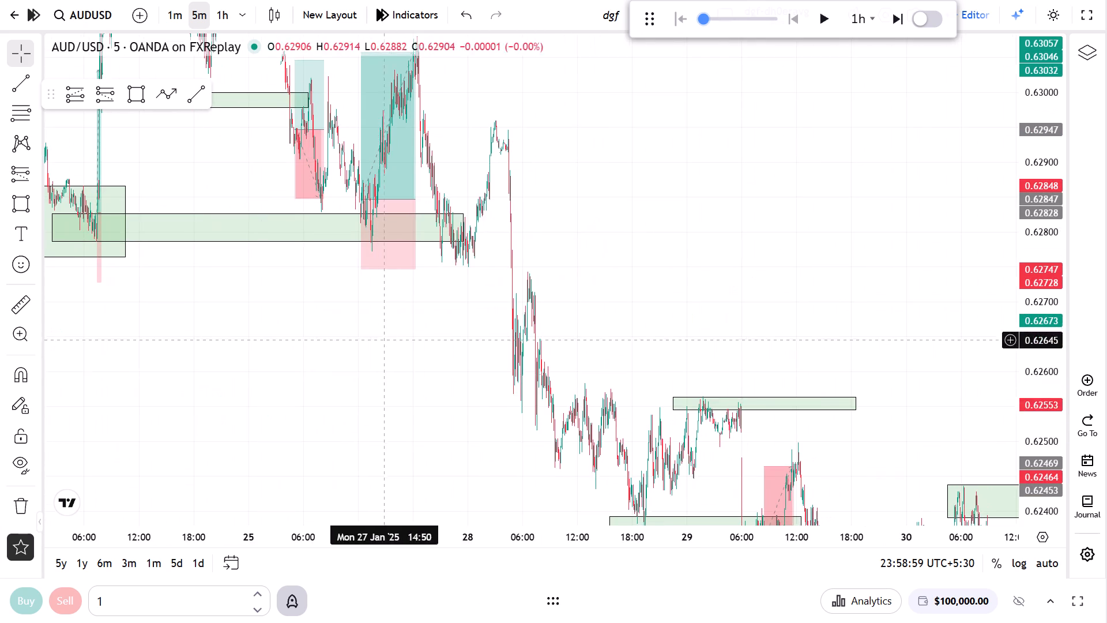
pyautogui.moveTo(622, 400); pyautogui.dragTo(487, 267)
pyautogui.moveTo(853, 457); pyautogui.dragTo(476, 251)
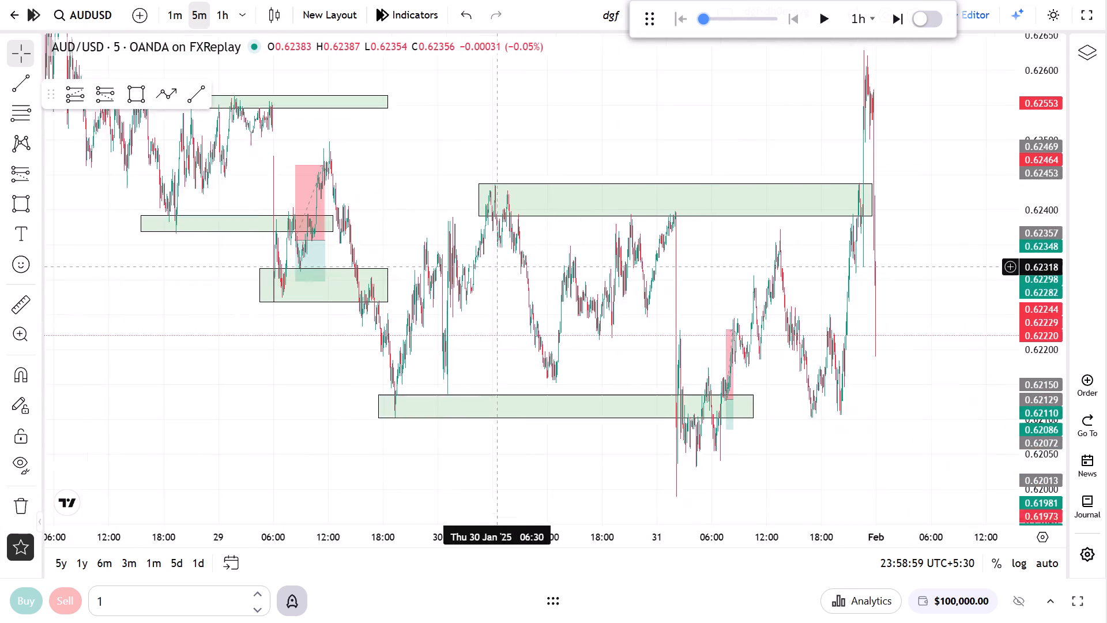
pyautogui.moveTo(476, 251); pyautogui.dragTo(467, 249)
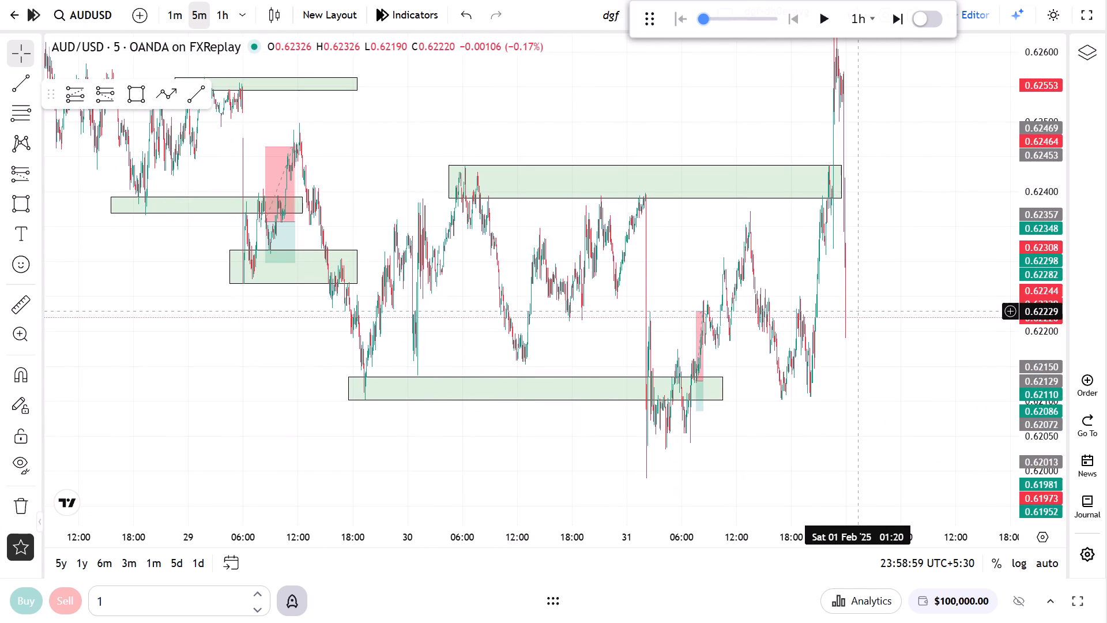
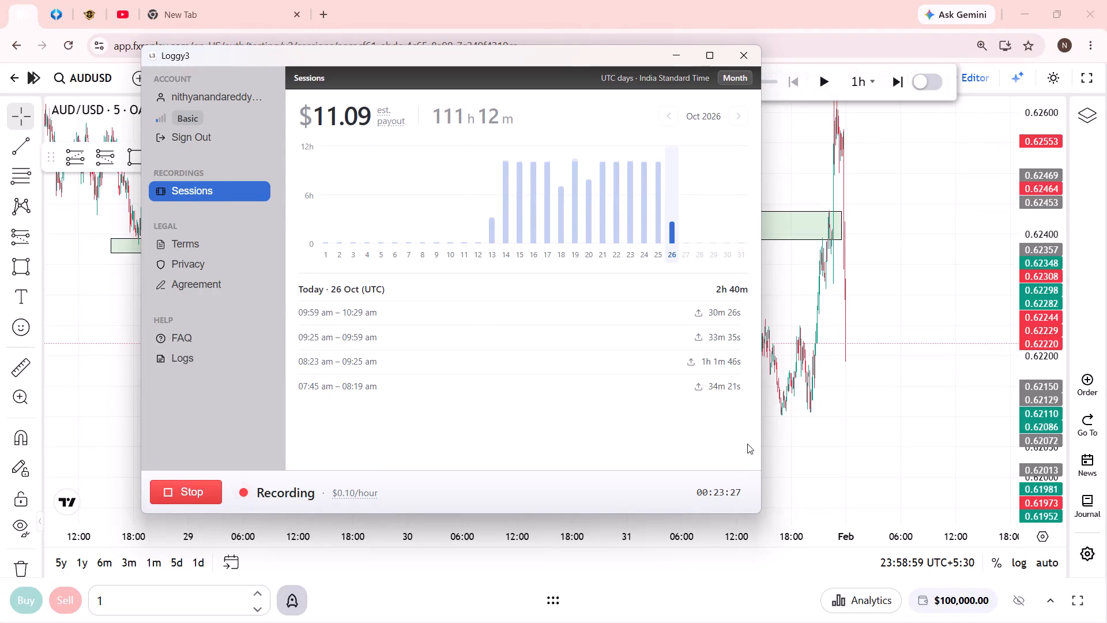
# Stop the current Loggy3 recording session and start a new one.
pyautogui.click(210, 496)
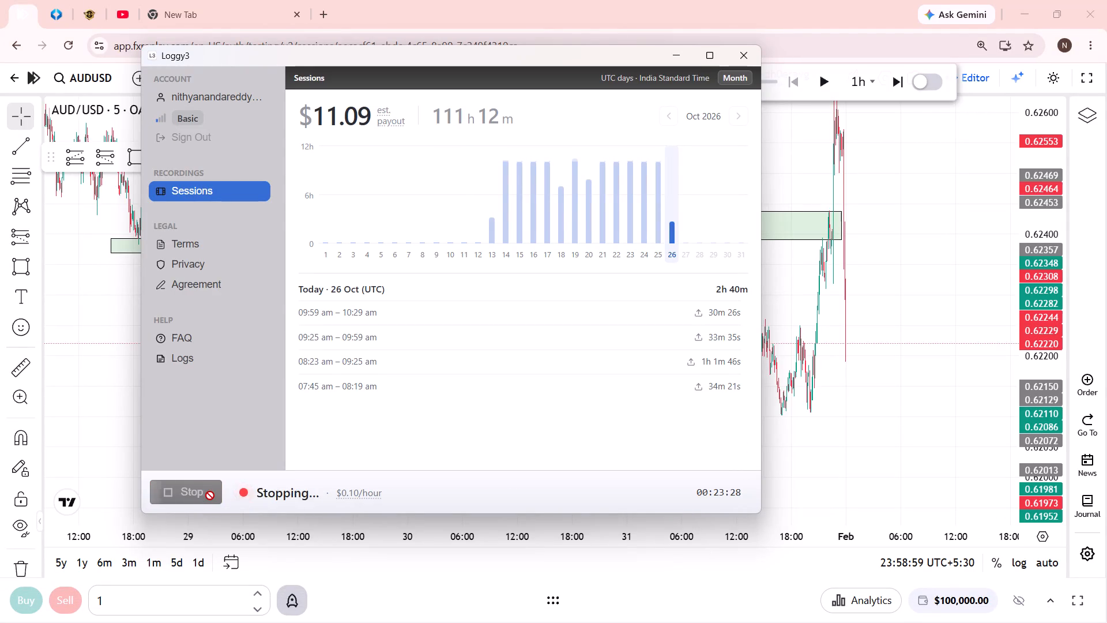
pyautogui.click(210, 496)
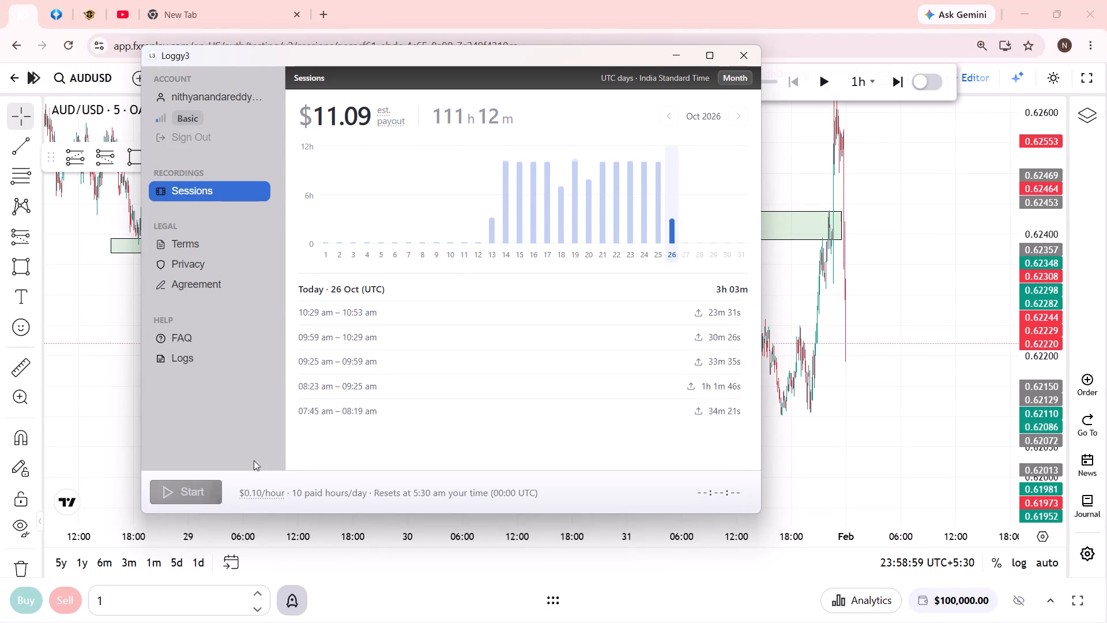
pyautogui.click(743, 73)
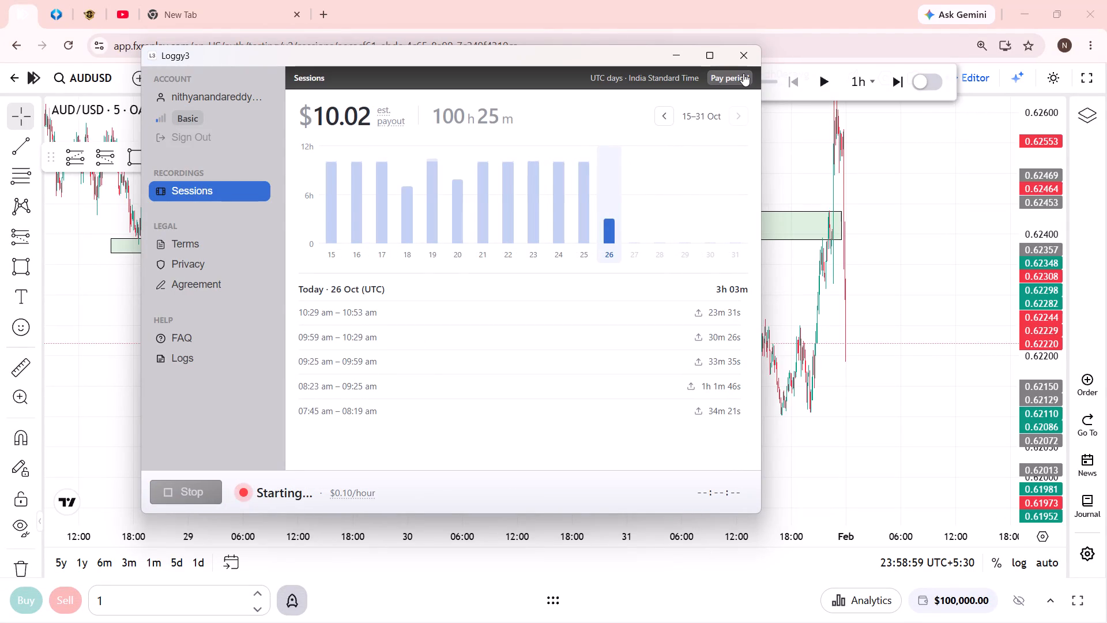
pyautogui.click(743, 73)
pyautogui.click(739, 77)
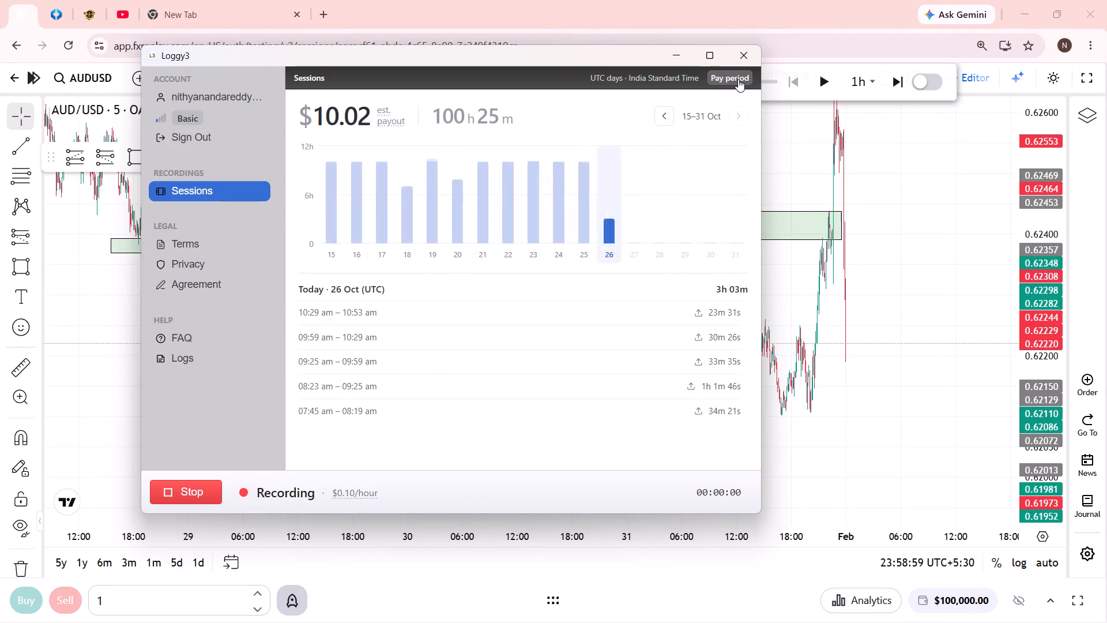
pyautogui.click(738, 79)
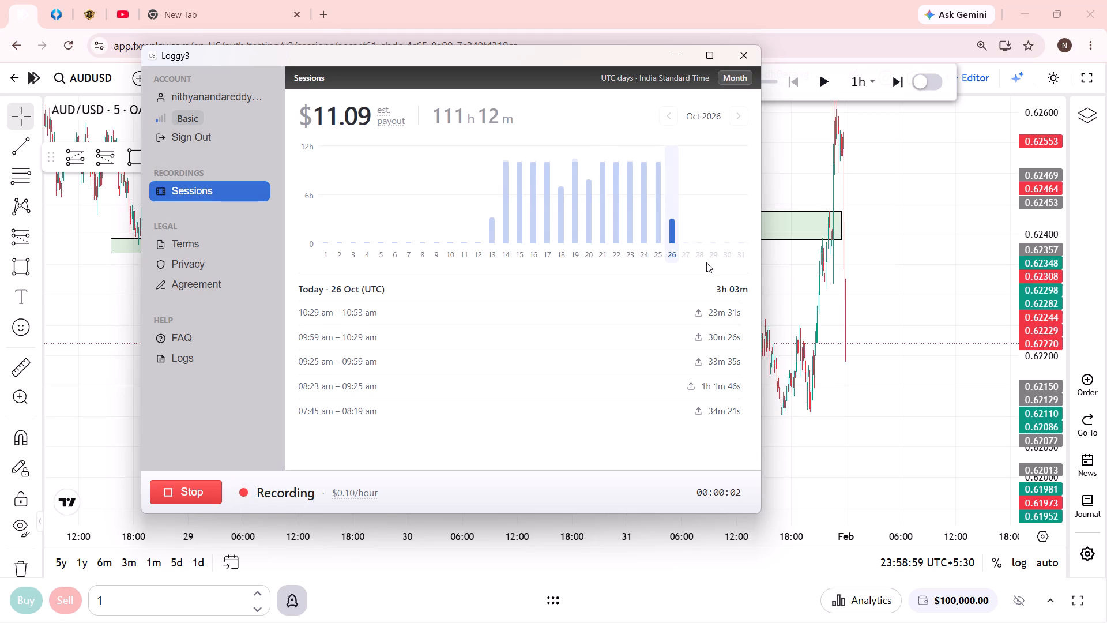
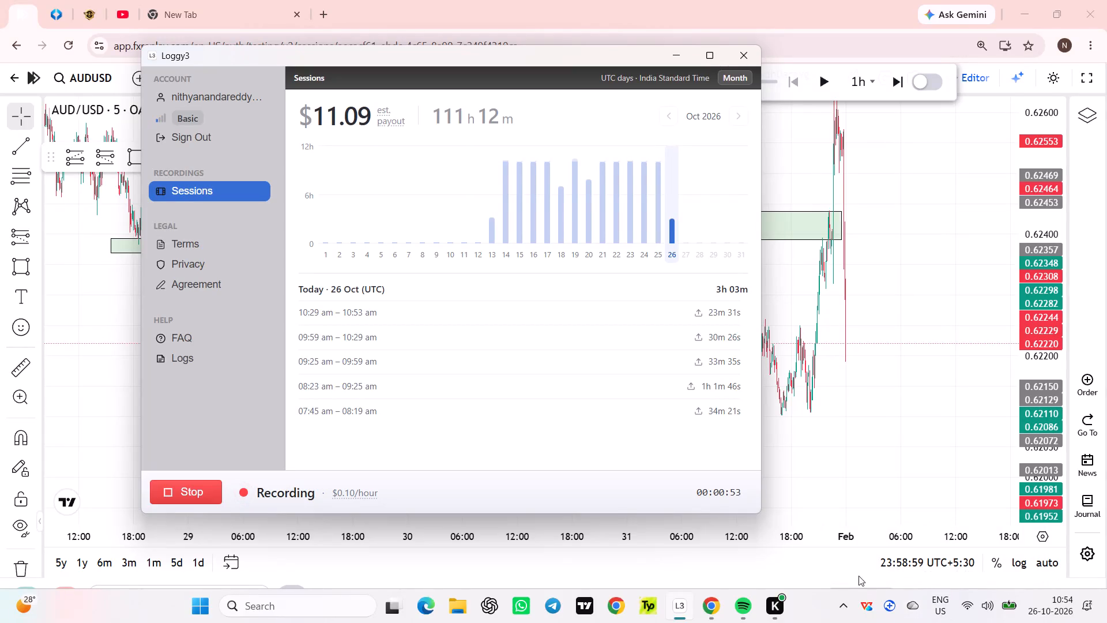
# Return to the AUD/USD chart in Chrome, switch it to the 1-hour timeframe and examine price action around the end of January.
pyautogui.click(799, 457)
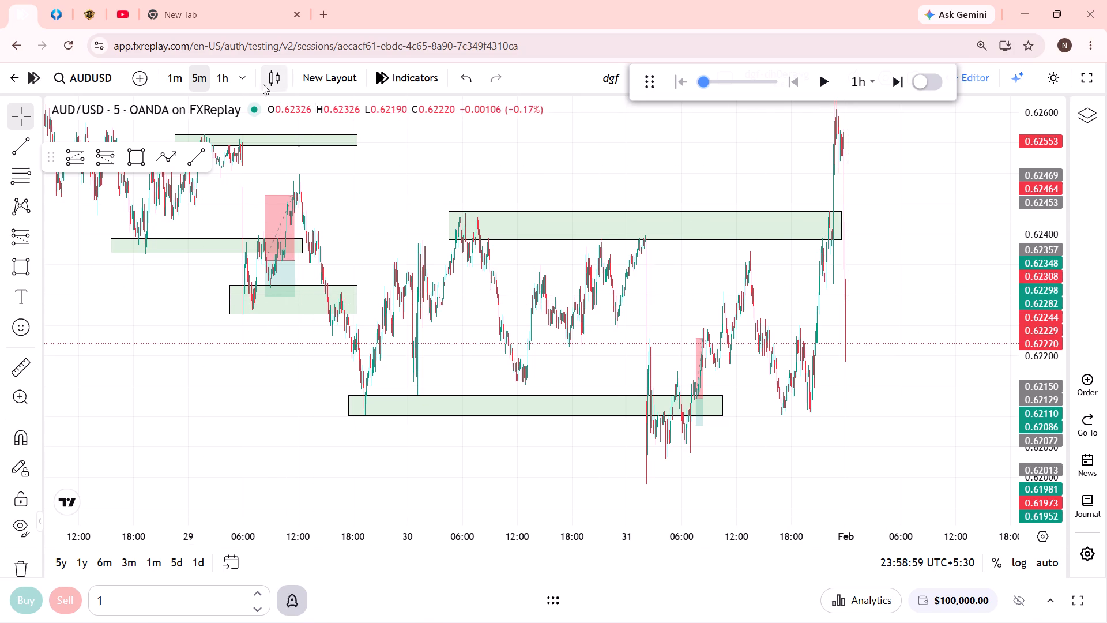
pyautogui.click(228, 76)
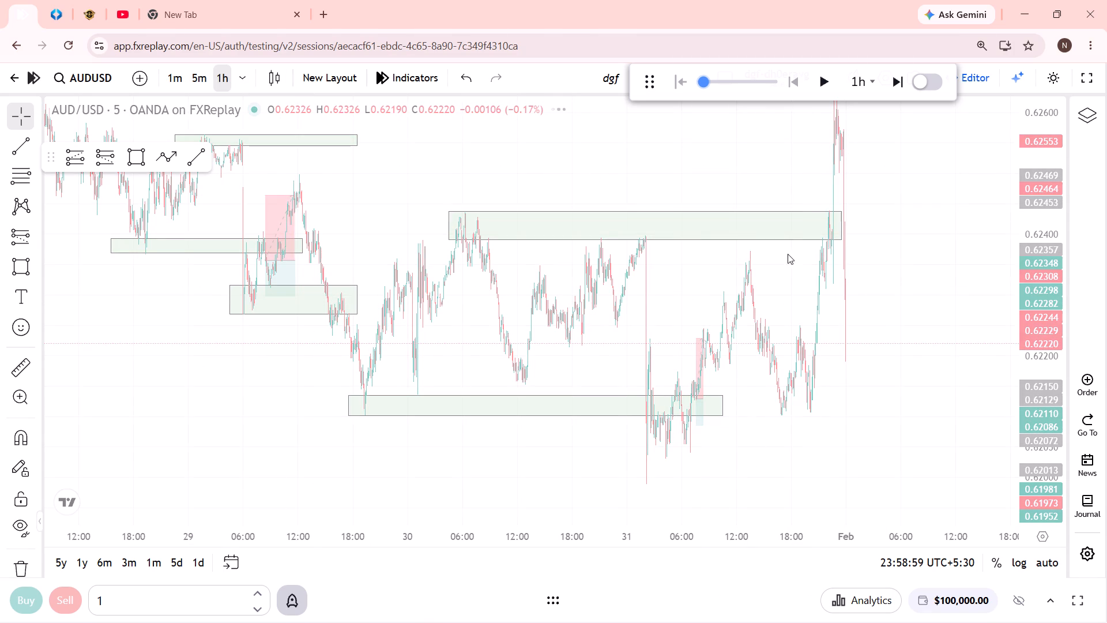
pyautogui.moveTo(1048, 245); pyautogui.dragTo(1048, 434)
pyautogui.scroll(11, 899, 438)
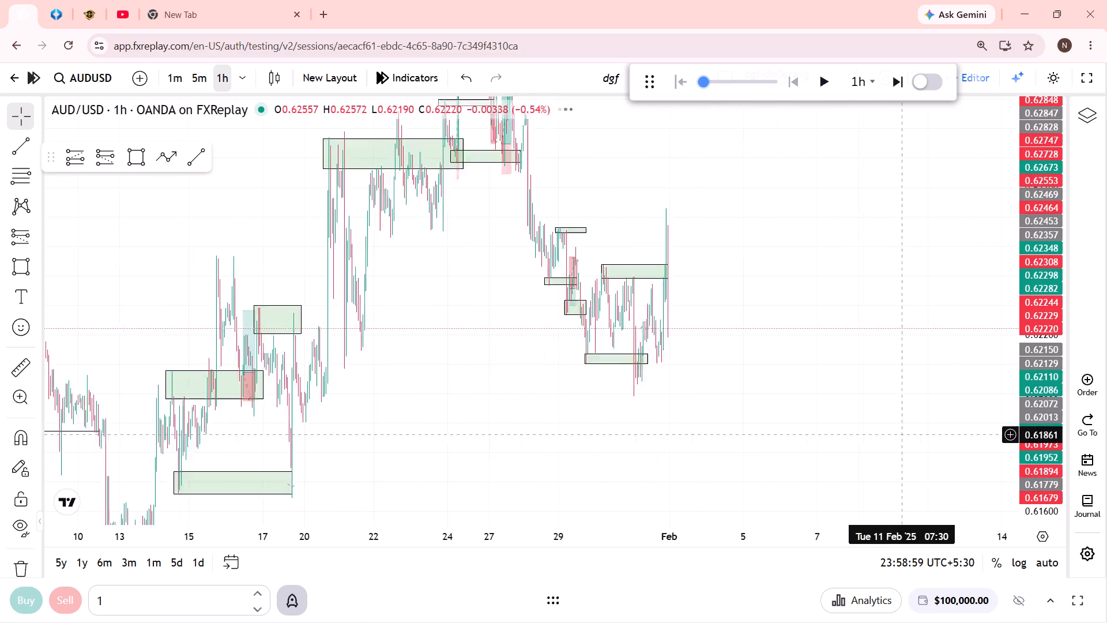
pyautogui.moveTo(715, 381); pyautogui.dragTo(883, 409)
pyautogui.scroll(6, 840, 416)
pyautogui.moveTo(752, 392); pyautogui.dragTo(879, 405)
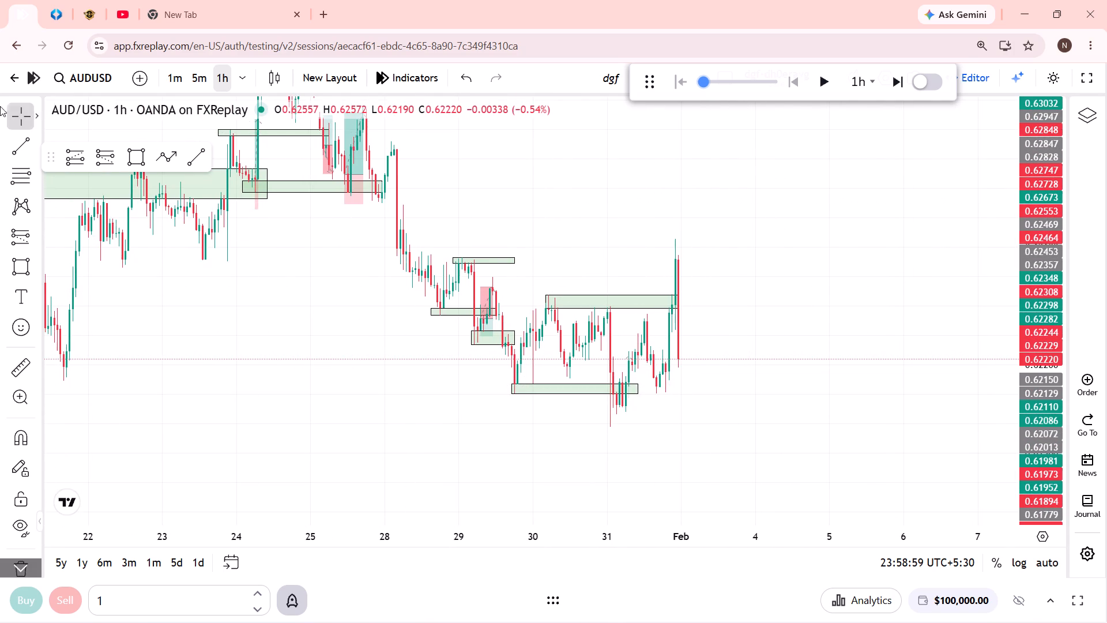
# Leave the replay and delete the dgf AUDUSD session from the recent sessions on the dashboard.
pyautogui.click(12, 86)
pyautogui.click(14, 81)
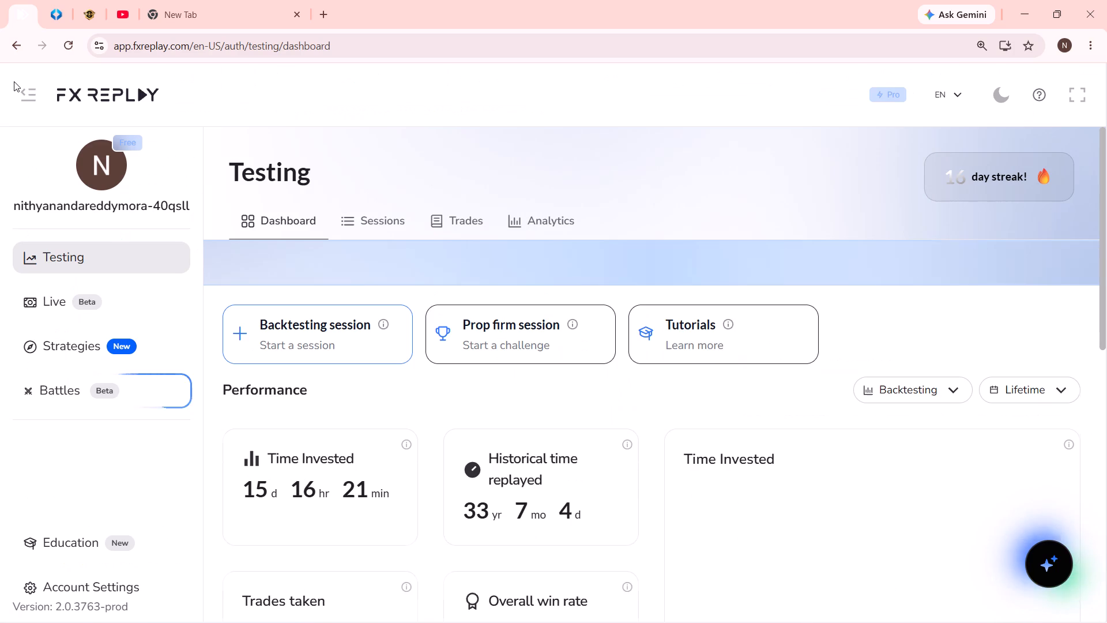
pyautogui.scroll(-5, 612, 460)
pyautogui.scroll(-10, 656, 478)
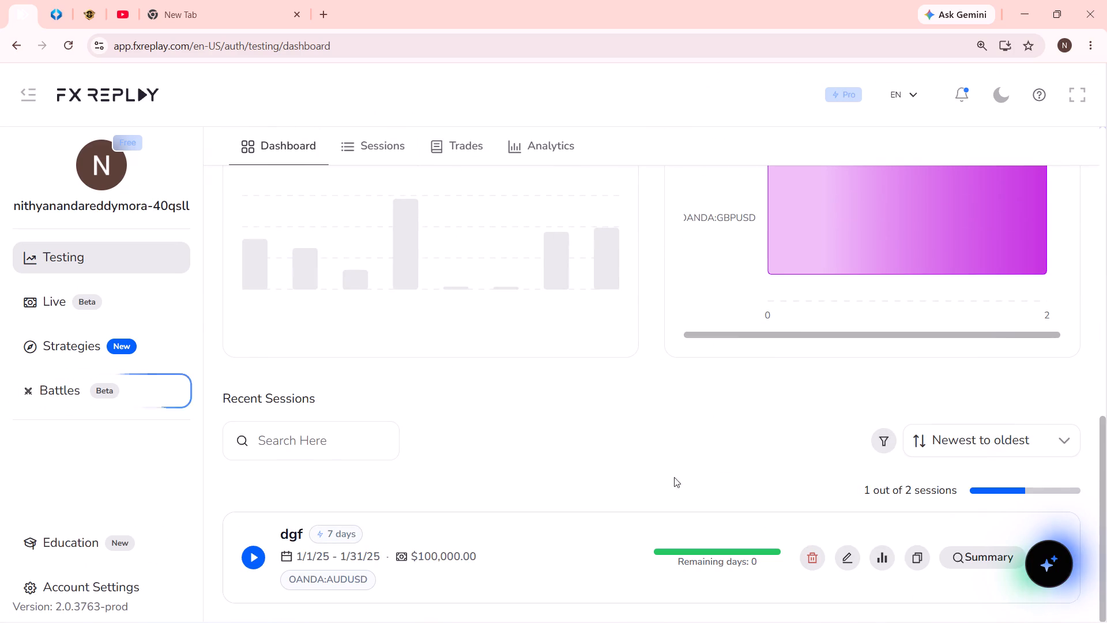
pyautogui.click(826, 554)
pyautogui.click(820, 558)
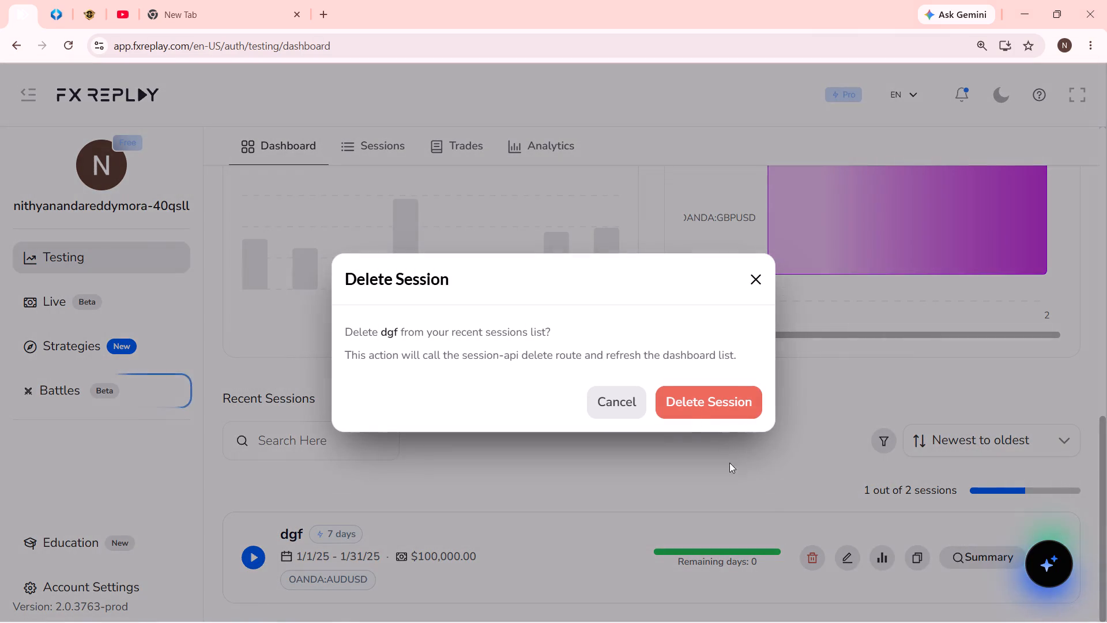
pyautogui.click(691, 412)
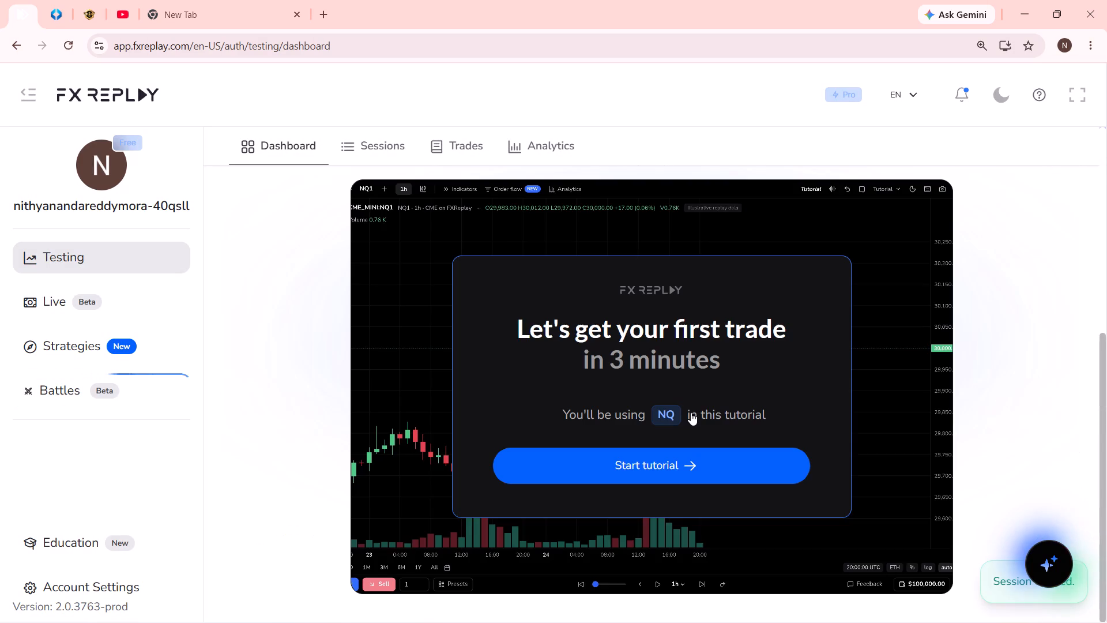
# Set up a new backtesting session named dgf with AUDUSD as its asset.
pyautogui.scroll(6, 691, 412)
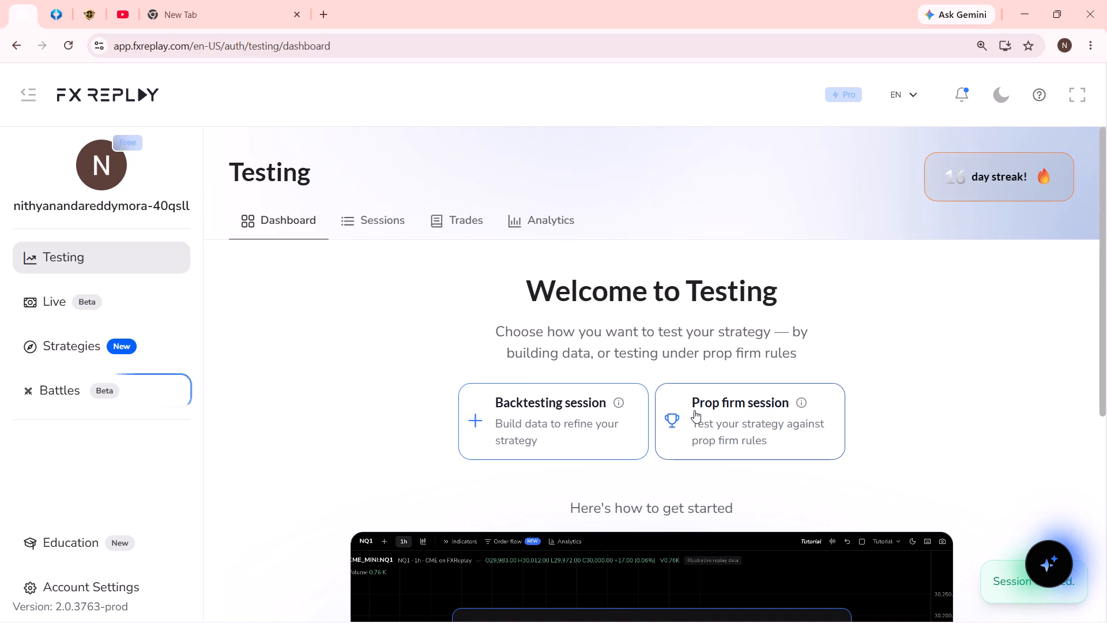
pyautogui.scroll(2, 694, 410)
pyautogui.click(547, 435)
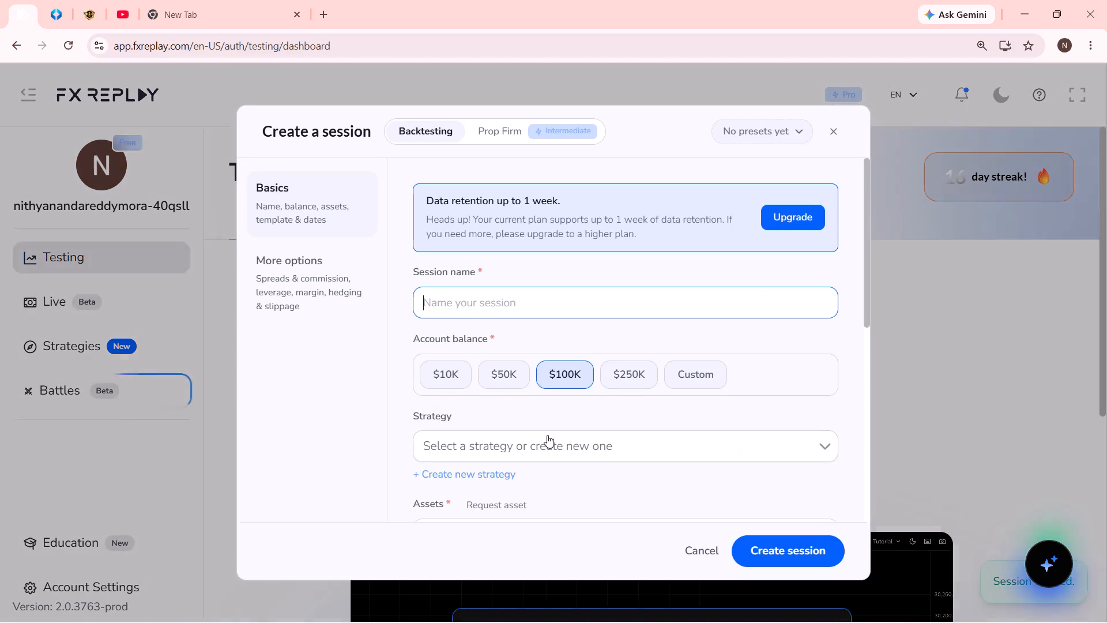
pyautogui.click(534, 313)
pyautogui.click(535, 329)
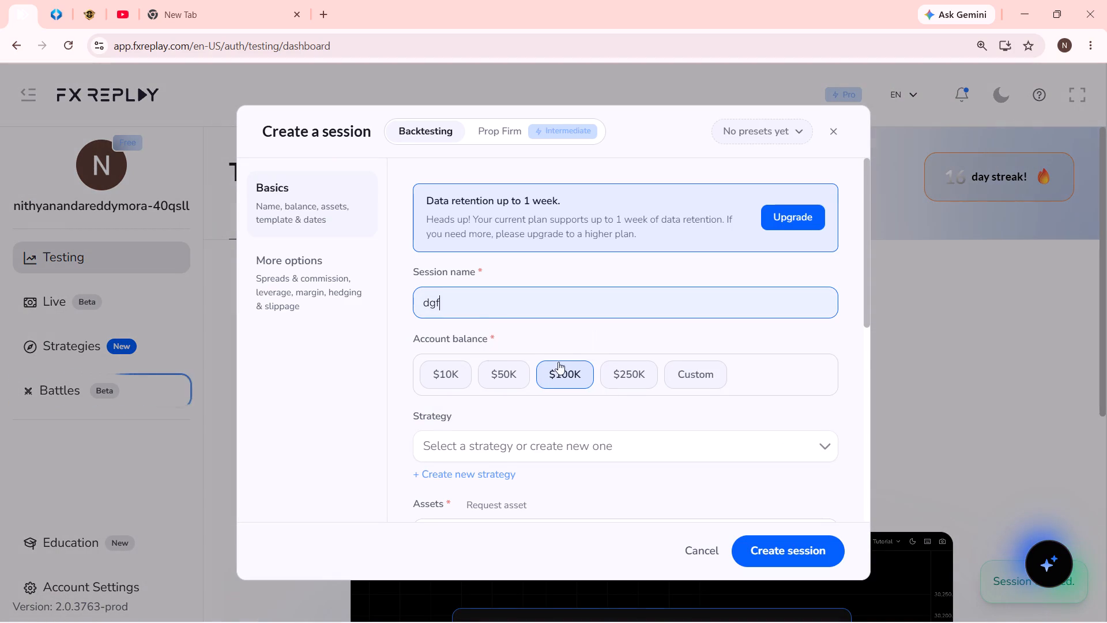
pyautogui.scroll(-1, 559, 362)
pyautogui.scroll(-1, 684, 423)
pyautogui.click(819, 392)
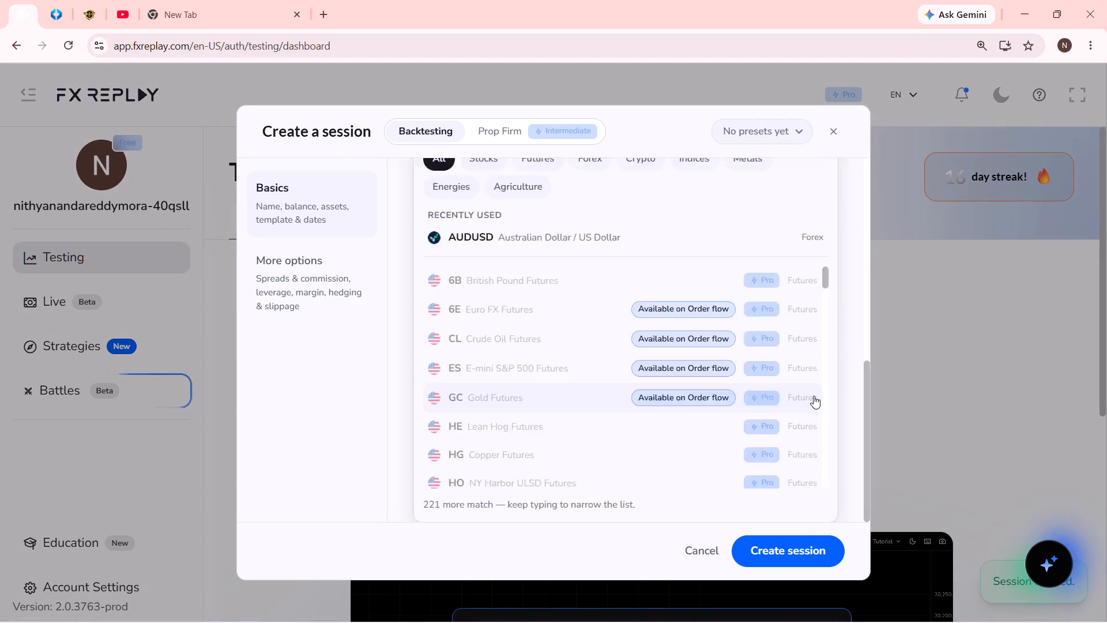
pyautogui.click(656, 450)
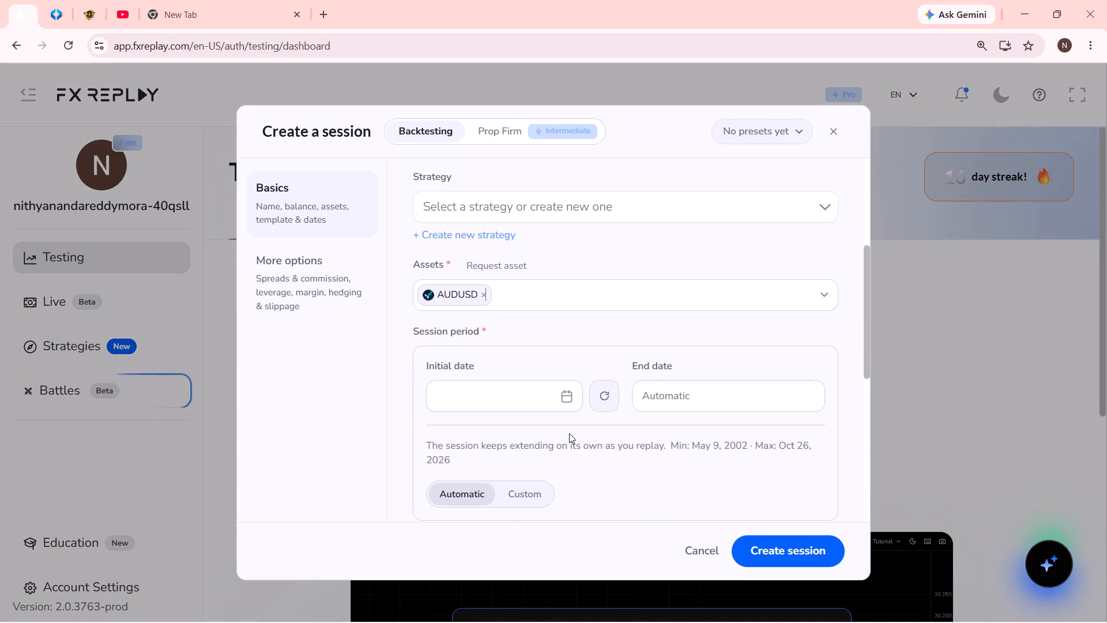
# Use a custom session period and set the initial date to February 1, 2025.
pyautogui.click(525, 491)
pyautogui.click(563, 397)
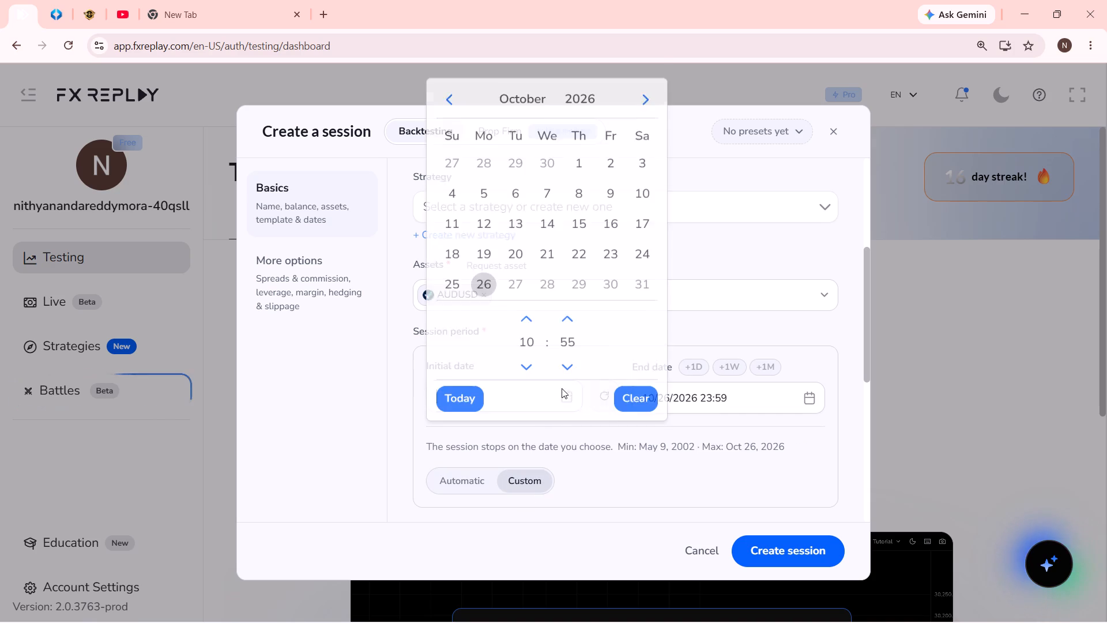
pyautogui.click(578, 74)
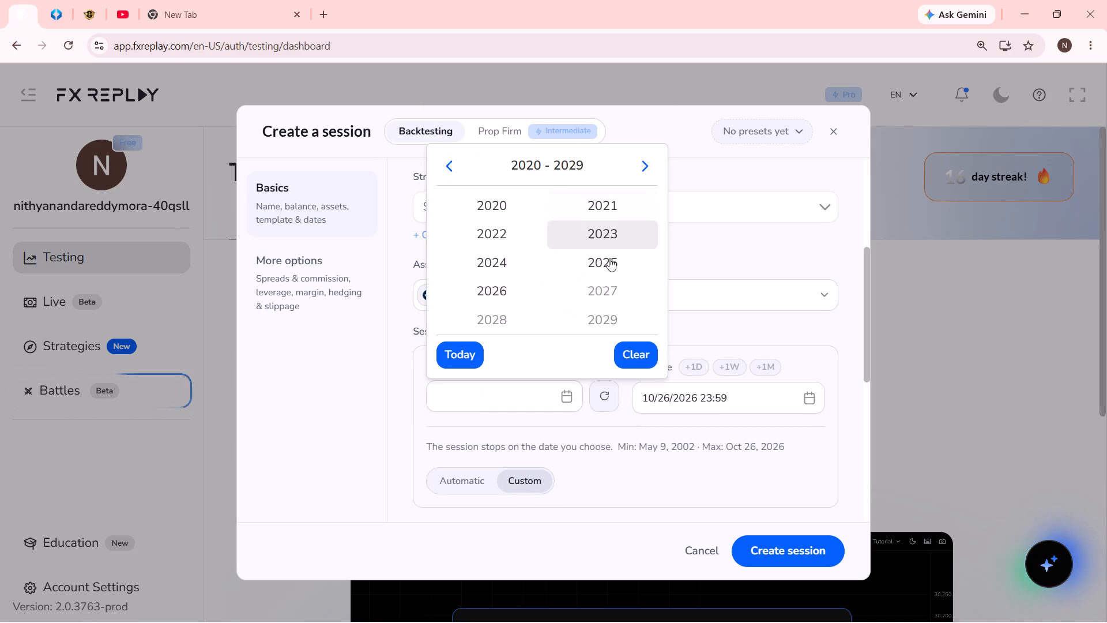
pyautogui.click(609, 265)
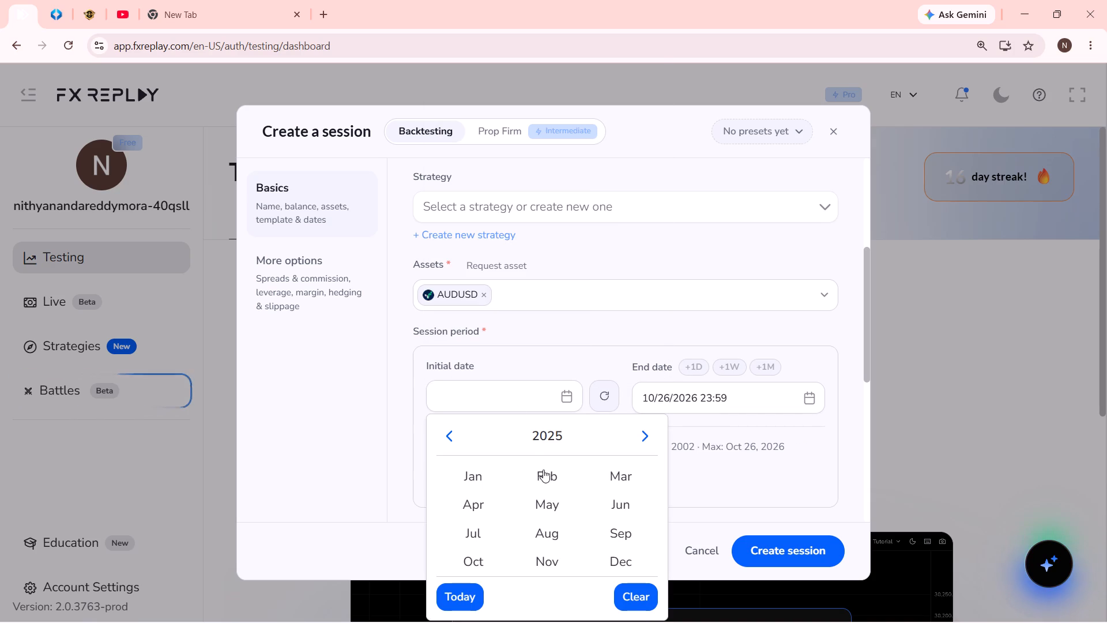
pyautogui.click(544, 470)
pyautogui.click(638, 147)
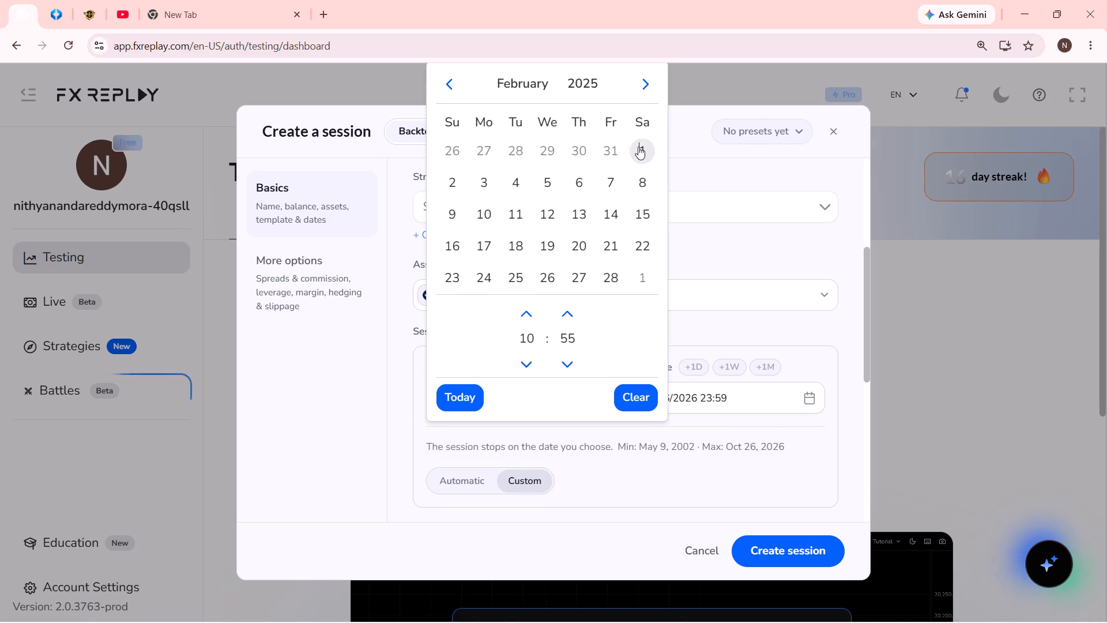
# Set the end date to February 28, 2025 and create the session.
pyautogui.click(800, 404)
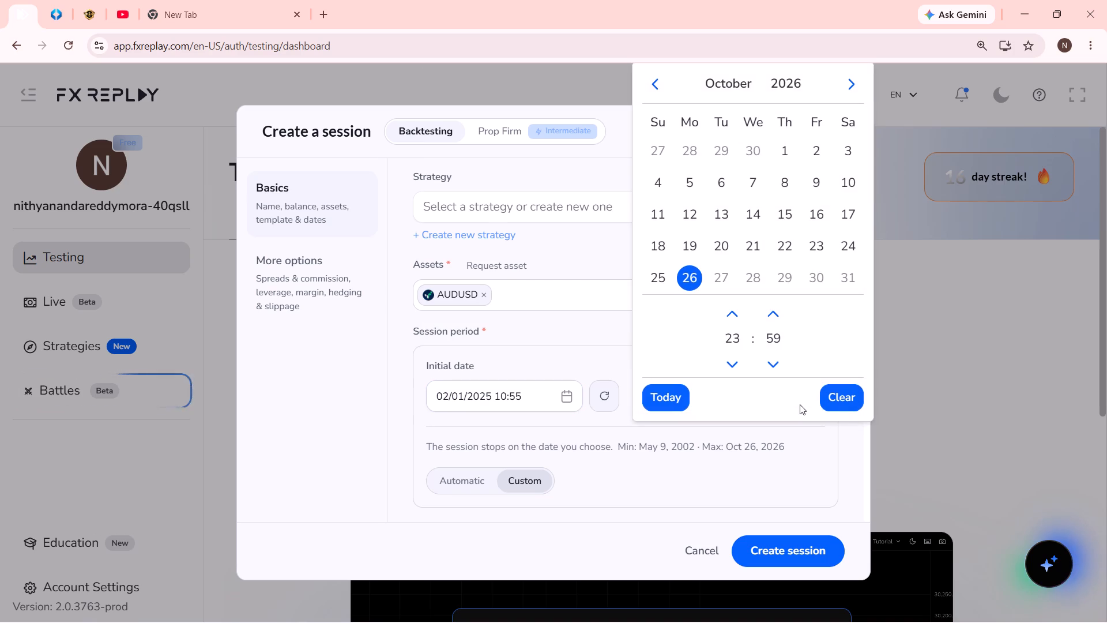
pyautogui.click(780, 81)
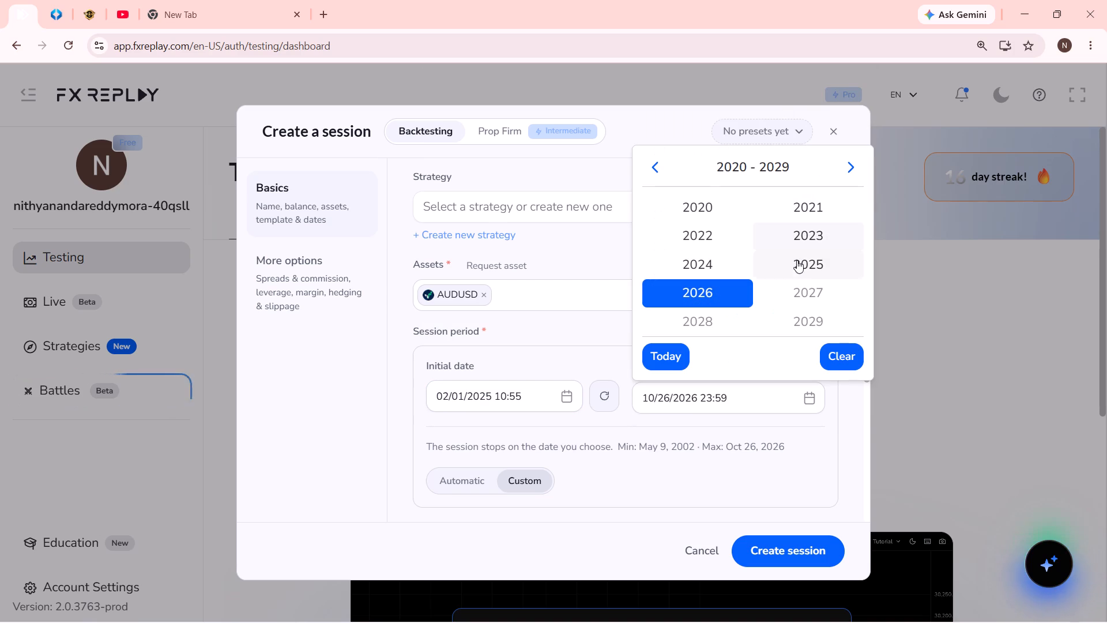
pyautogui.click(804, 270)
pyautogui.click(755, 472)
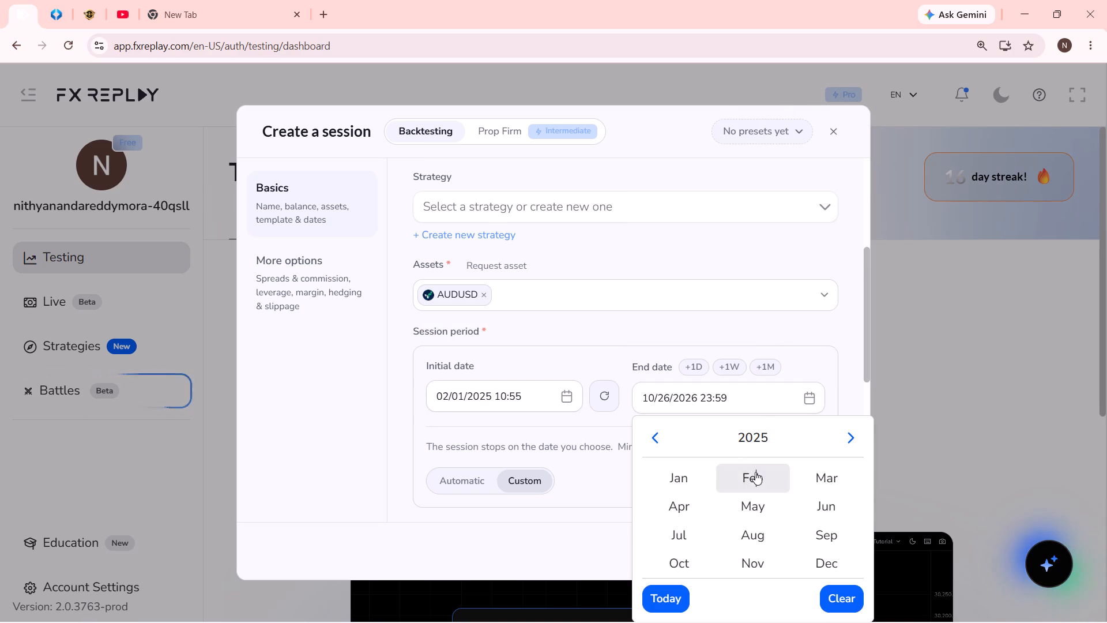
pyautogui.click(824, 276)
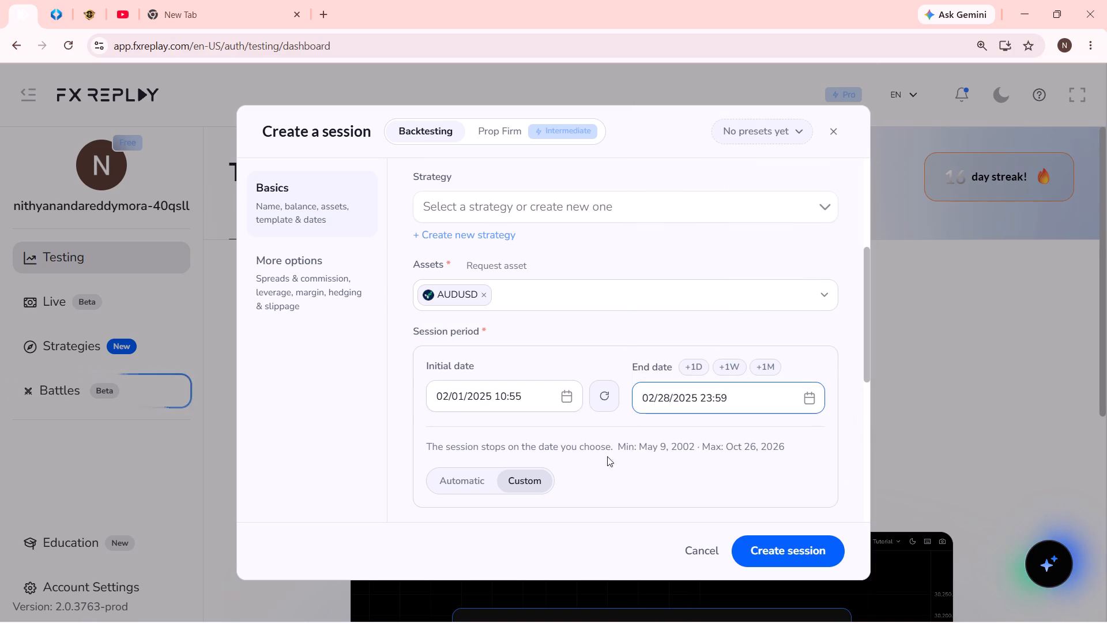
pyautogui.click(766, 546)
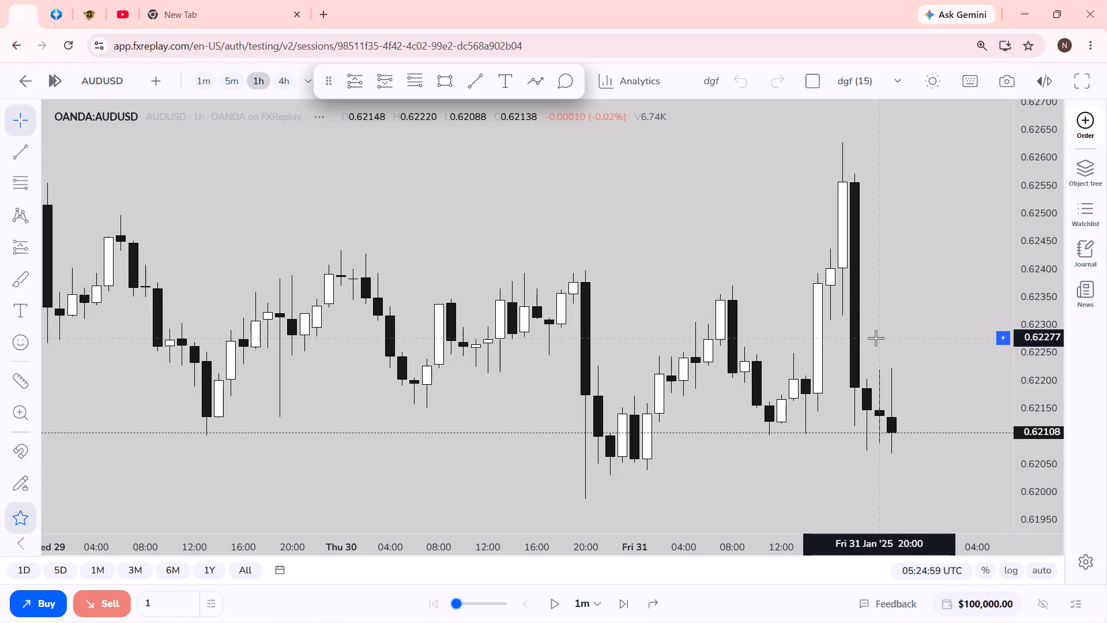
# Show the new session's chart in full screen and move the floating drawing toolbar clear of the chart-type and Indicators controls.
pyautogui.click(1089, 81)
pyautogui.click(996, 130)
pyautogui.scroll(-2, 873, 270)
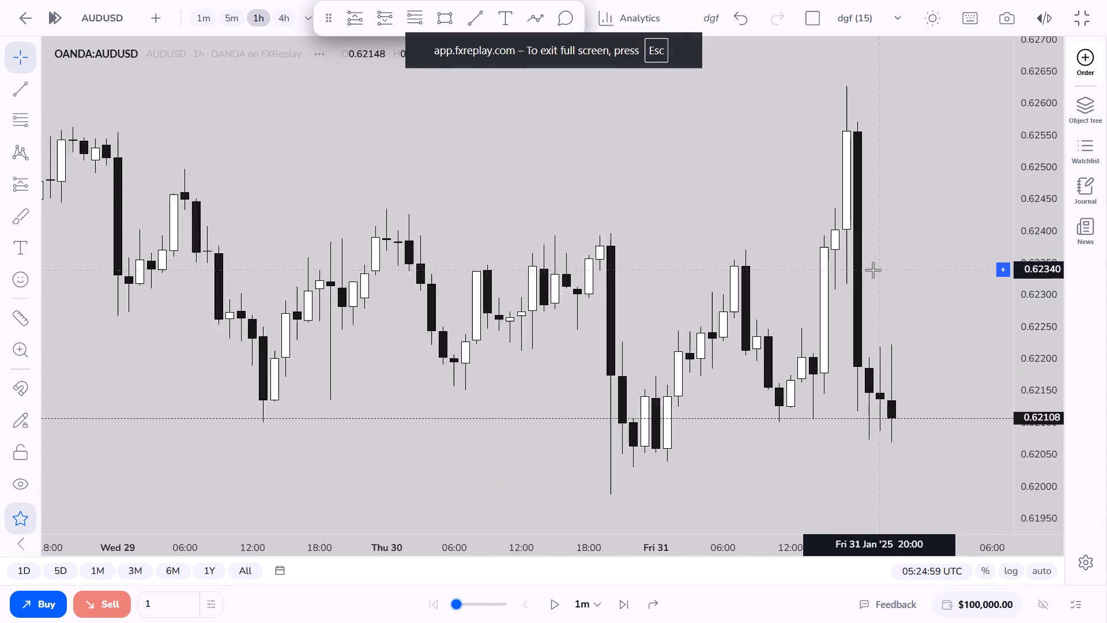
pyautogui.scroll(-4, 873, 270)
pyautogui.scroll(-5, 770, 276)
pyautogui.moveTo(772, 268); pyautogui.dragTo(769, 267)
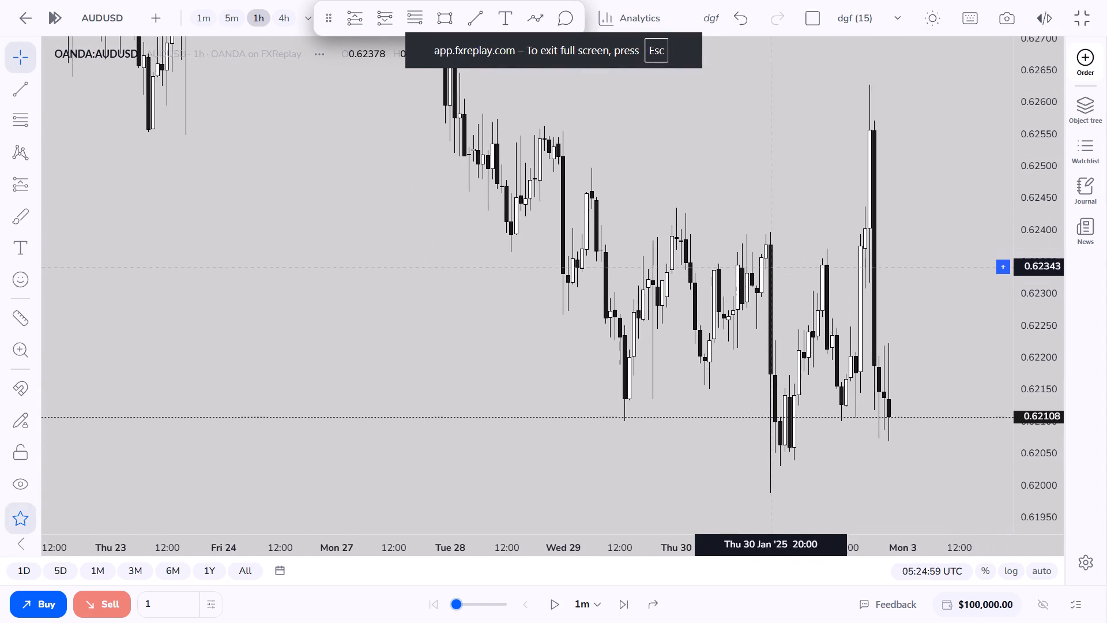
pyautogui.moveTo(769, 267); pyautogui.dragTo(704, 246)
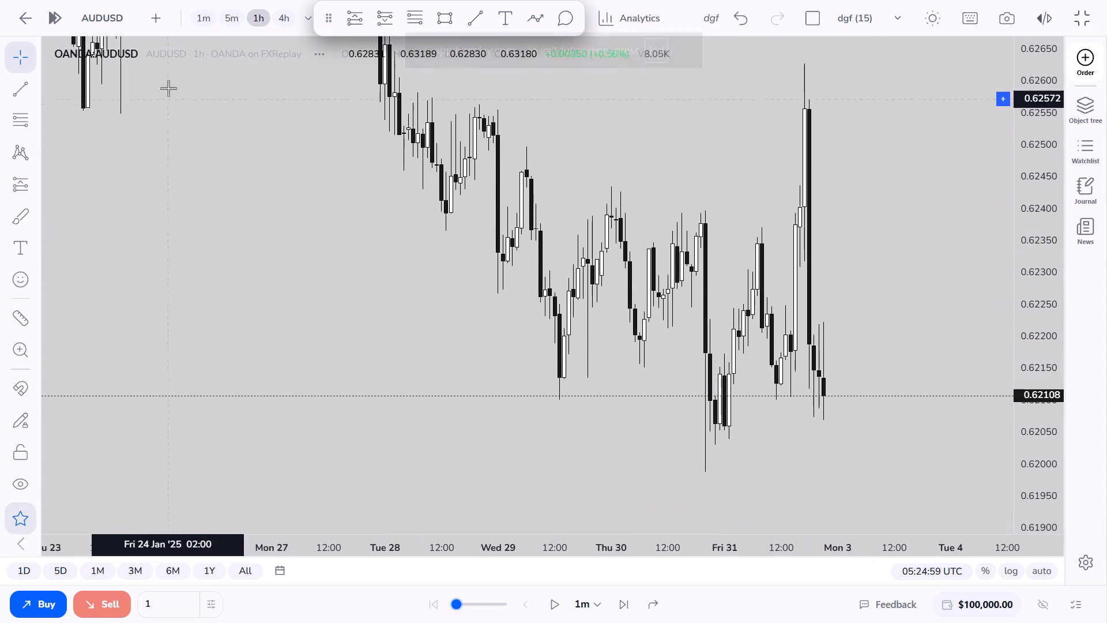
pyautogui.moveTo(331, 13); pyautogui.dragTo(42, 31)
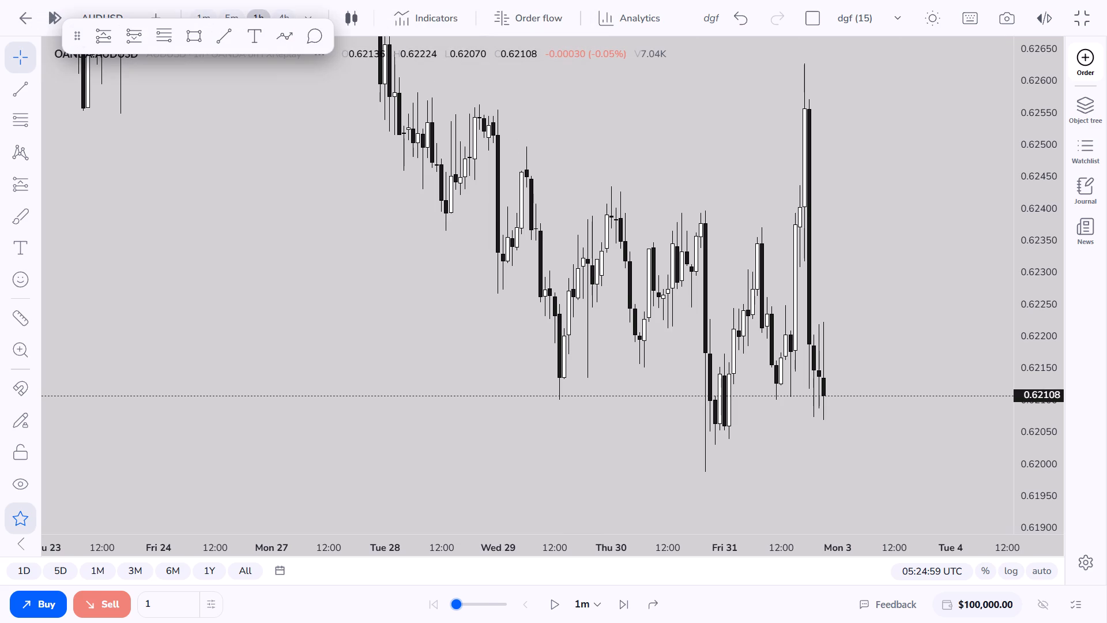
# Draw a rectangle zone from the 29 January swing low to 2 February 23:00, between about 0.62135 and 0.62104.
pyautogui.click(204, 32)
pyautogui.click(554, 378)
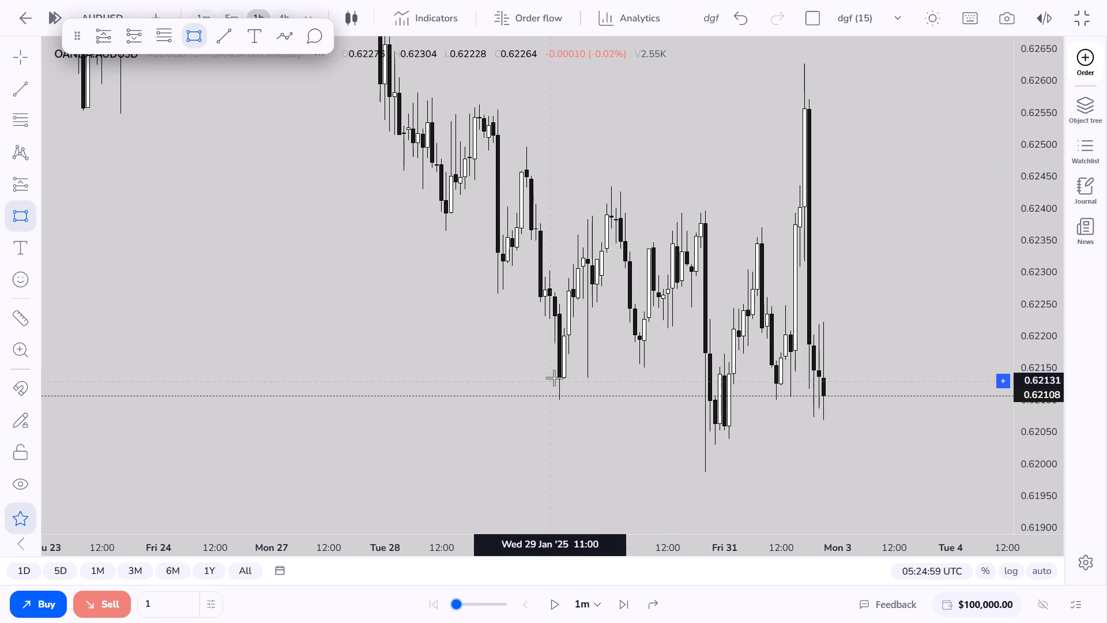
pyautogui.click(835, 399)
pyautogui.click(816, 446)
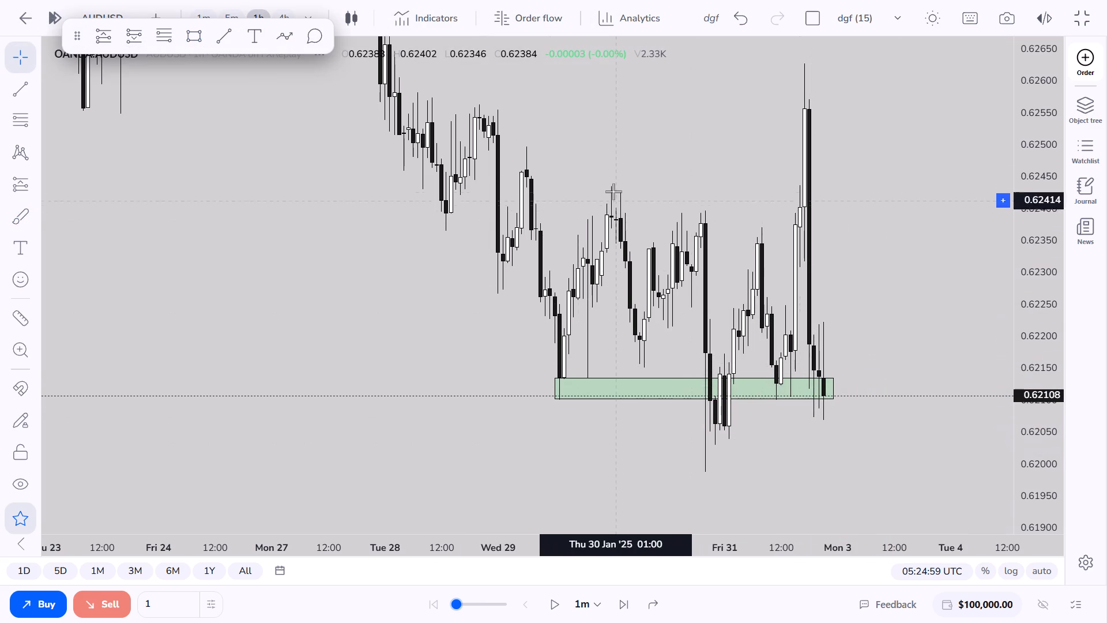
# Draw a horizontal trend line at about 0.6243 from the 30 January swing high to the 31 January rally candles.
pyautogui.click(219, 43)
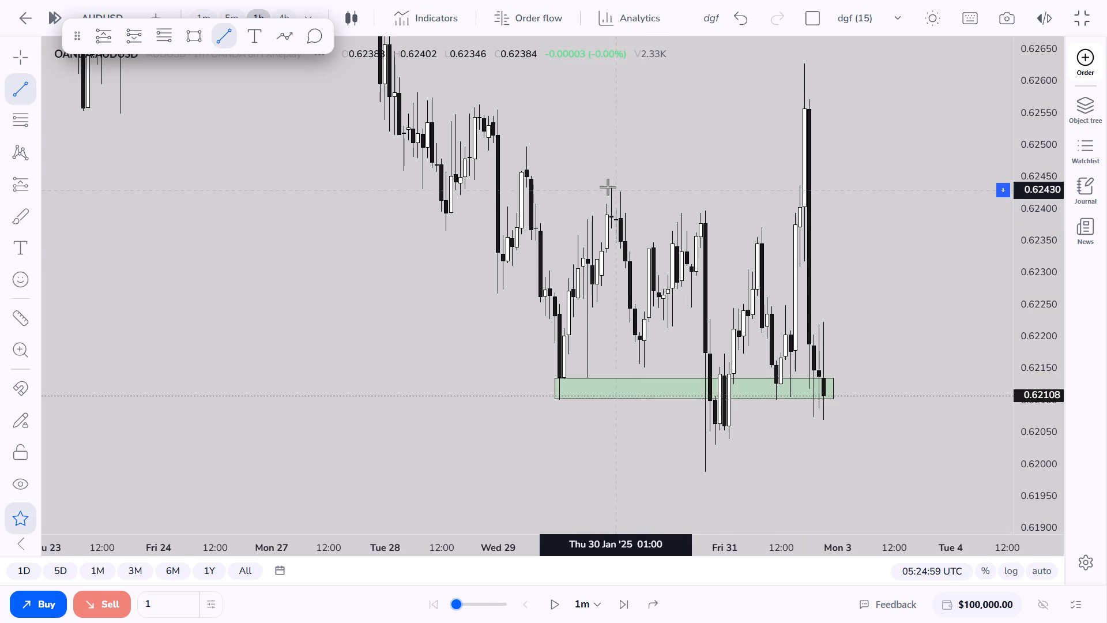
pyautogui.click(607, 186)
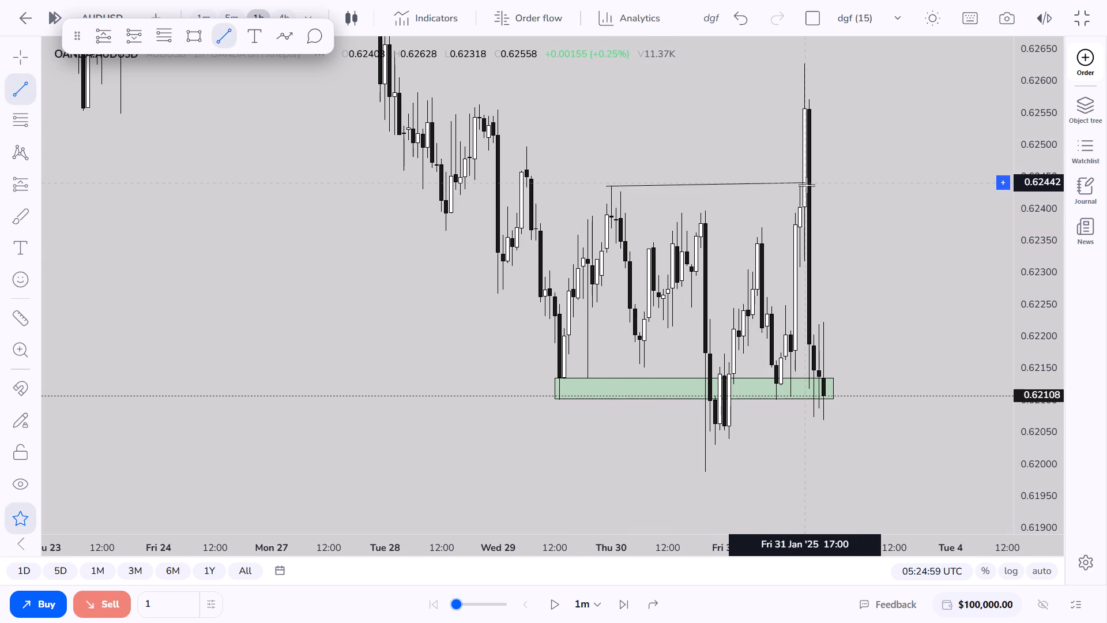
pyautogui.click(807, 186)
pyautogui.click(808, 212)
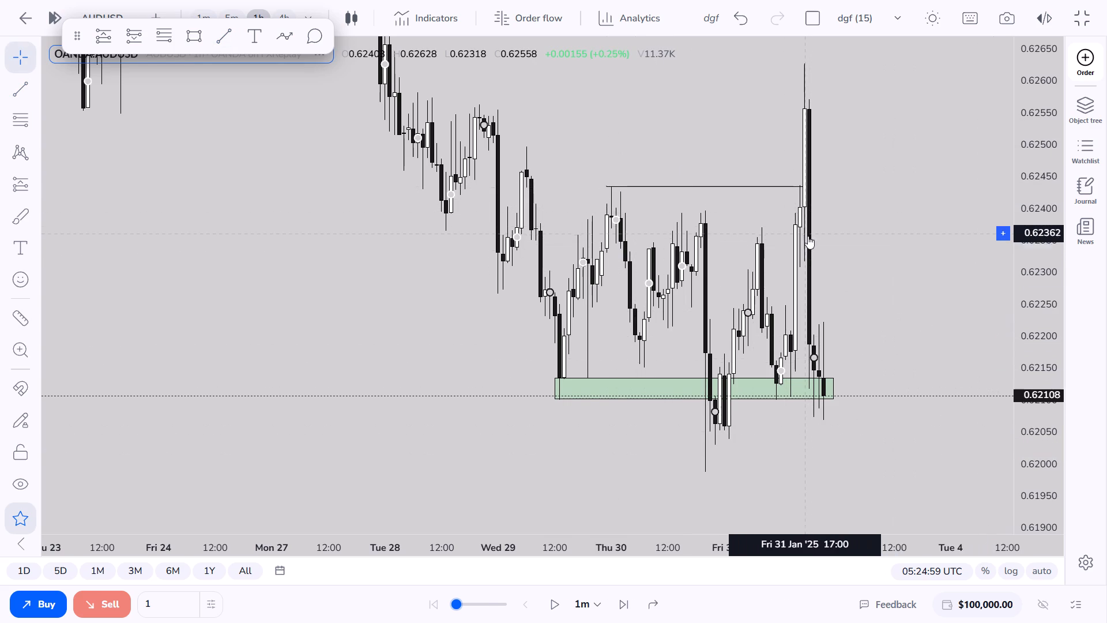
# Set the chart's time zone to UTC+5:30.
pyautogui.click(924, 572)
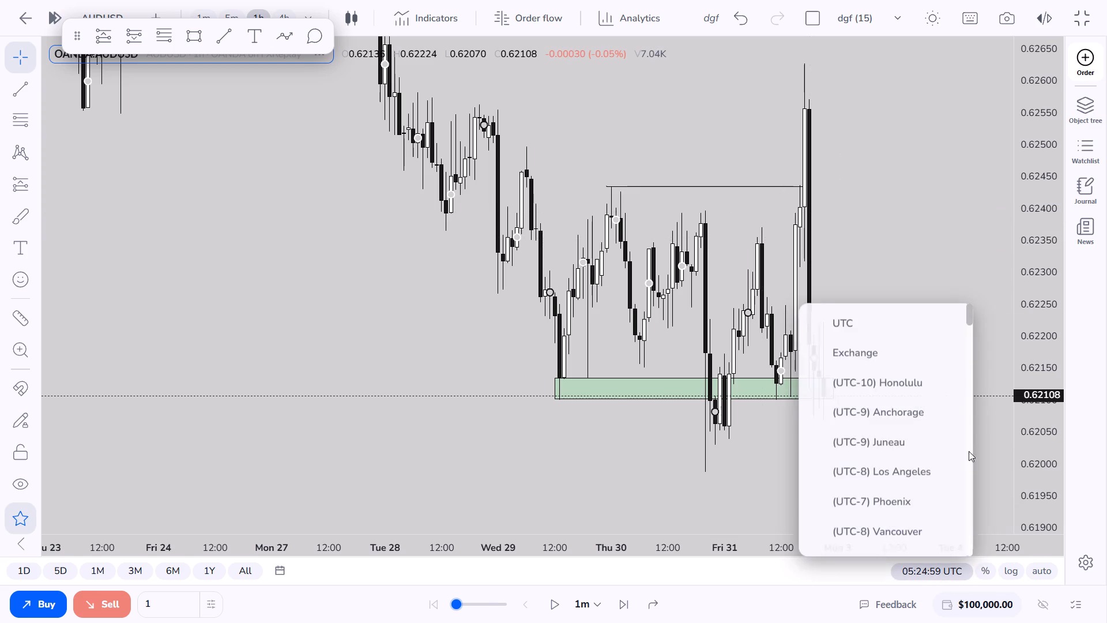
pyautogui.scroll(-6, 1001, 370)
pyautogui.scroll(-14, 867, 426)
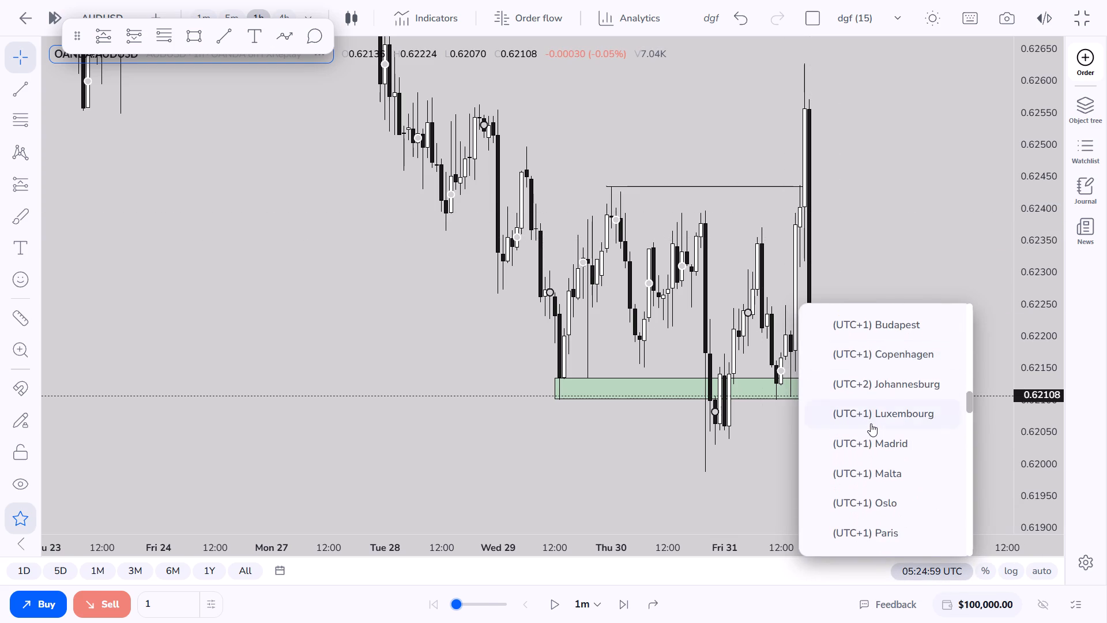
pyautogui.scroll(-12, 871, 423)
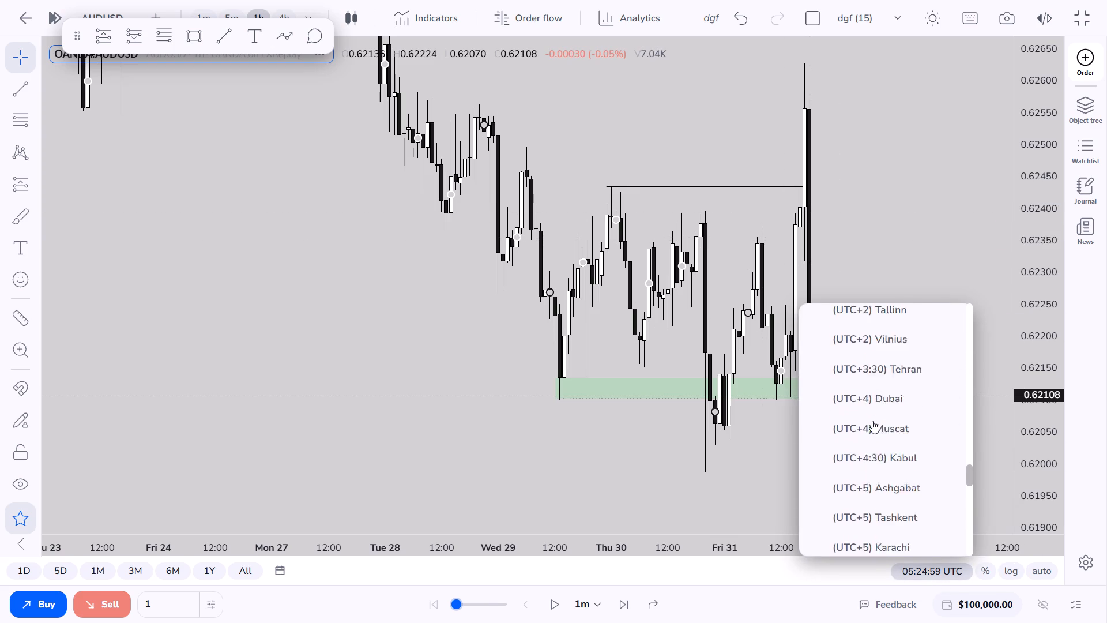
pyautogui.scroll(-2, 872, 421)
pyautogui.click(884, 442)
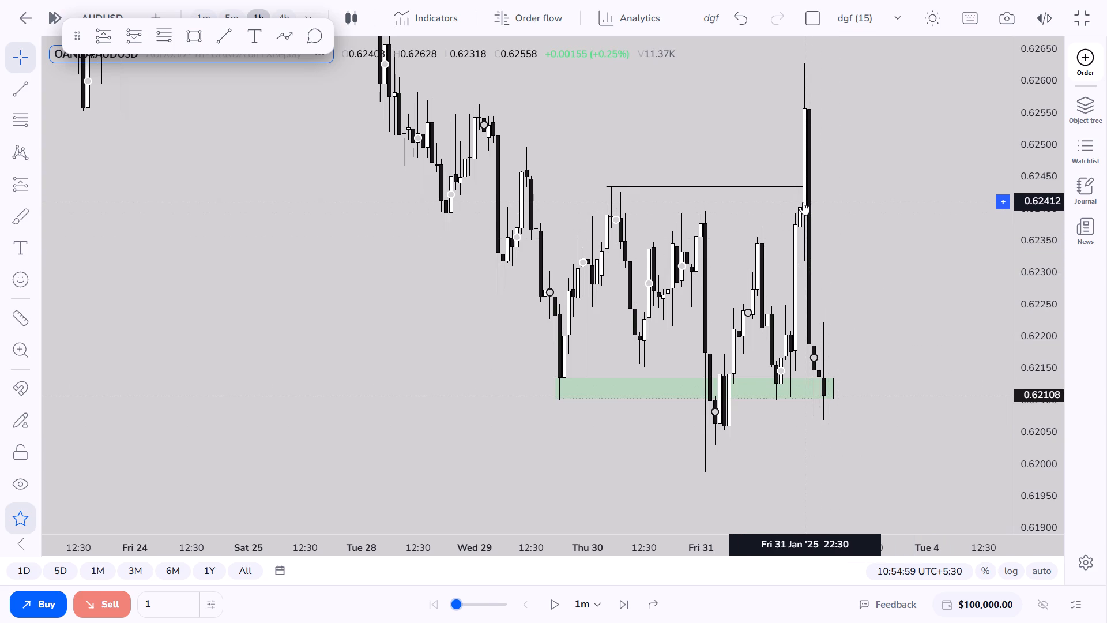
# Undock the replay controls and place them above the chart, next to the full-screen control.
pyautogui.moveTo(899, 368); pyautogui.dragTo(922, 273)
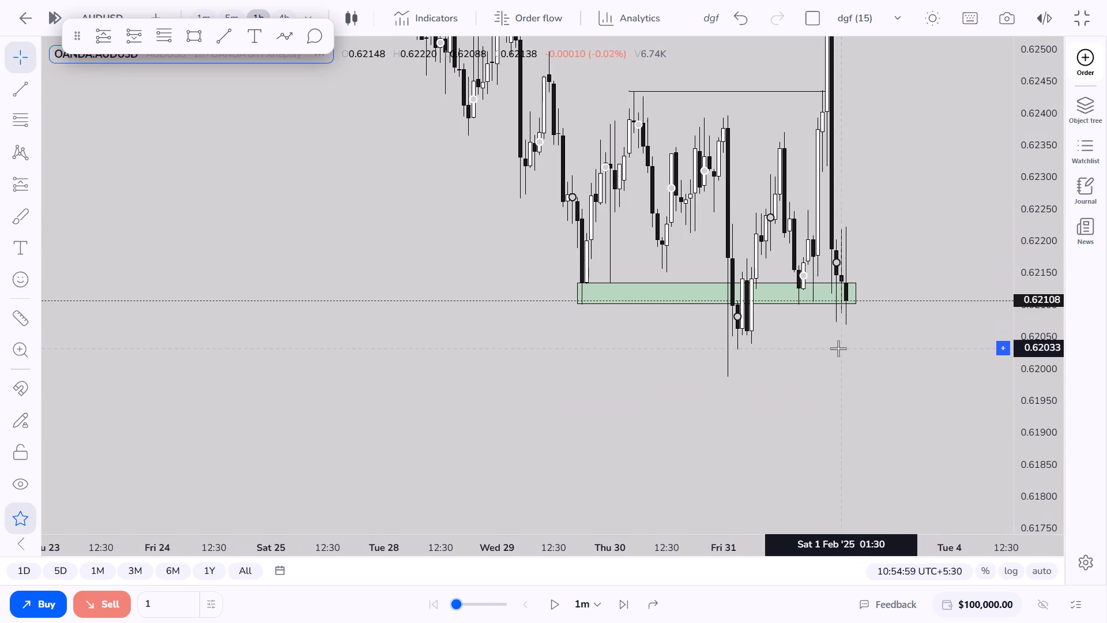
pyautogui.click(785, 410)
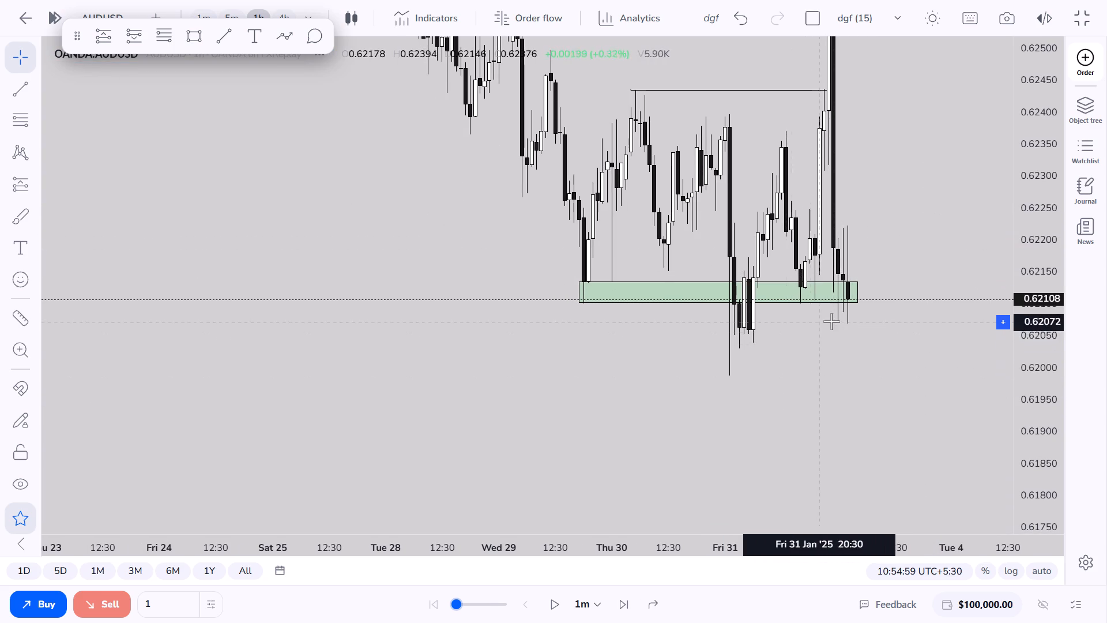
pyautogui.scroll(2, 819, 352)
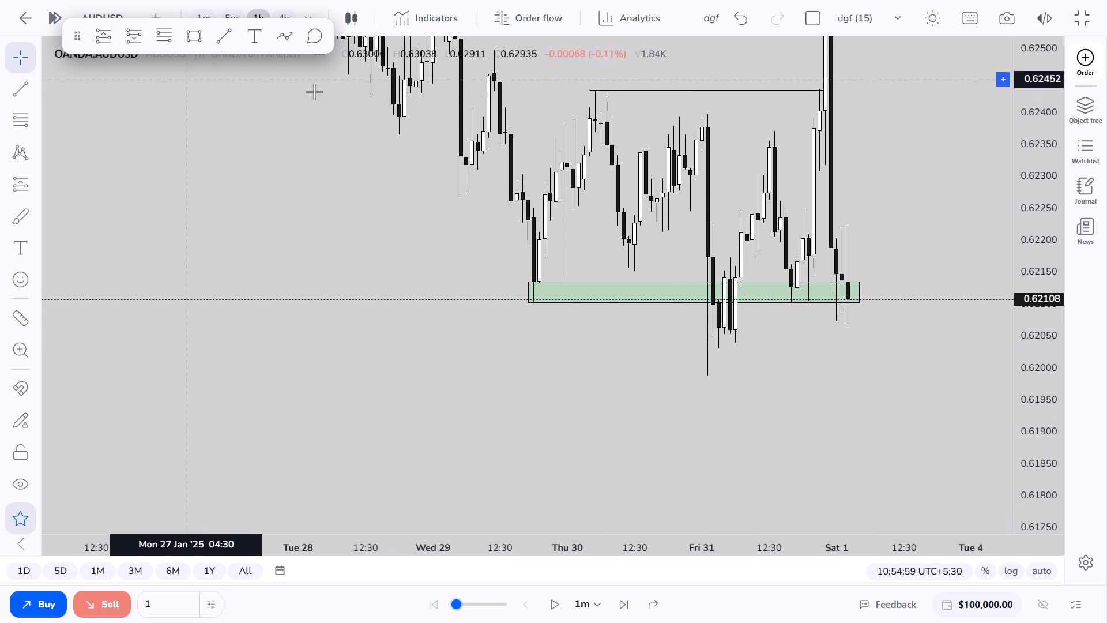
pyautogui.moveTo(409, 603); pyautogui.dragTo(1024, 0)
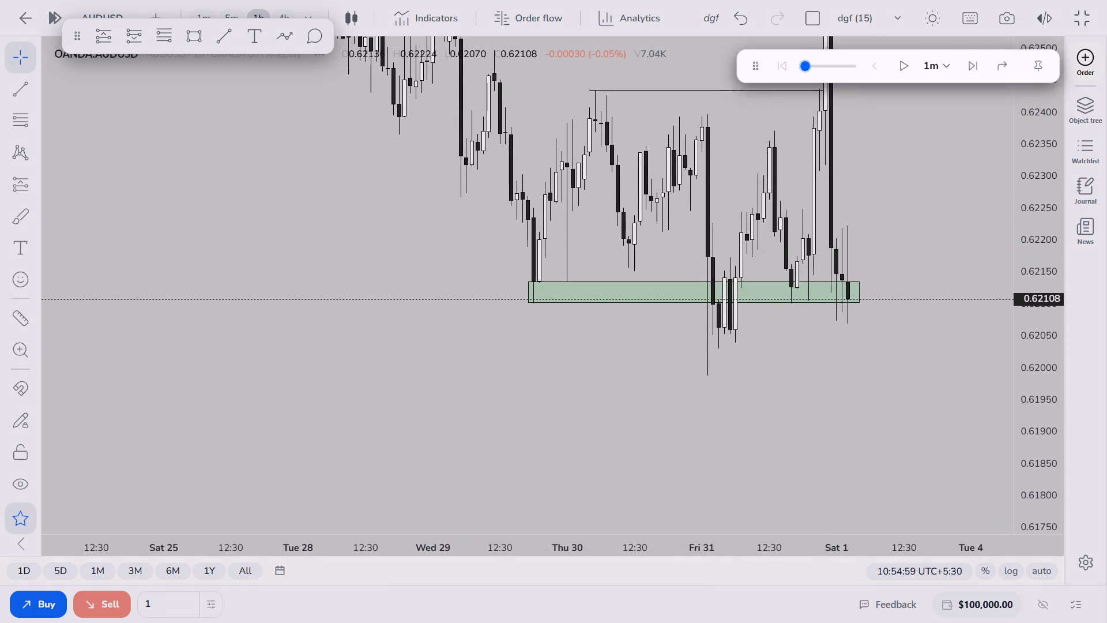
pyautogui.moveTo(1024, 0); pyautogui.dragTo(1064, 0)
# Set the replay step interval to 1h.
pyautogui.click(949, 17)
pyautogui.scroll(-4, 942, 181)
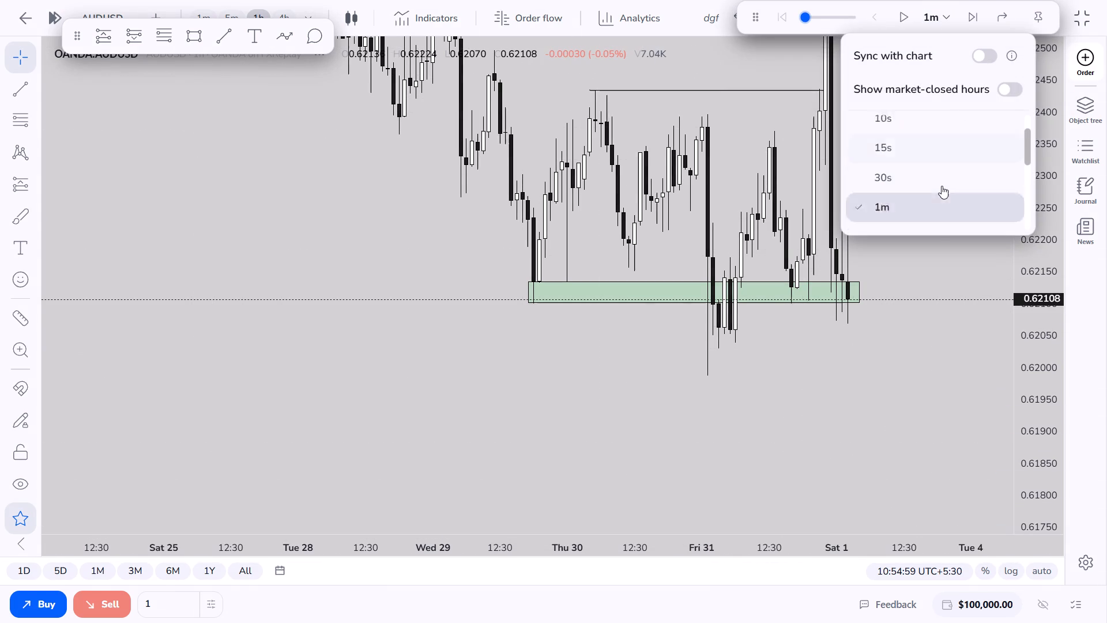
pyautogui.click(937, 182)
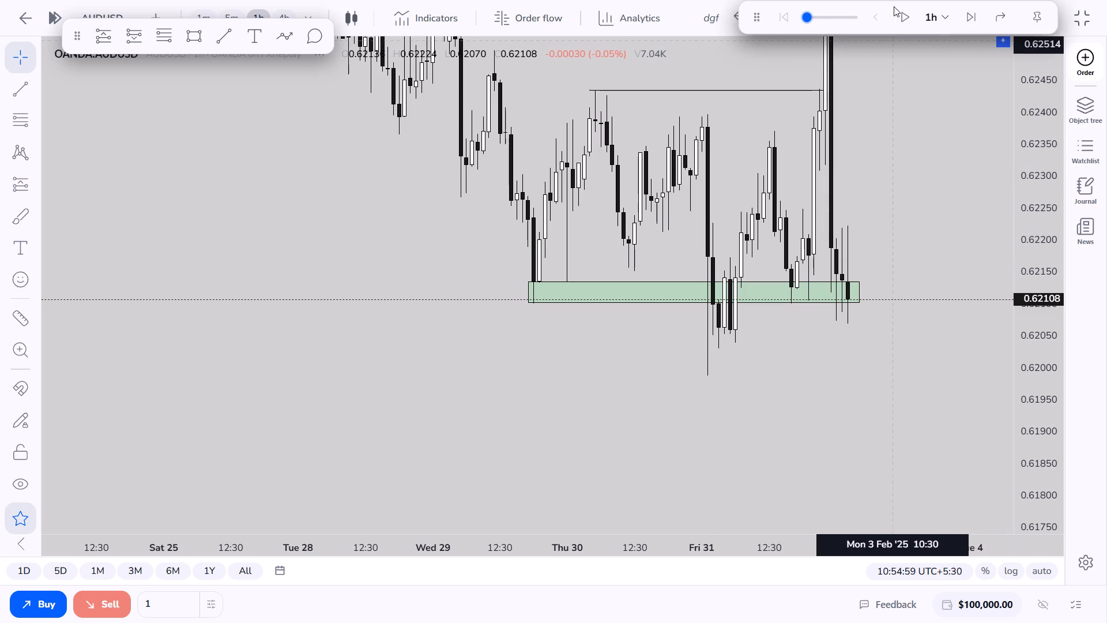
# Play the replay hour by hour and pause it at 4 February 04:29, following the new candles.
pyautogui.click(895, 6)
pyautogui.click(903, 21)
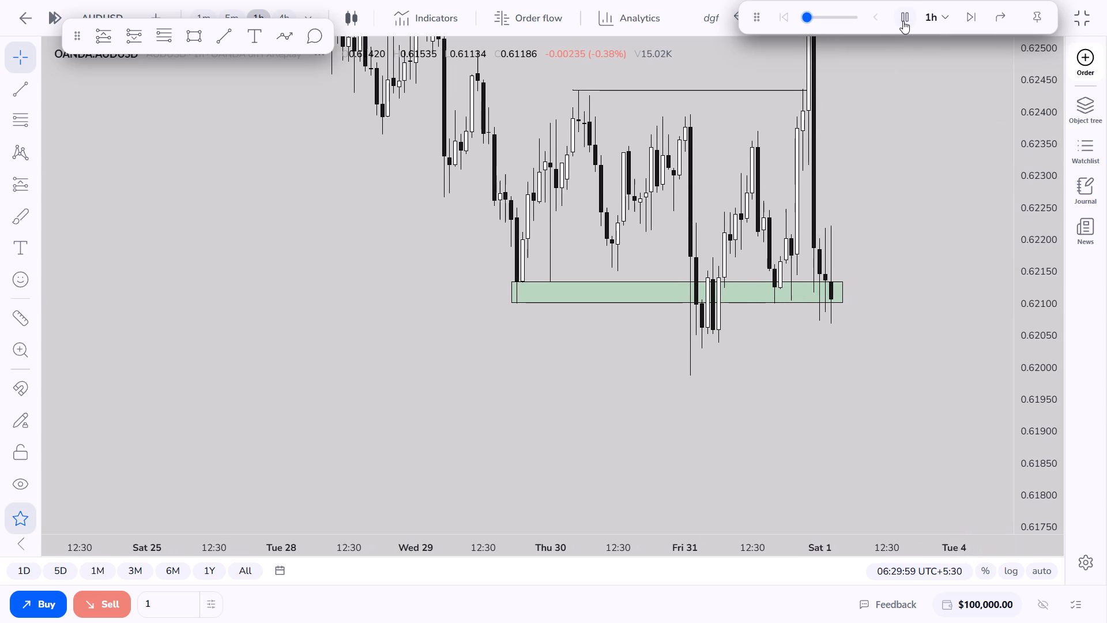
pyautogui.moveTo(1048, 185); pyautogui.dragTo(1037, 413)
pyautogui.moveTo(937, 415); pyautogui.dragTo(870, 252)
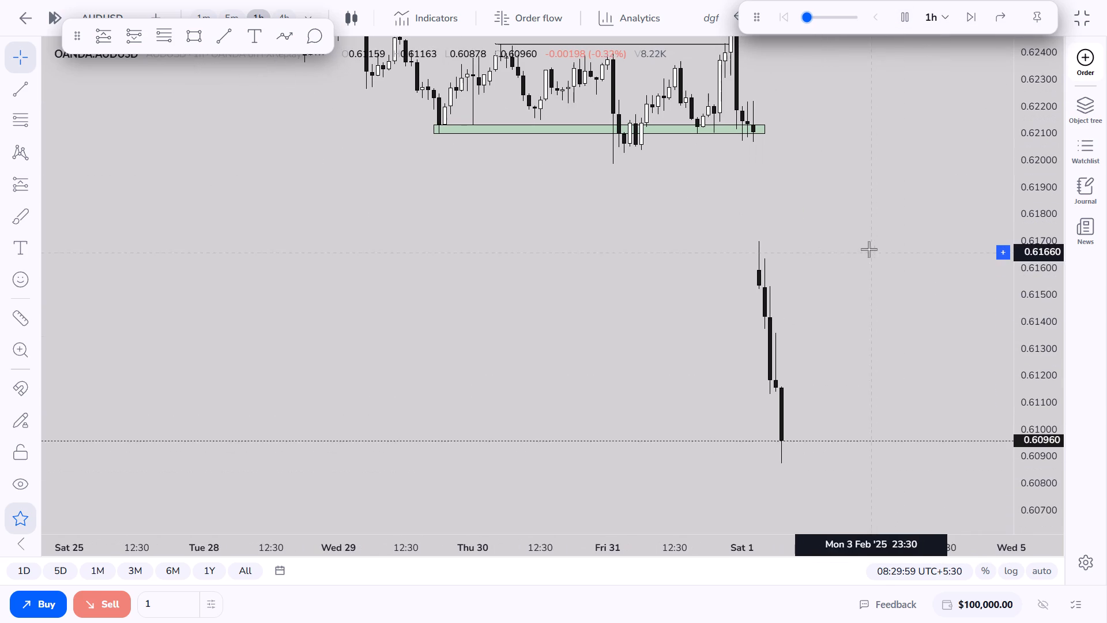
pyautogui.moveTo(935, 290); pyautogui.dragTo(922, 235)
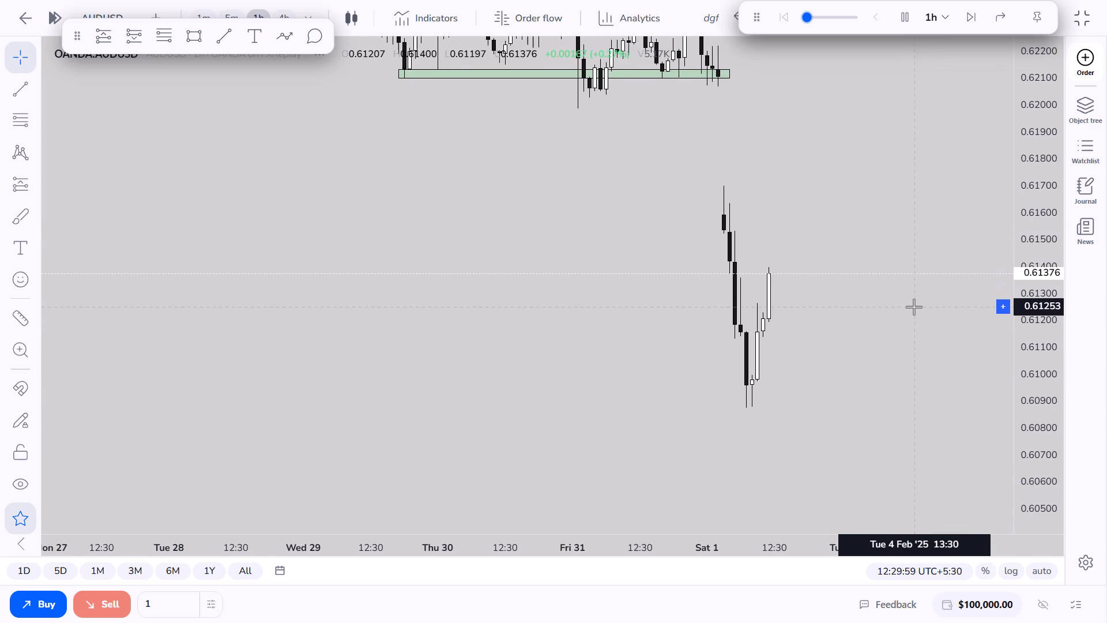
pyautogui.moveTo(885, 288); pyautogui.dragTo(906, 348)
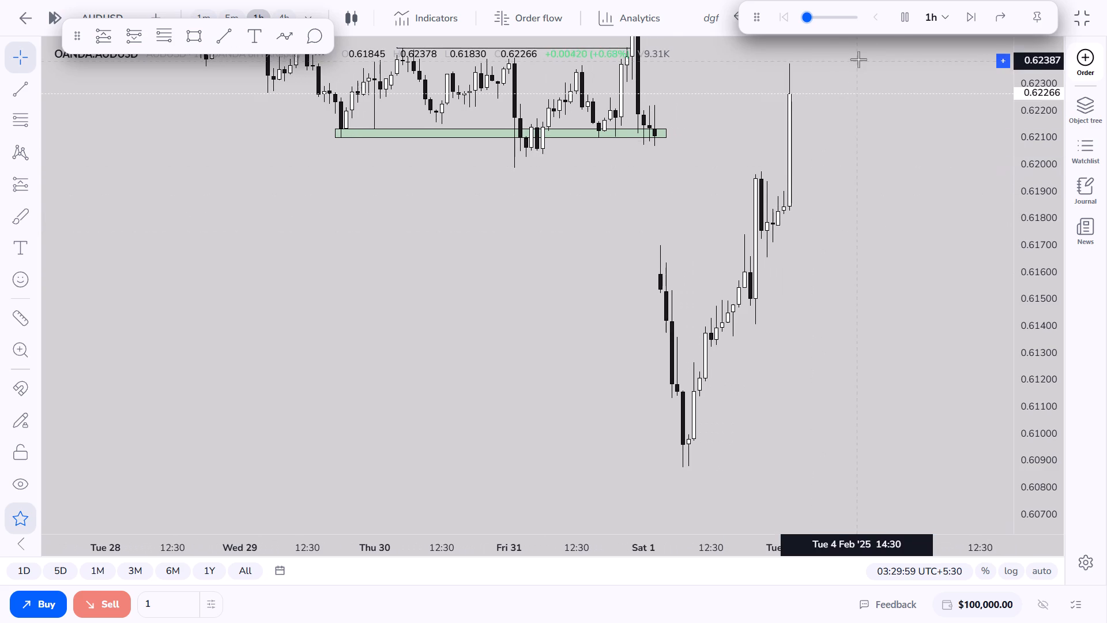
pyautogui.click(913, 24)
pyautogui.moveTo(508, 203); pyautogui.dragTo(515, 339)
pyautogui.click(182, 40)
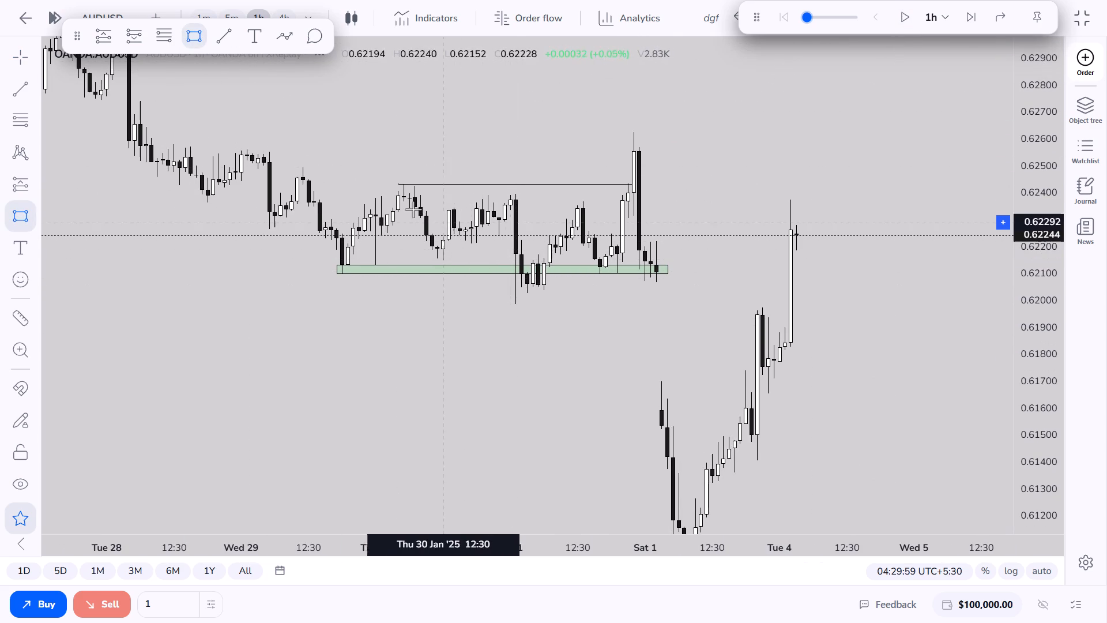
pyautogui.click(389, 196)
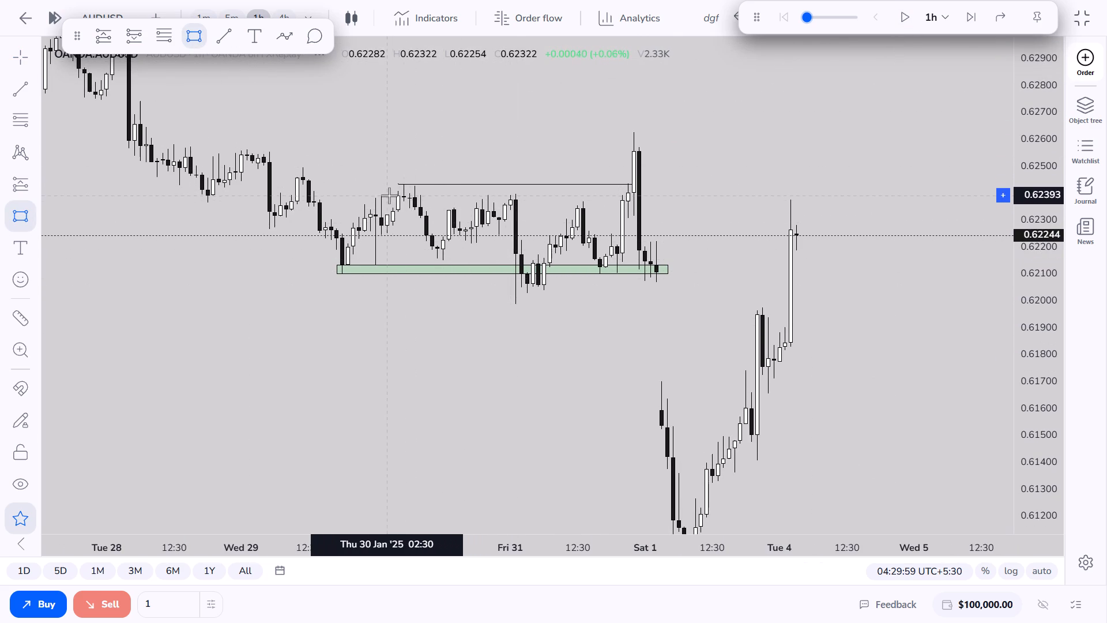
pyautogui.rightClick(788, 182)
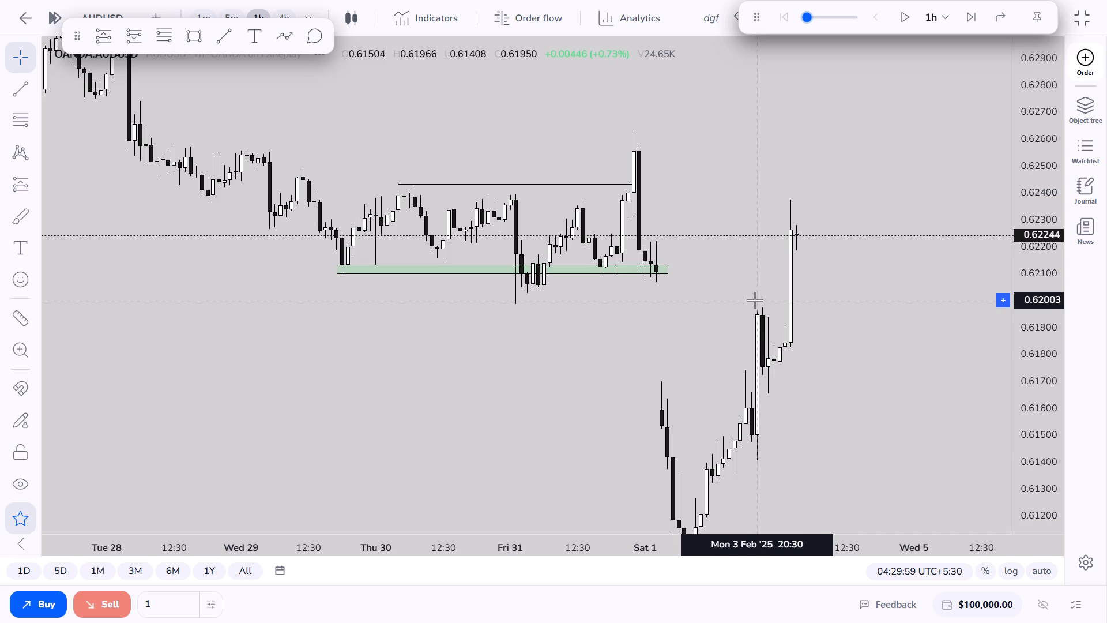
# Leave full screen to check the recording sessions in Loggy3, minimise it, and show the chart in full screen again.
pyautogui.click(558, 45)
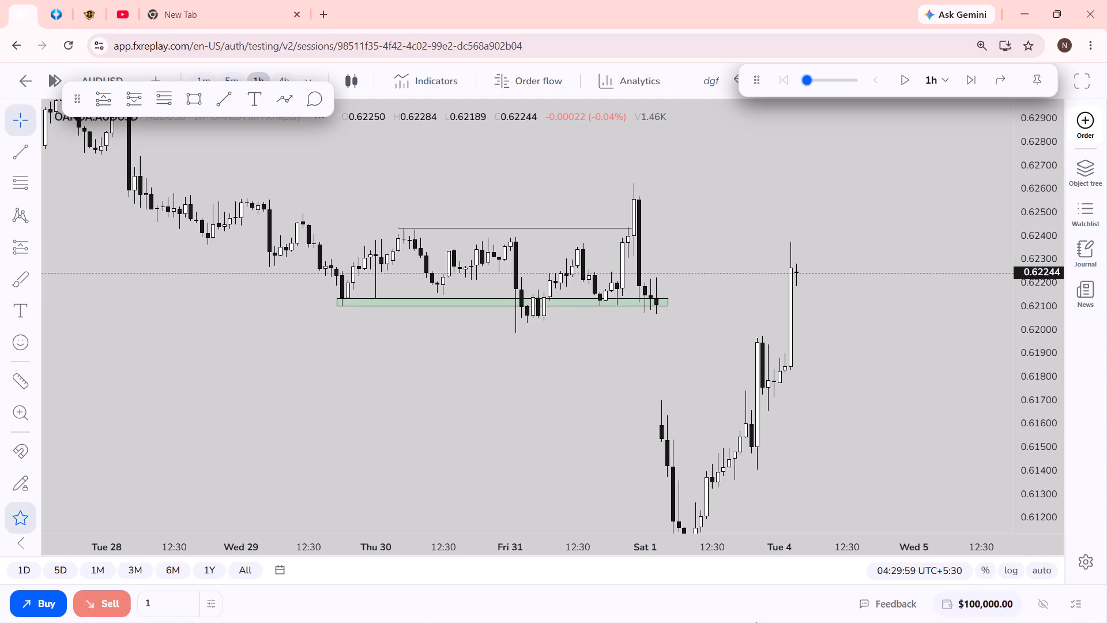
pyautogui.click(680, 605)
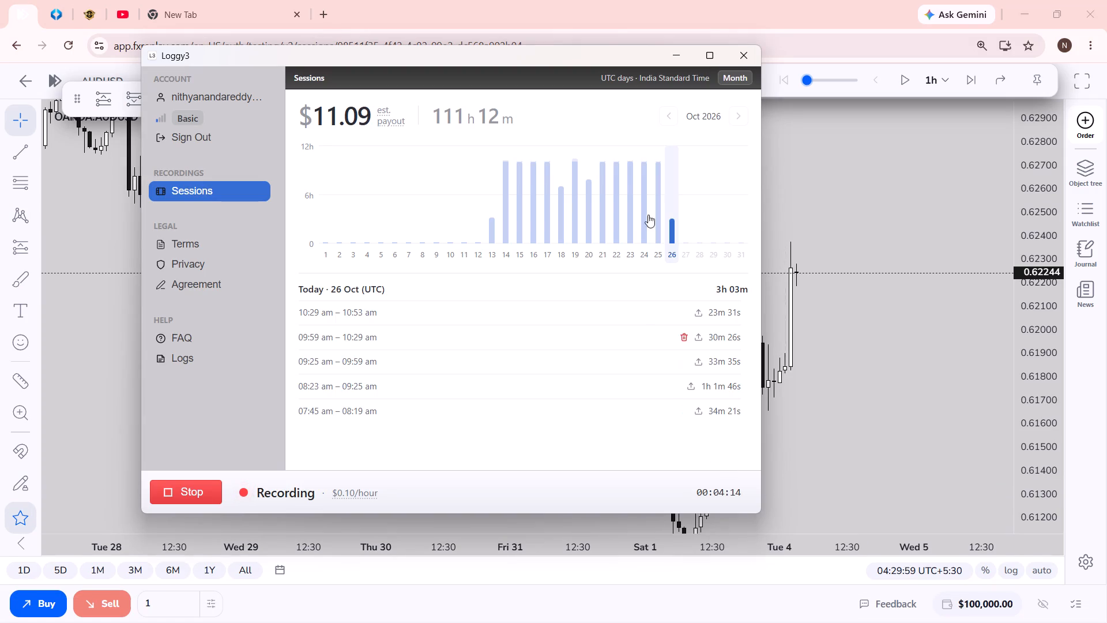
pyautogui.click(676, 55)
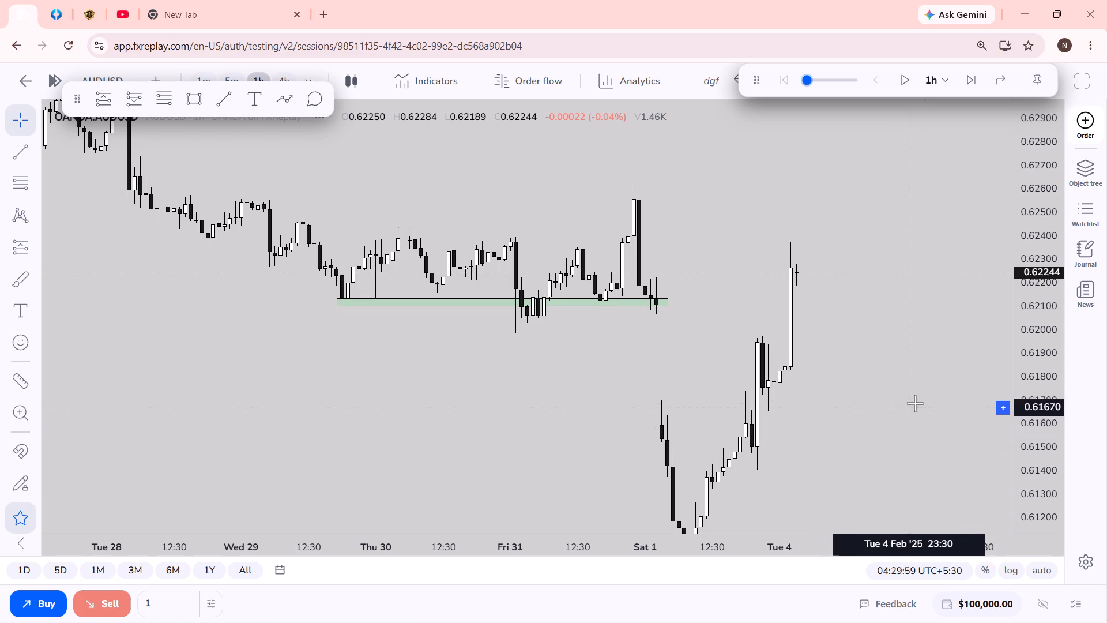
pyautogui.click(1072, 78)
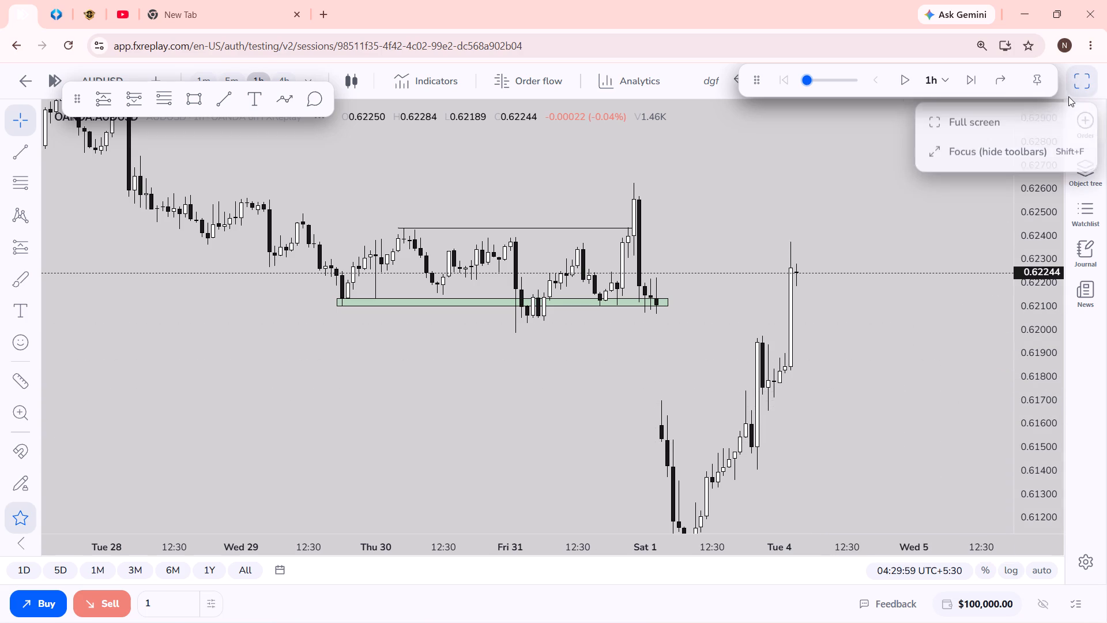
pyautogui.click(980, 129)
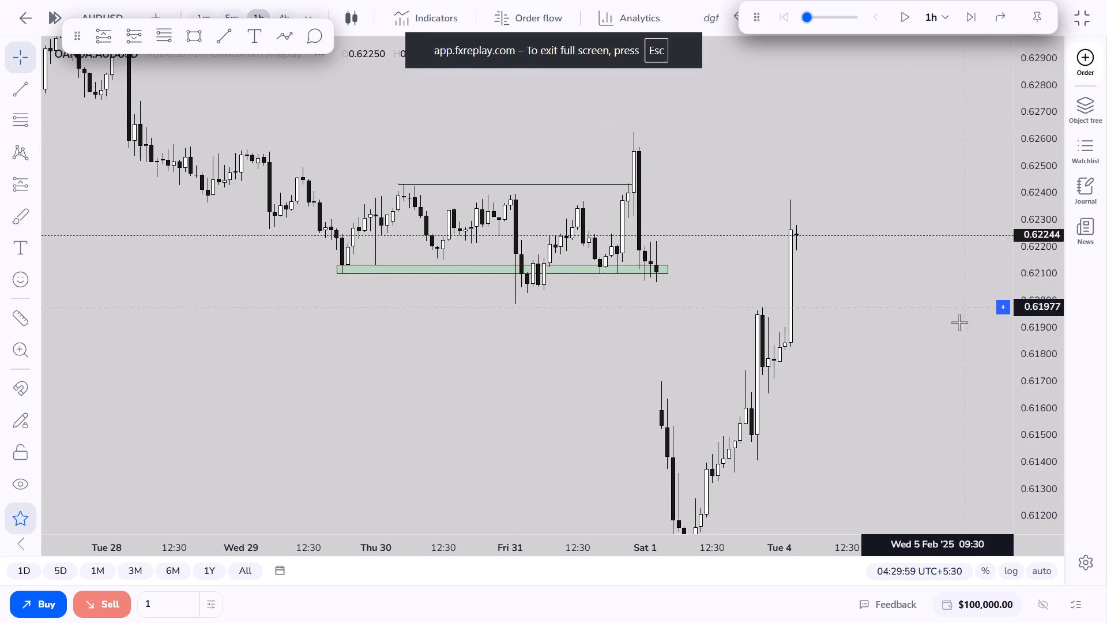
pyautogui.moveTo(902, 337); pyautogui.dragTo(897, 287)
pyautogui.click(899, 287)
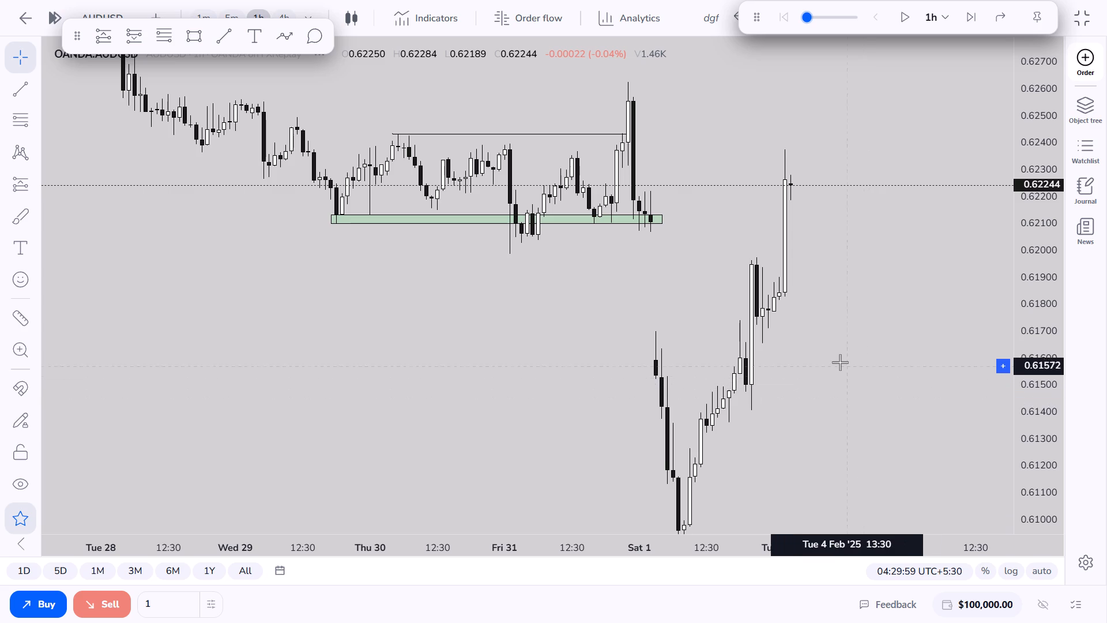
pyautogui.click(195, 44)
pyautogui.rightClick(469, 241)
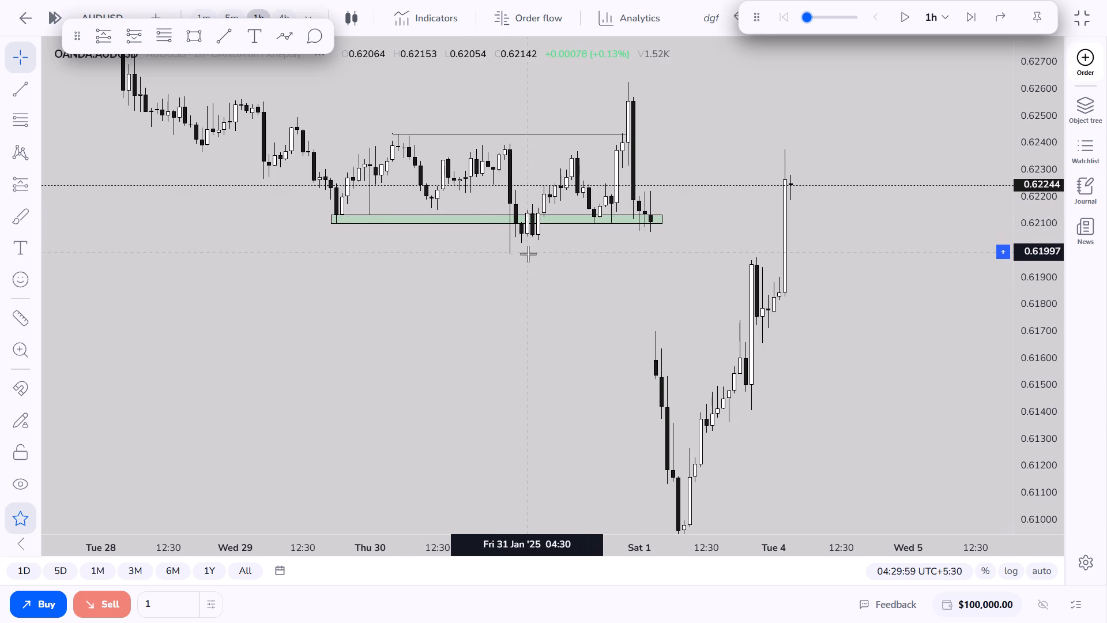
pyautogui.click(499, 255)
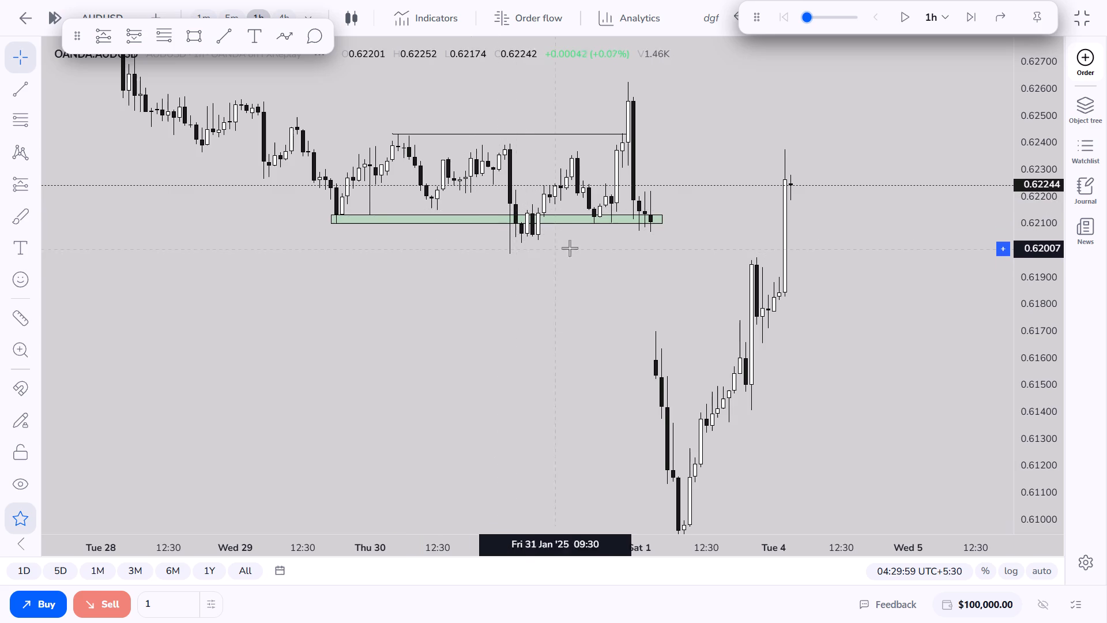
# Draw a rectangle zone from the 31 January 01:30 swing-low candle to 4 February 03:30, between about 0.6203 and 0.6206.
pyautogui.click(184, 43)
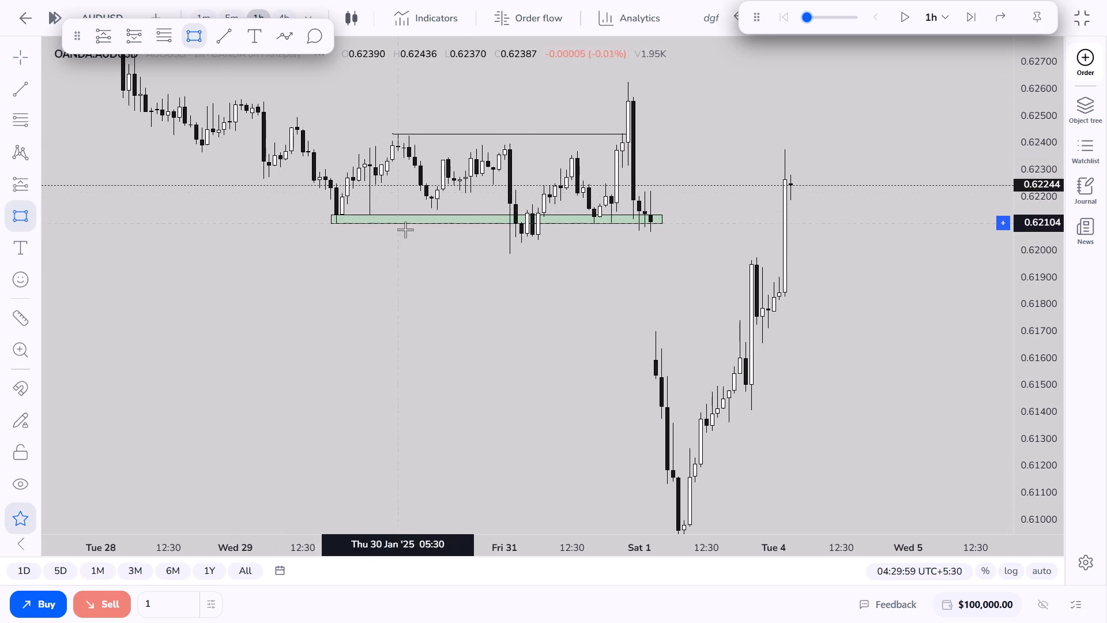
pyautogui.click(510, 242)
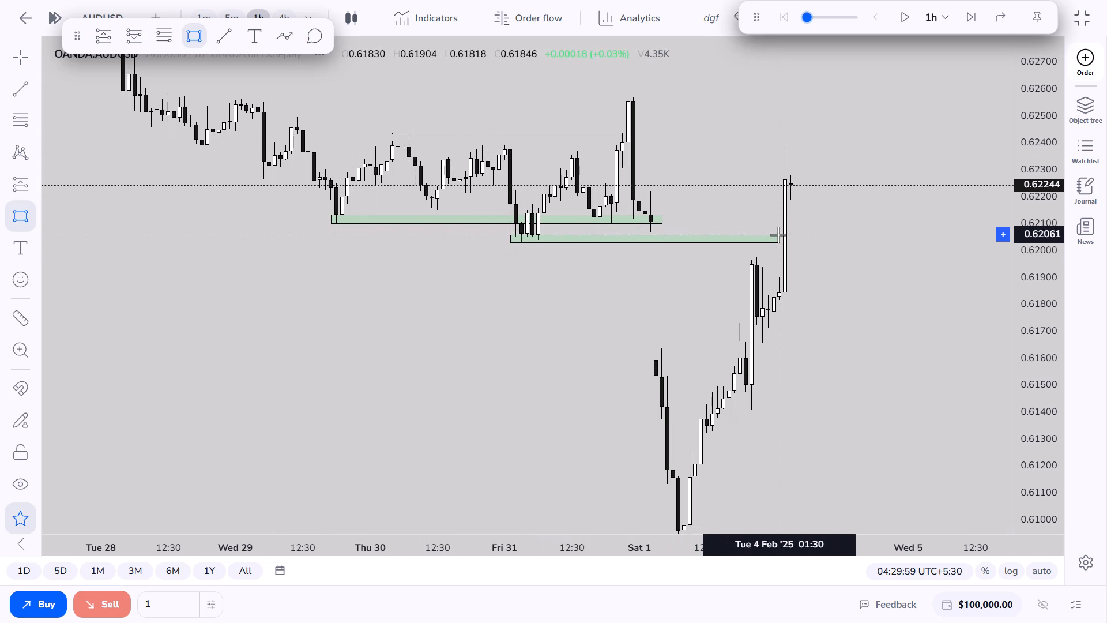
pyautogui.click(790, 235)
pyautogui.click(790, 276)
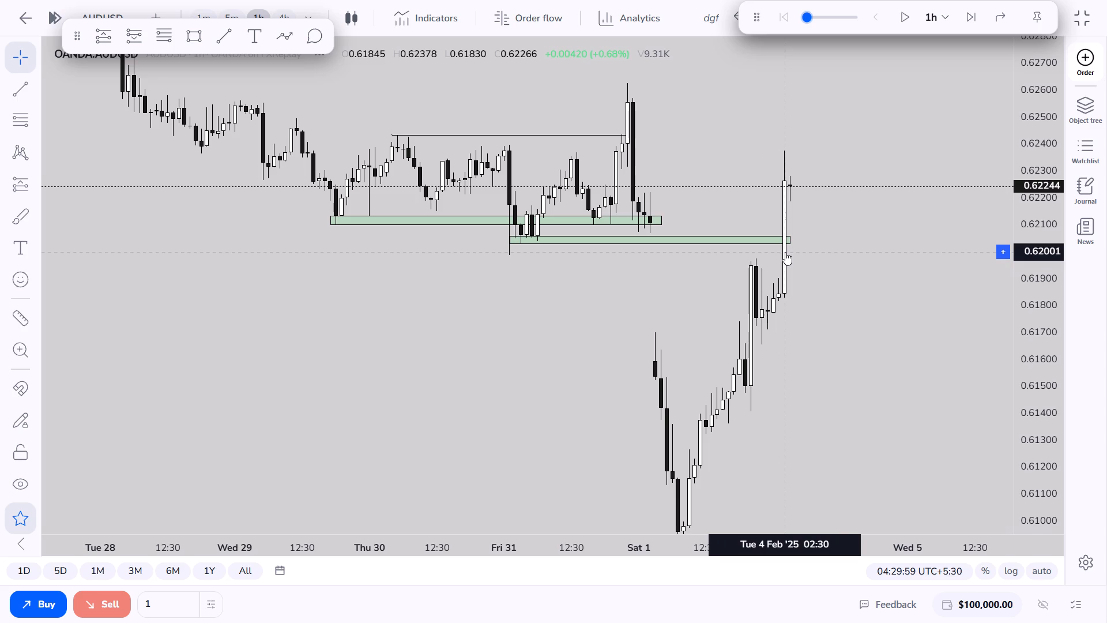
# Play the replay on from 4 February and pause it at 5 February 02:29.
pyautogui.click(902, 16)
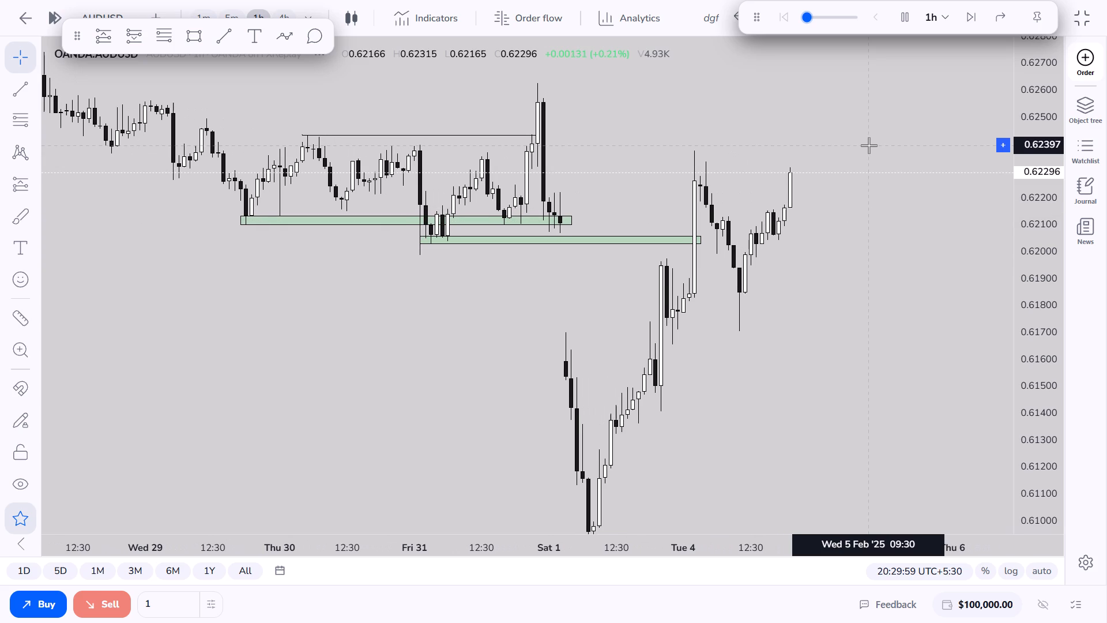
pyautogui.click(911, 20)
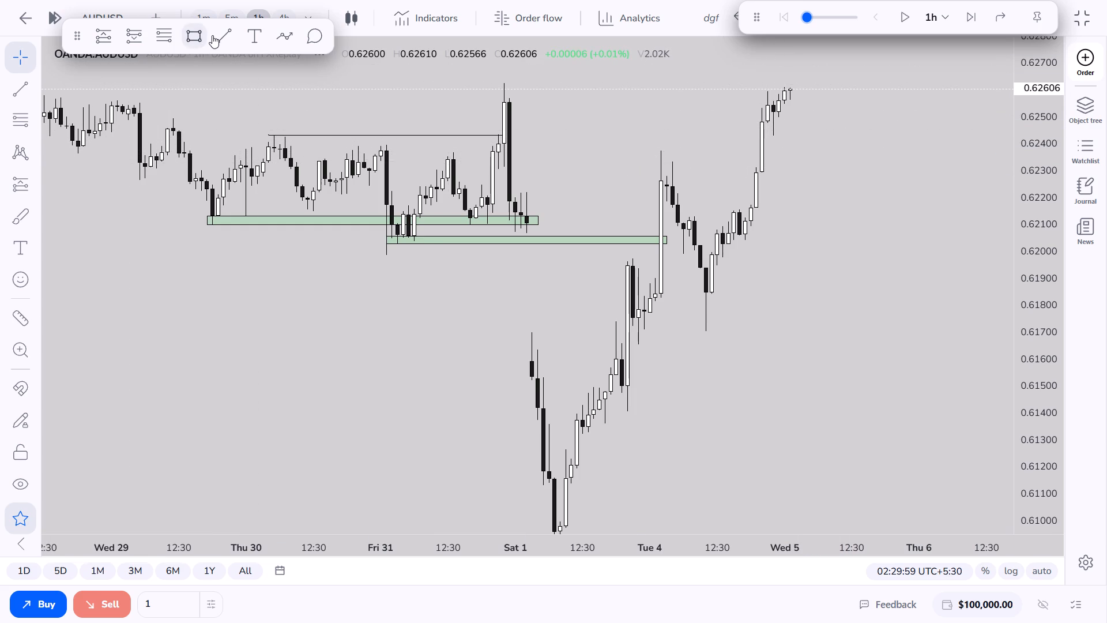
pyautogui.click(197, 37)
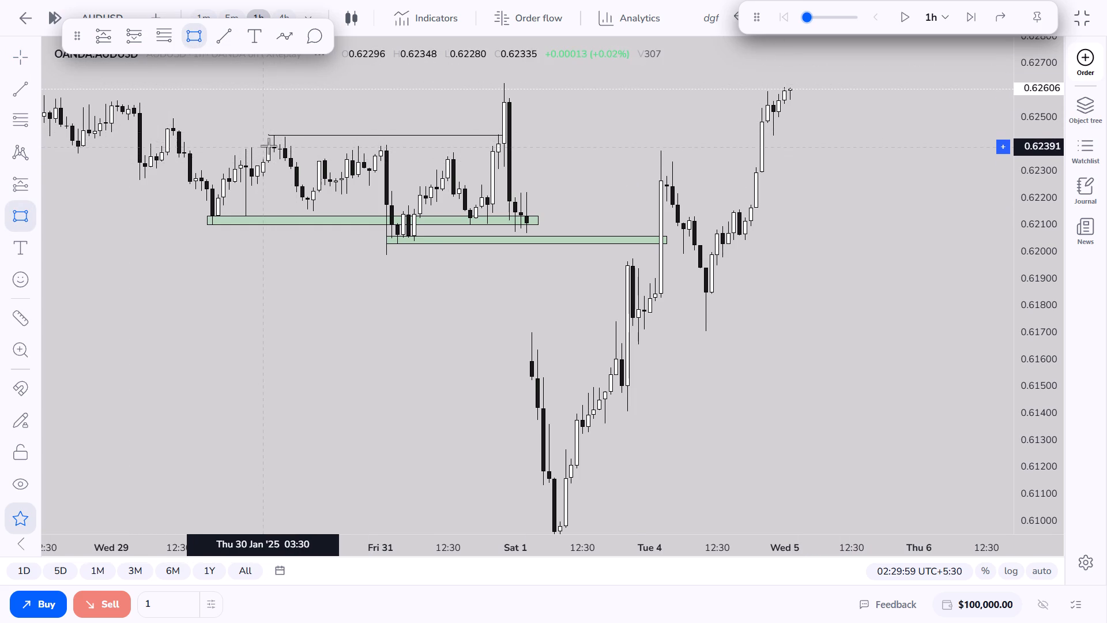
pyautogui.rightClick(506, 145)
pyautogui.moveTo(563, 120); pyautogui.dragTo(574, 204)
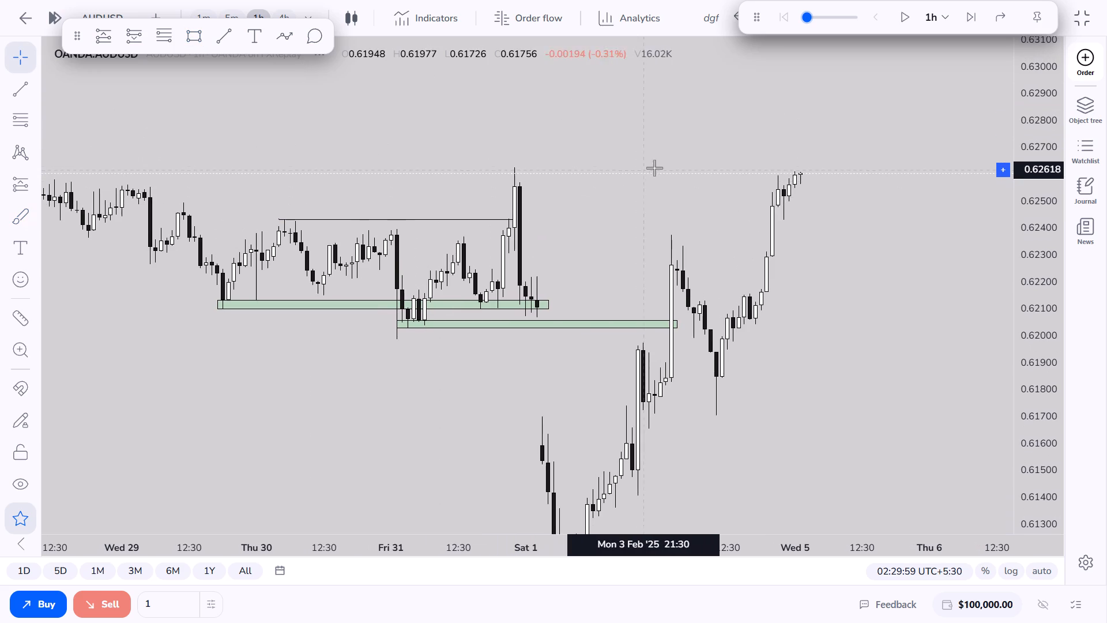
# Resume the replay and pause it at 5 February 08:29, reviewing the earlier zones and price swings meanwhile.
pyautogui.click(890, 20)
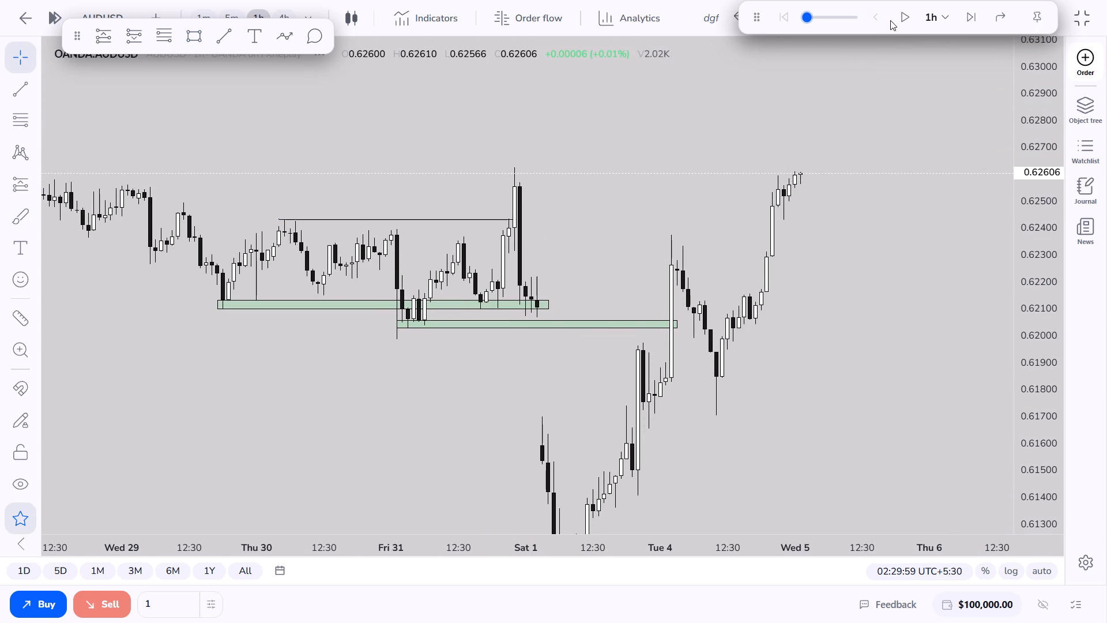
pyautogui.click(902, 20)
pyautogui.moveTo(875, 105); pyautogui.dragTo(874, 133)
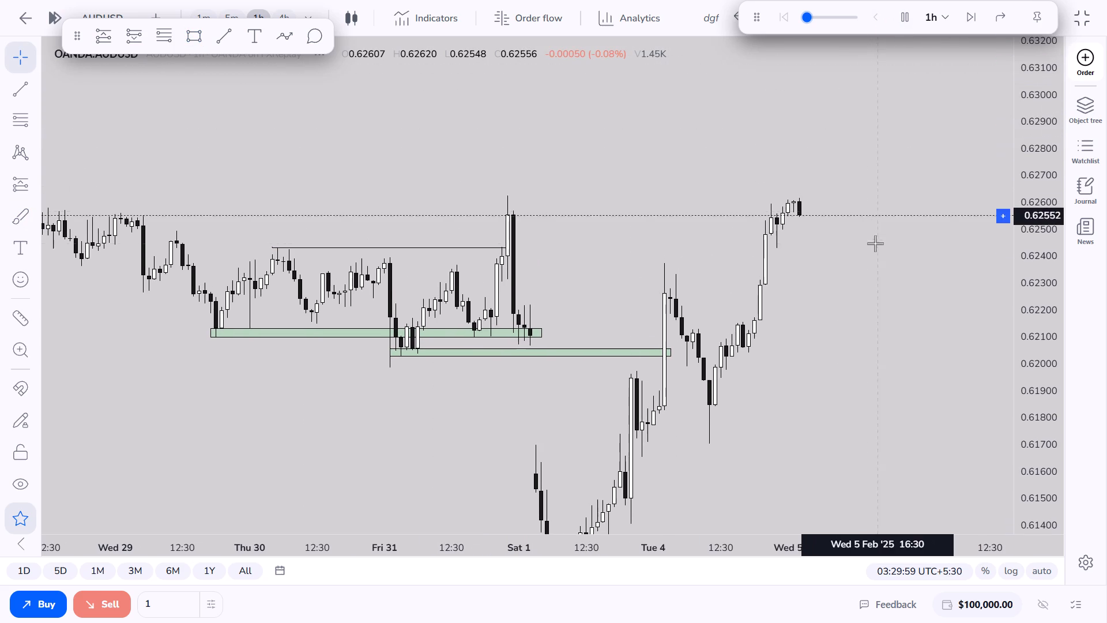
pyautogui.moveTo(875, 247); pyautogui.dragTo(895, 78)
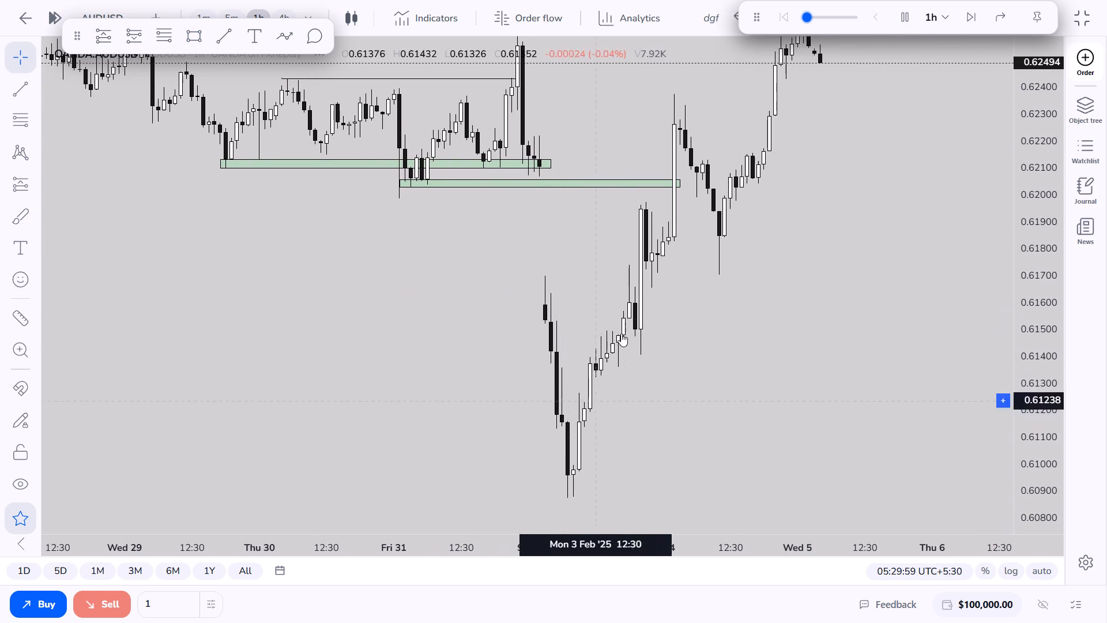
pyautogui.moveTo(747, 290); pyautogui.dragTo(708, 485)
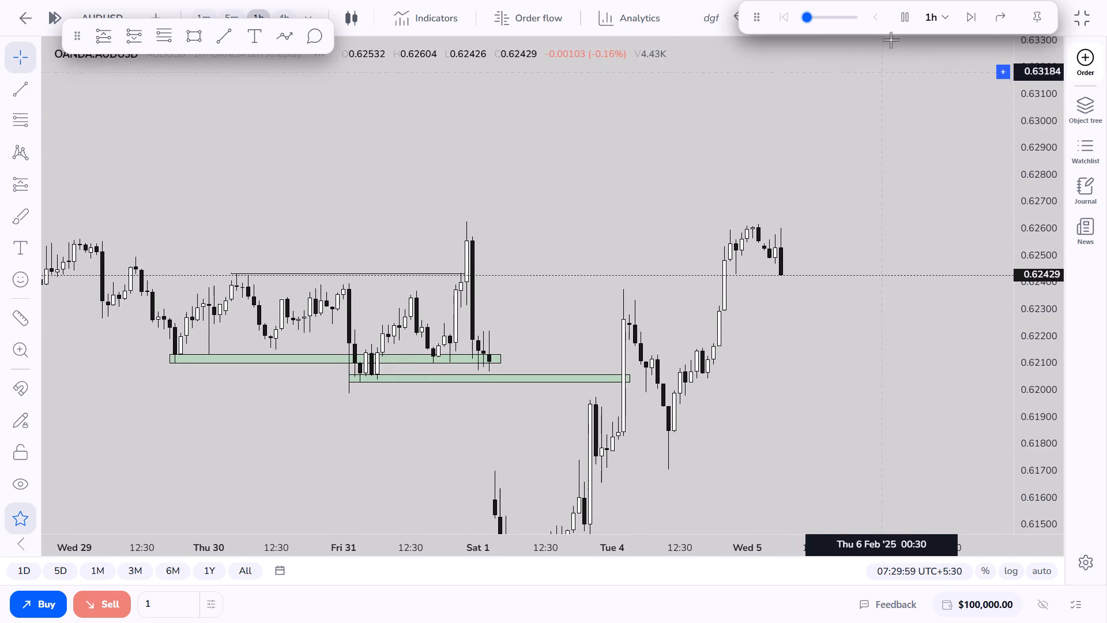
pyautogui.click(906, 23)
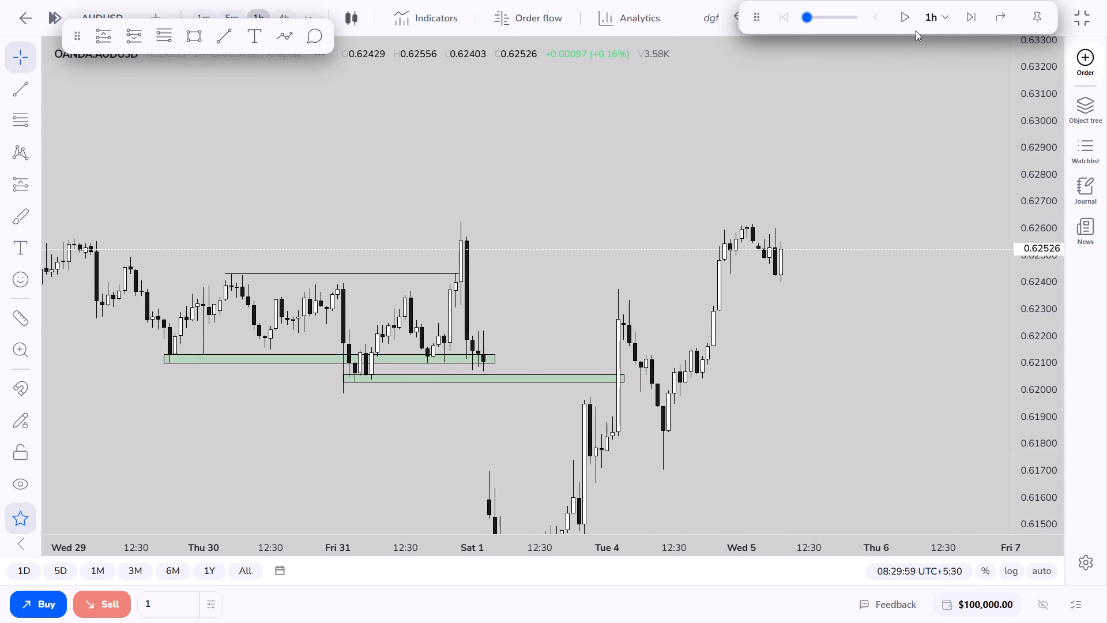
# Advance the replay two more hourly candles to 5 February 10:29.
pyautogui.click(907, 18)
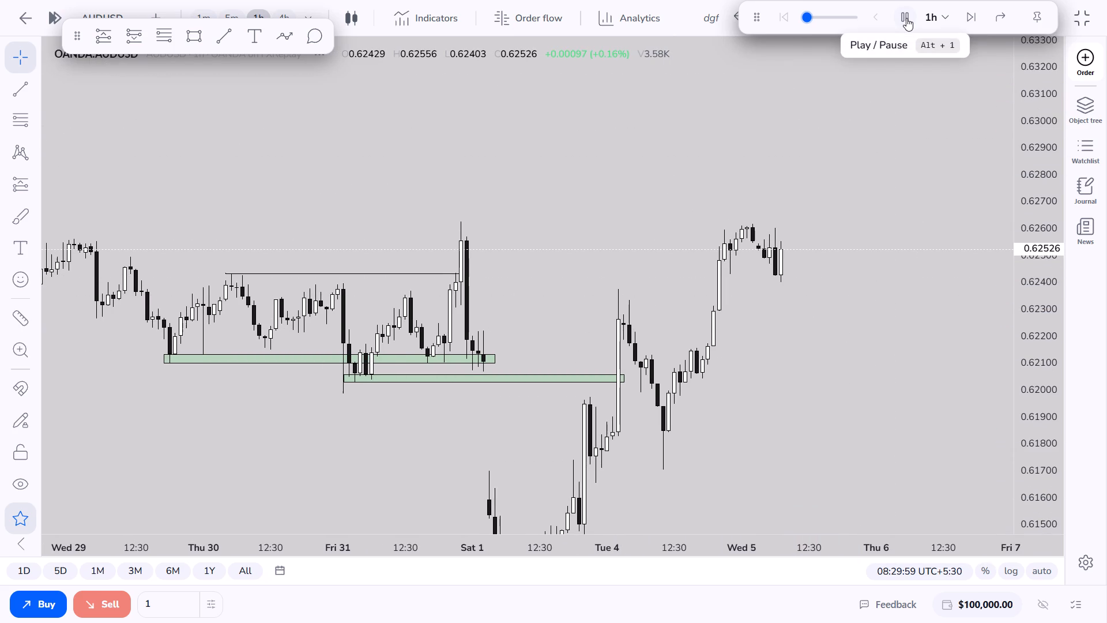
pyautogui.click(906, 18)
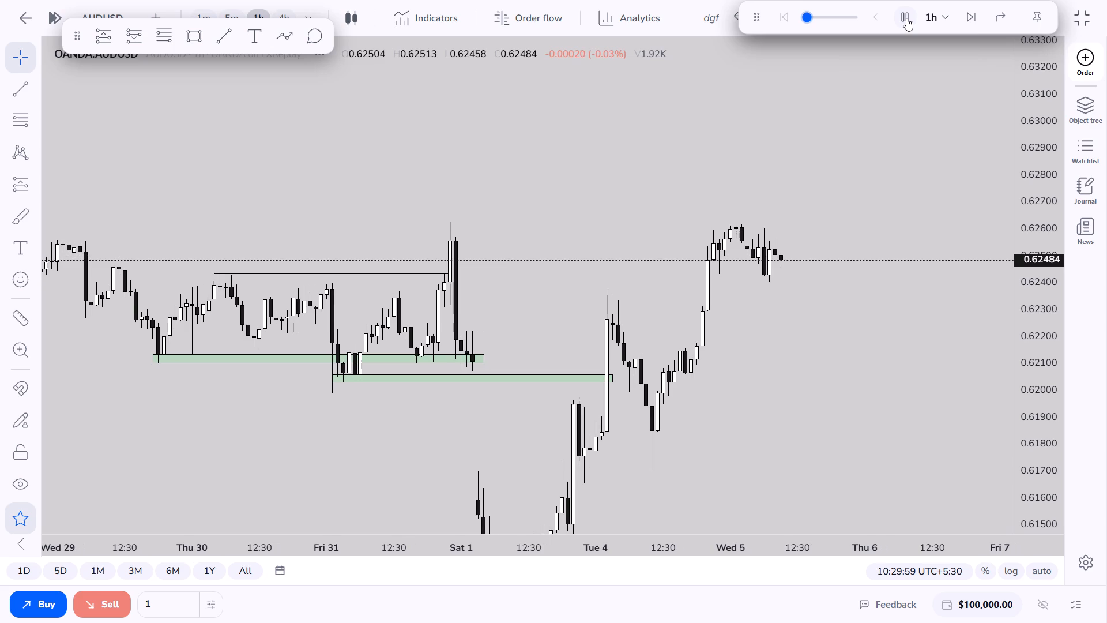
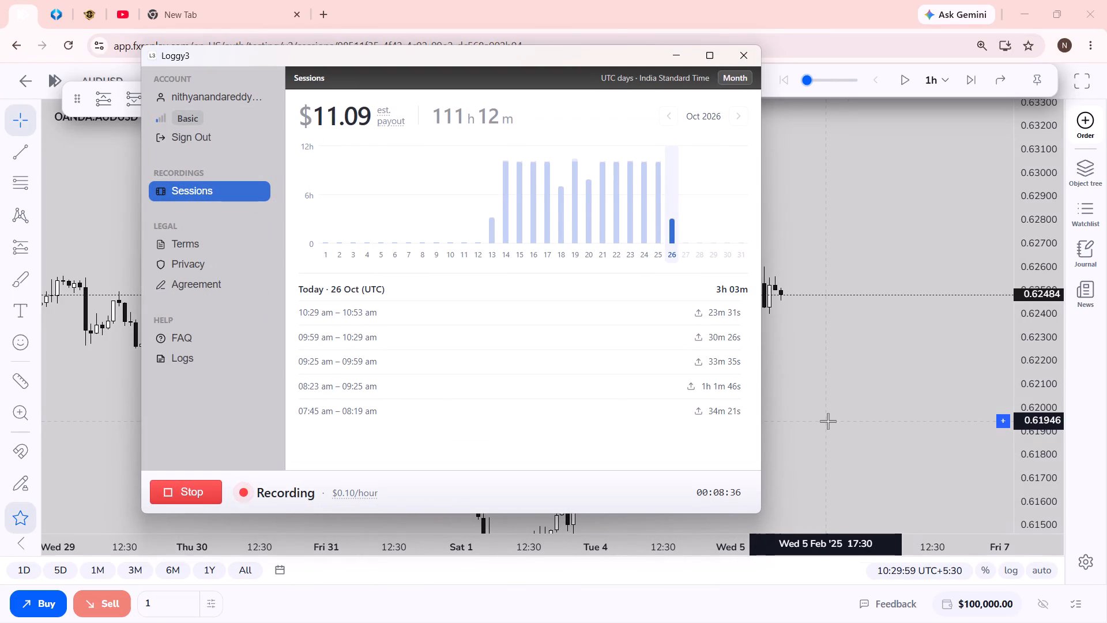
# Stop the running recording in Loggy3, start a new one, and return to the chart in Chrome.
pyautogui.click(198, 497)
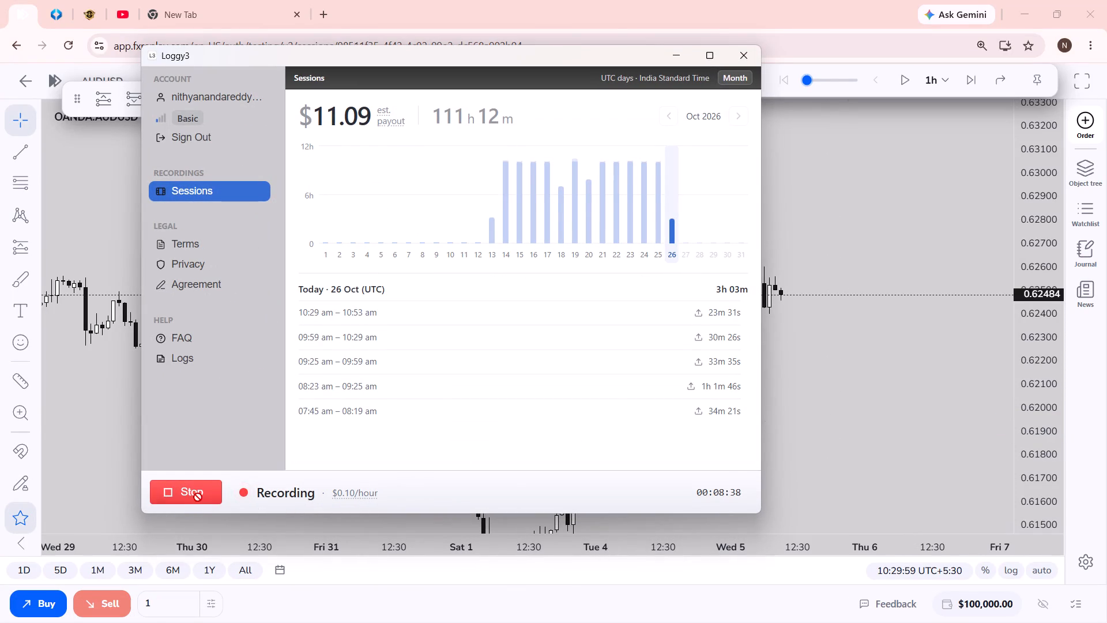
pyautogui.click(198, 497)
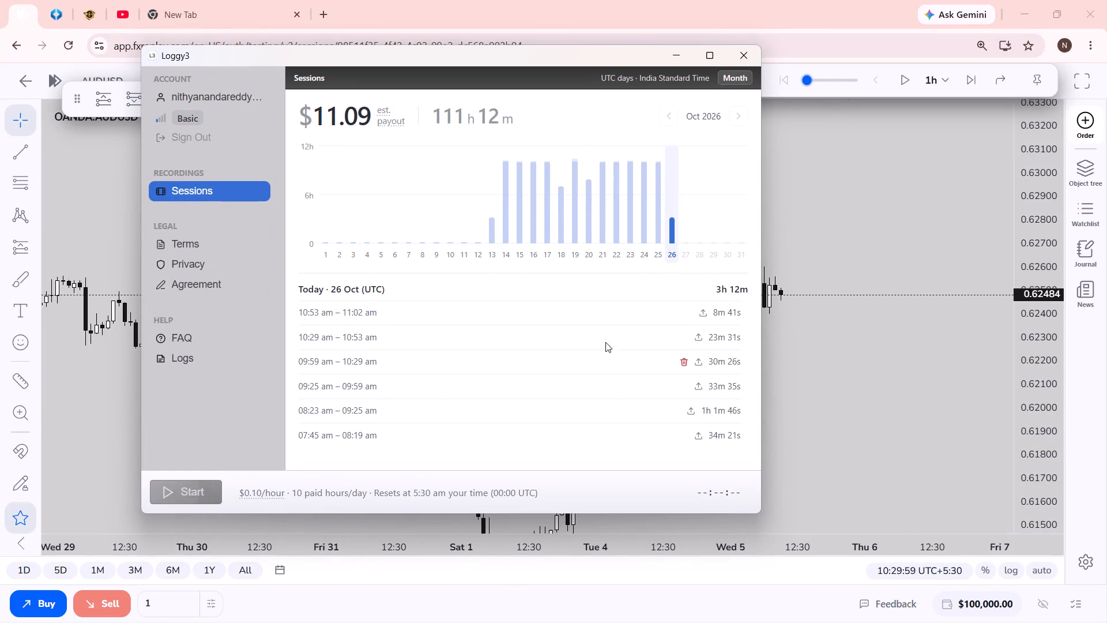
pyautogui.moveTo(547, 55); pyautogui.dragTo(661, 48)
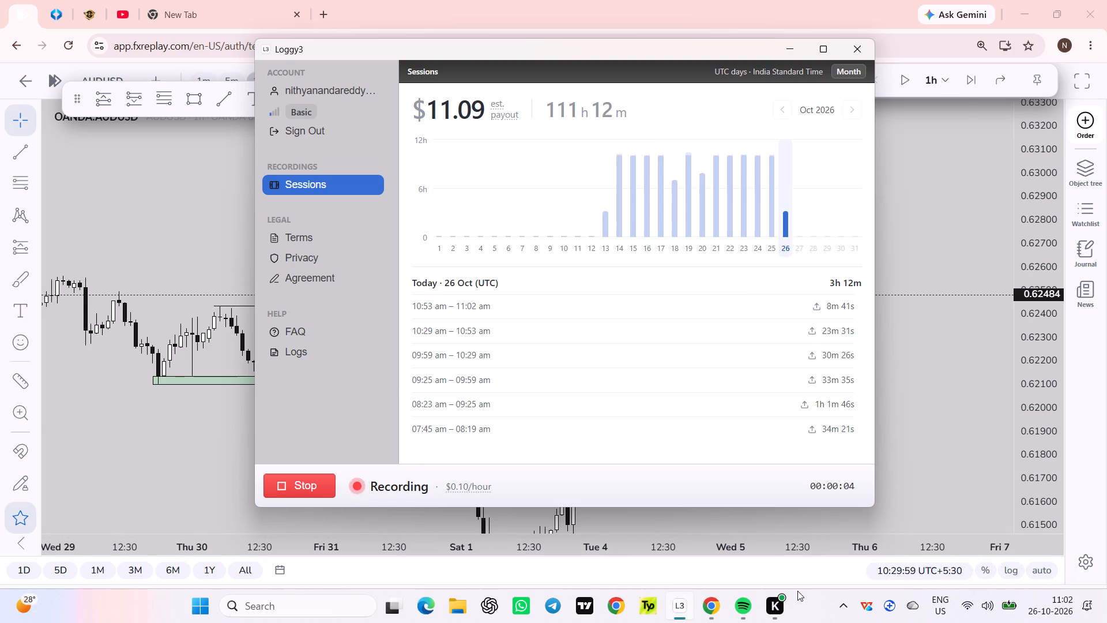
pyautogui.click(956, 318)
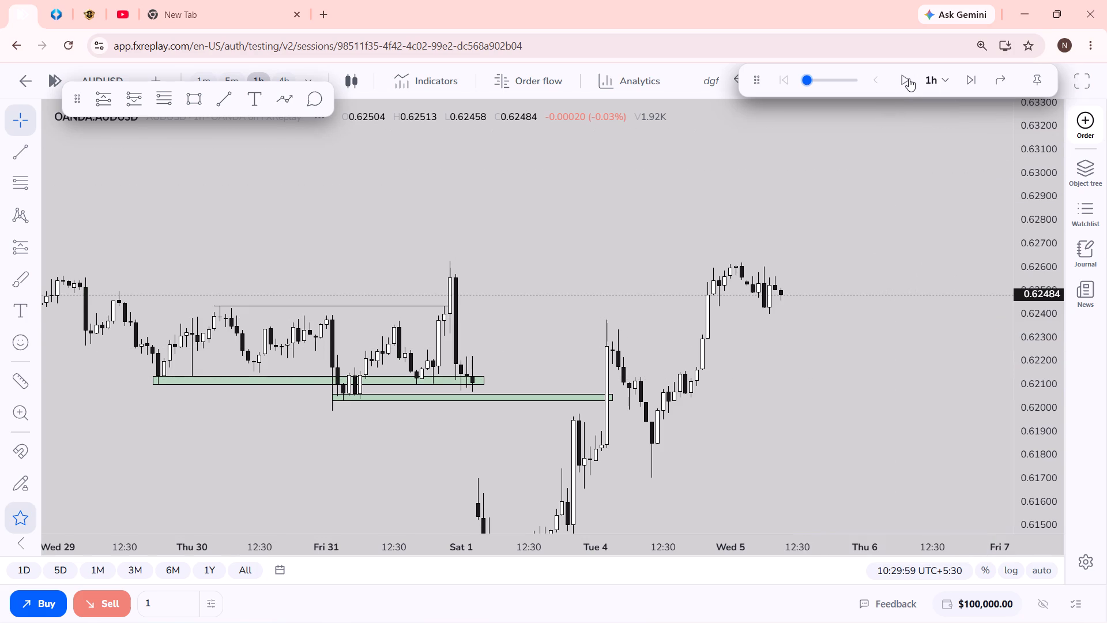
# Resume the replay with the chart in full screen and pause it at 6 February 10:29.
pyautogui.click(909, 78)
pyautogui.click(1077, 81)
pyautogui.click(1032, 120)
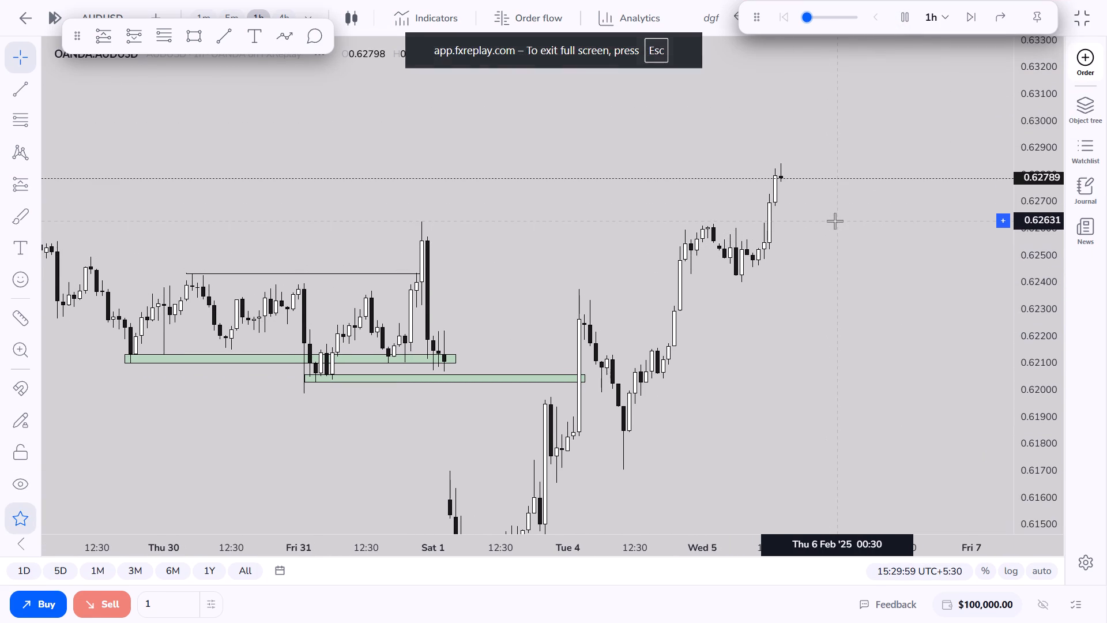
pyautogui.moveTo(835, 221); pyautogui.dragTo(841, 220)
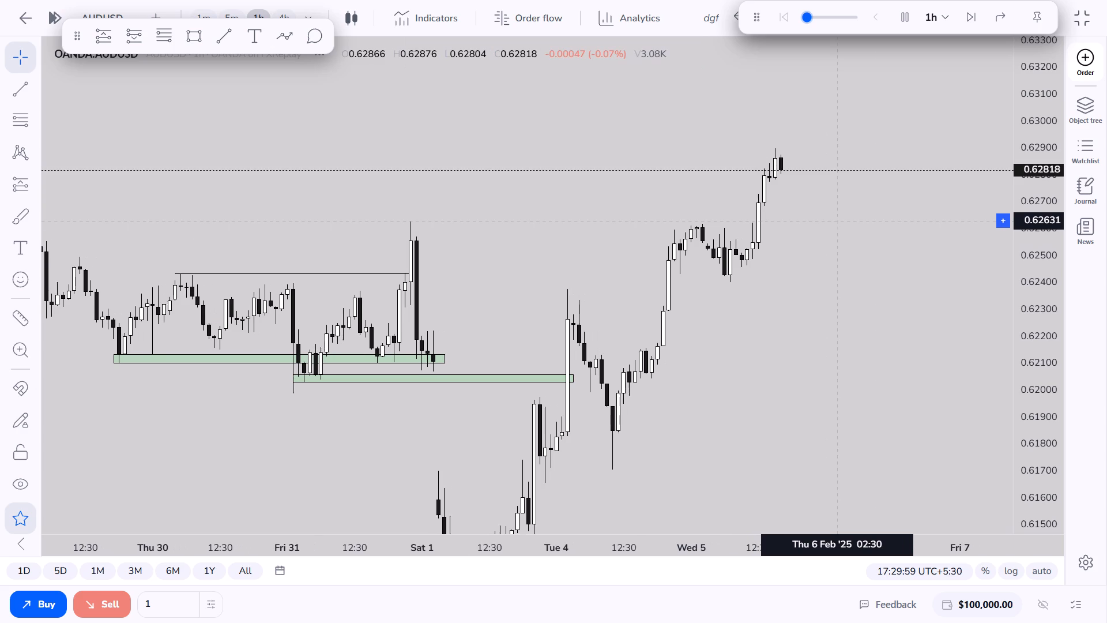
pyautogui.moveTo(841, 220); pyautogui.dragTo(956, 40)
pyautogui.moveTo(759, 276); pyautogui.dragTo(737, 468)
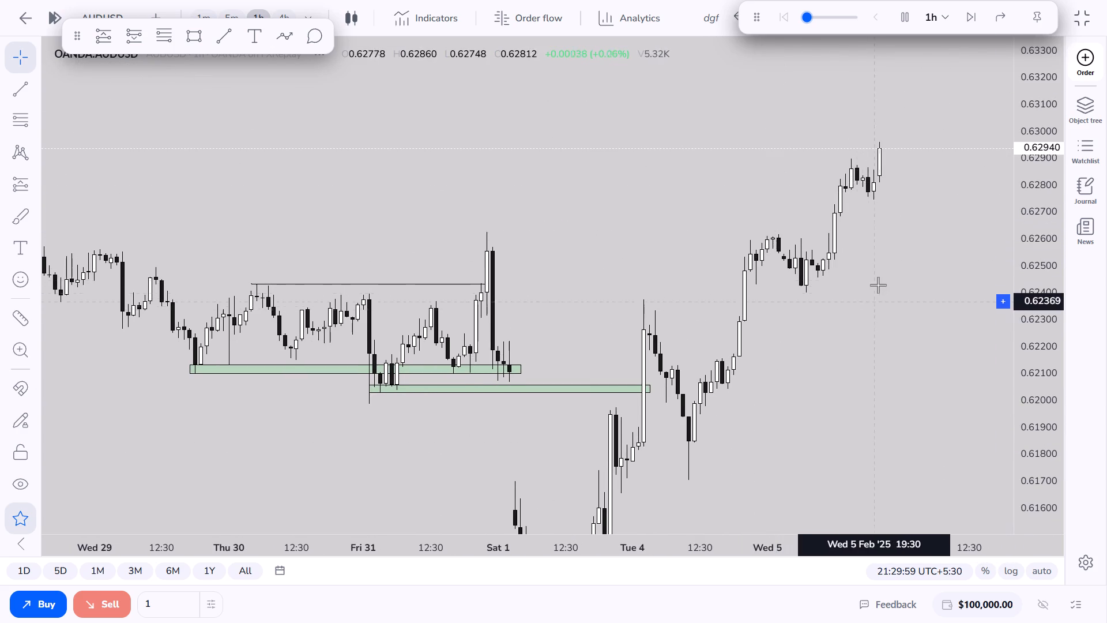
pyautogui.moveTo(878, 281); pyautogui.dragTo(853, 425)
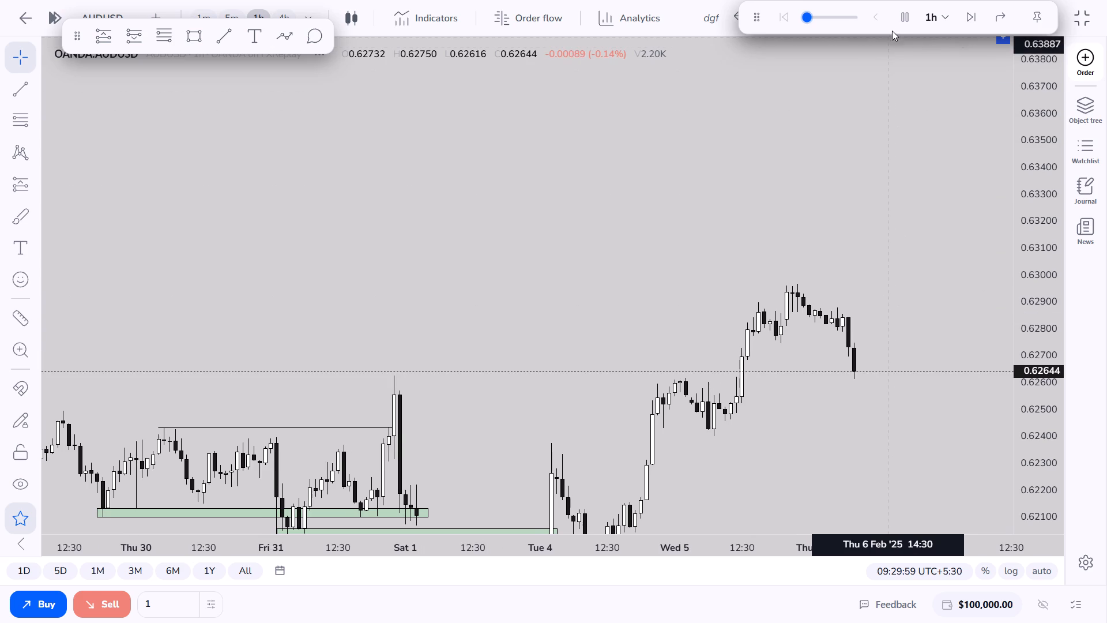
pyautogui.click(905, 22)
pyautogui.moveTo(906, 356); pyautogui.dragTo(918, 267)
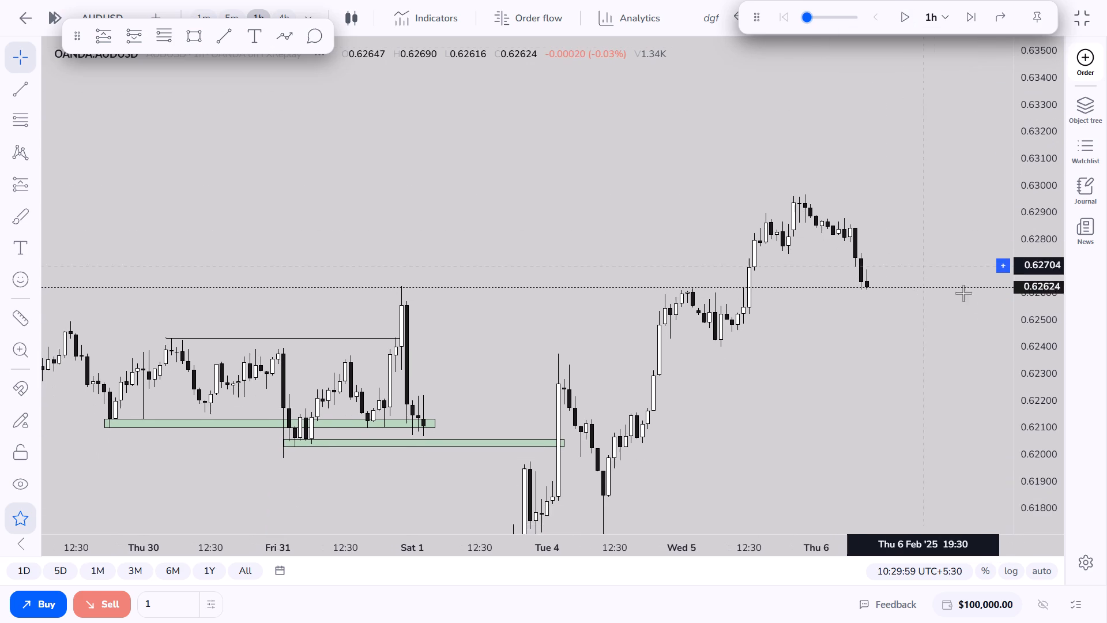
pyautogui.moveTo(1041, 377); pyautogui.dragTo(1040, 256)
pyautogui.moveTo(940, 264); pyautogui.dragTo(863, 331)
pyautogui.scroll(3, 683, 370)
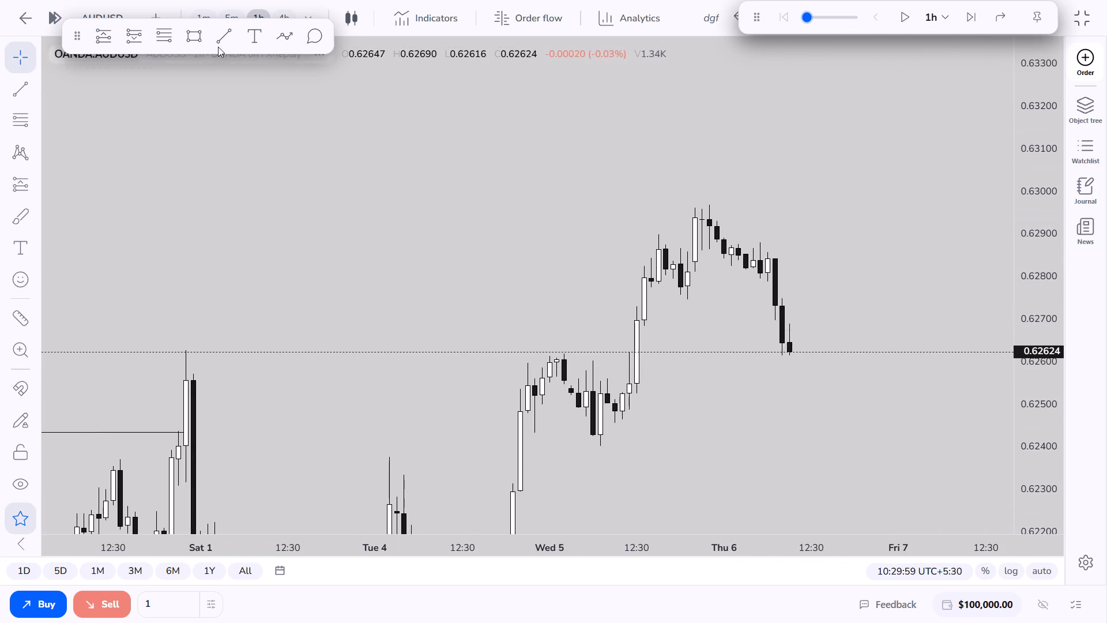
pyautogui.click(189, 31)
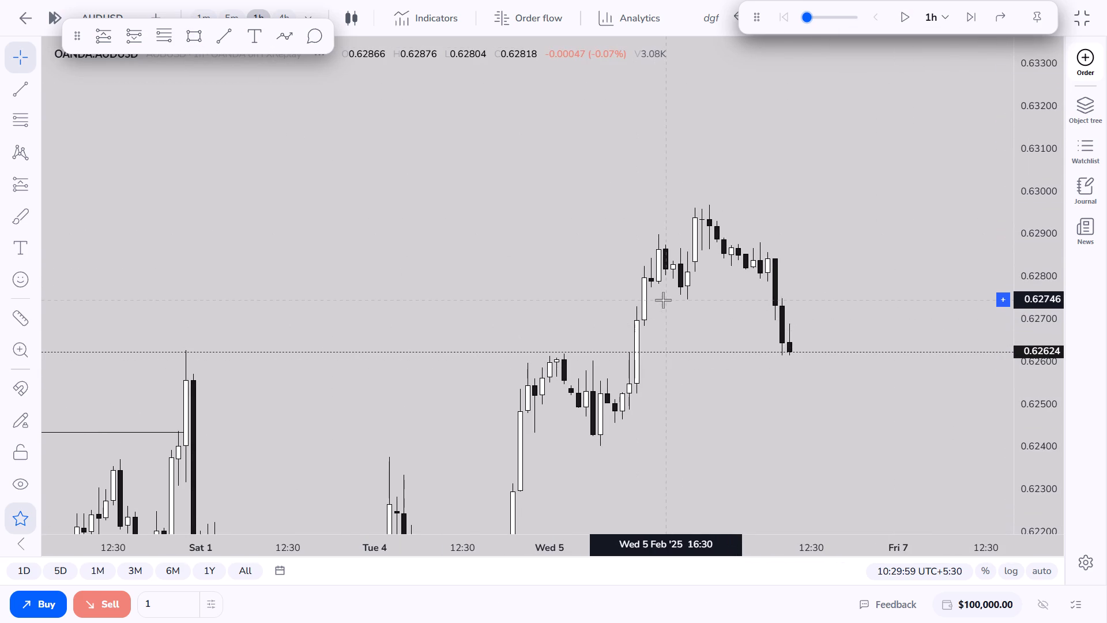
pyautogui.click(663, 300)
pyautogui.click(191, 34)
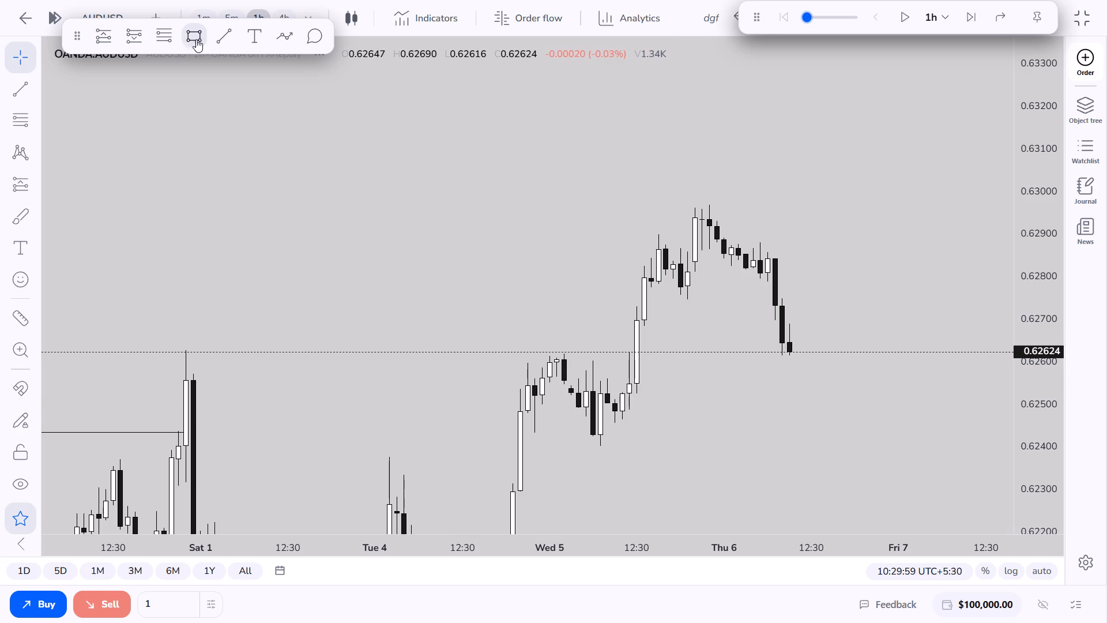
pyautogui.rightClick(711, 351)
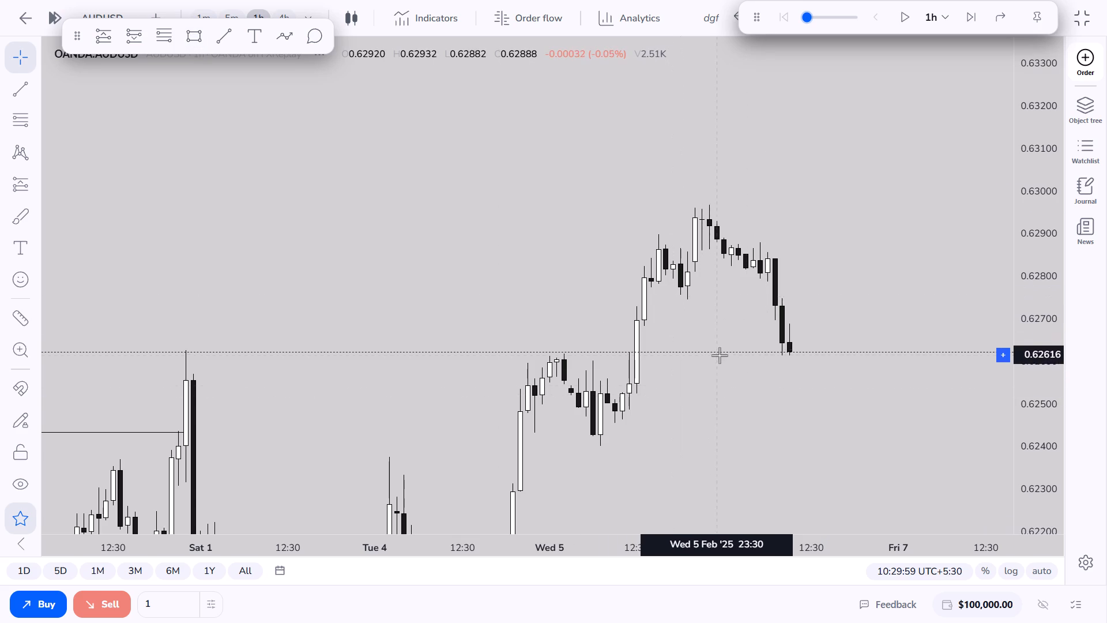
# Resume the replay and pause it at 6 February 13:29.
pyautogui.moveTo(972, 100); pyautogui.dragTo(971, 91)
pyautogui.click(912, 31)
pyautogui.click(905, 21)
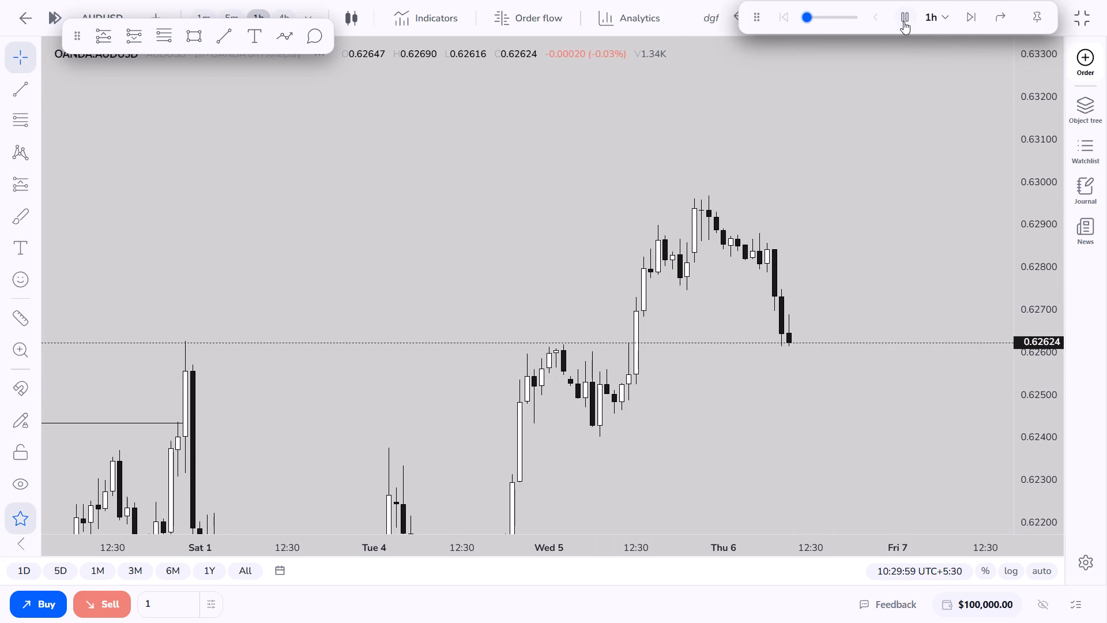
pyautogui.moveTo(882, 207); pyautogui.dragTo(853, 159)
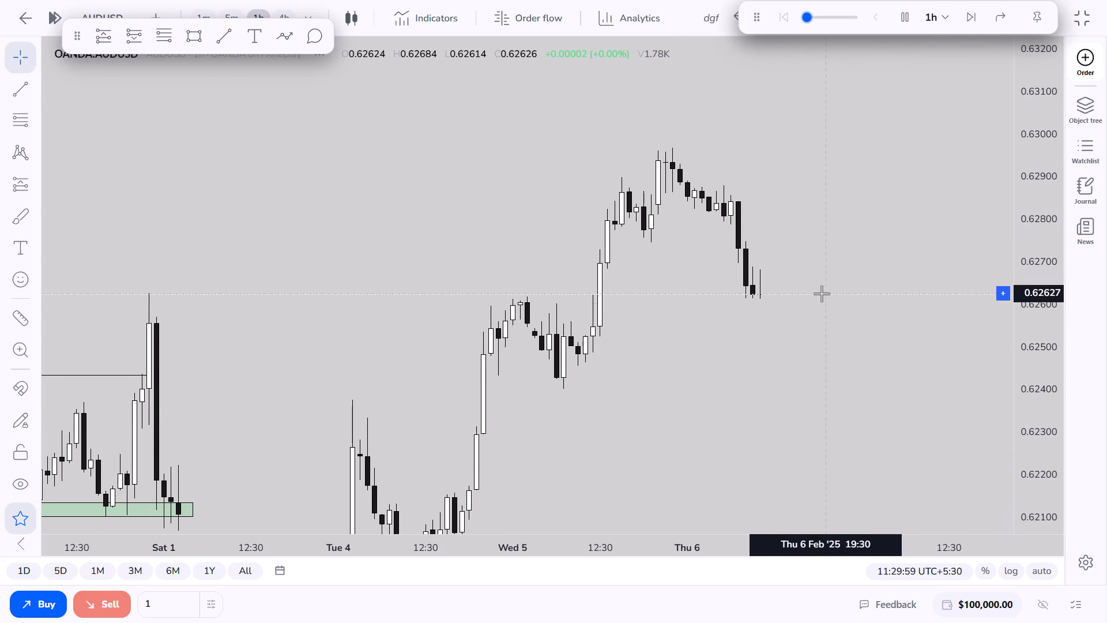
pyautogui.click(909, 24)
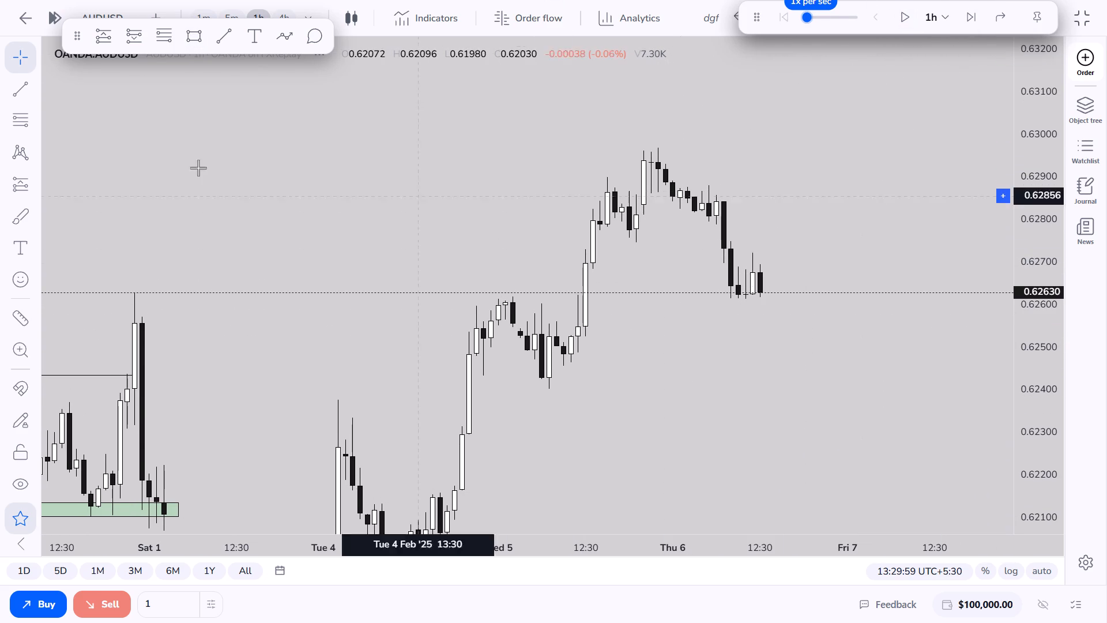
# Draw a rectangle zone from the 31 January 21:30 swing-high candle to 6 February 18:30, between about 0.6256 and 0.6263.
pyautogui.moveTo(197, 39); pyautogui.dragTo(197, 44)
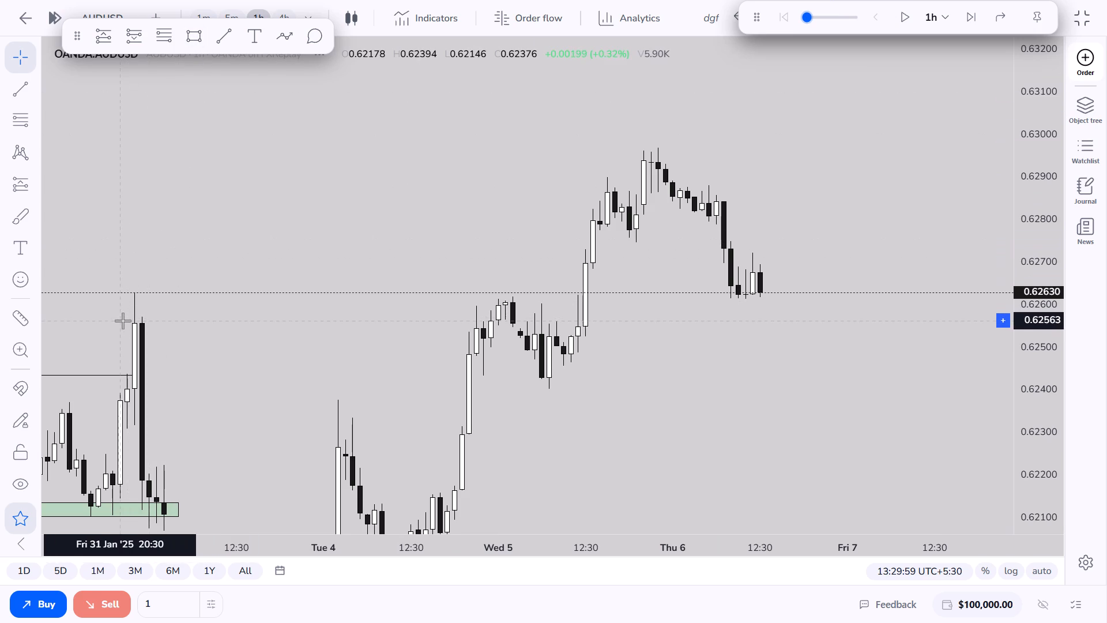
pyautogui.click(123, 321)
pyautogui.click(191, 36)
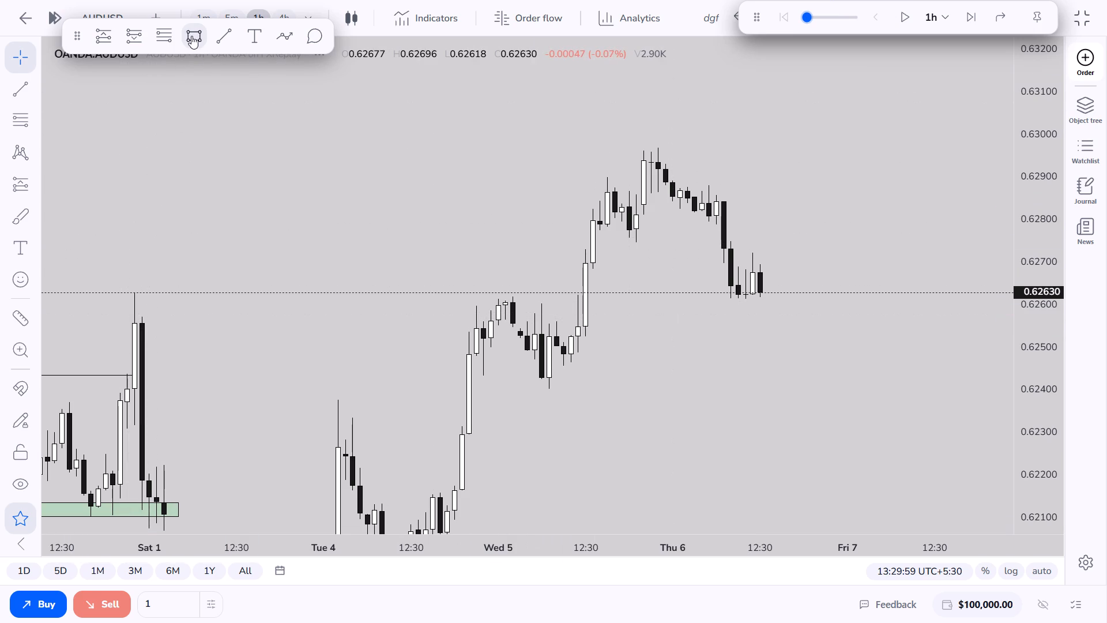
pyautogui.click(127, 323)
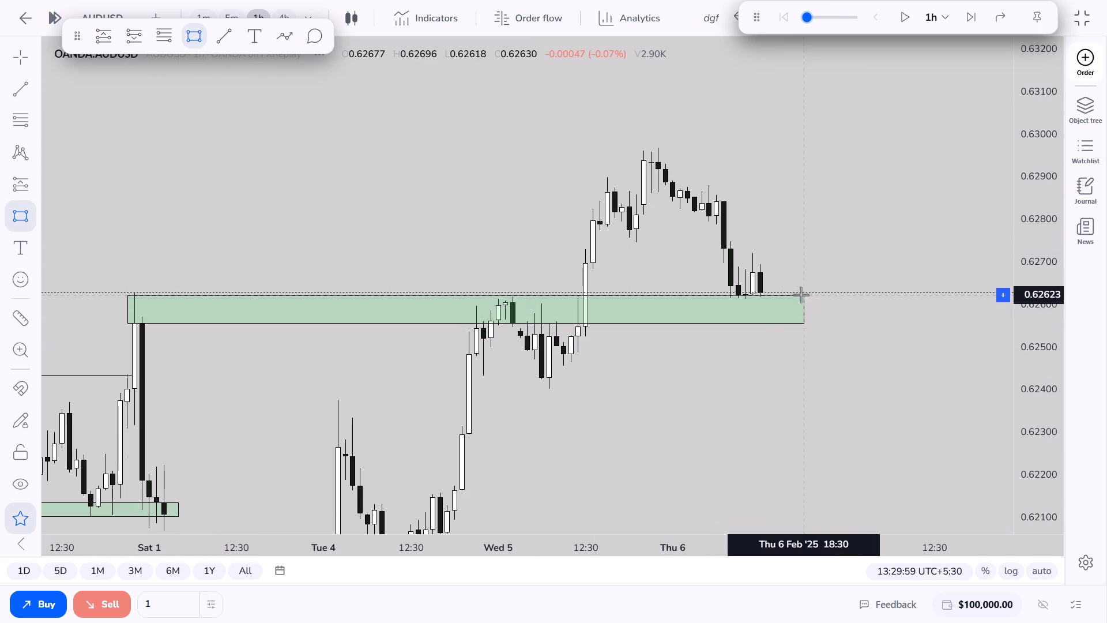
pyautogui.click(801, 293)
pyautogui.click(742, 373)
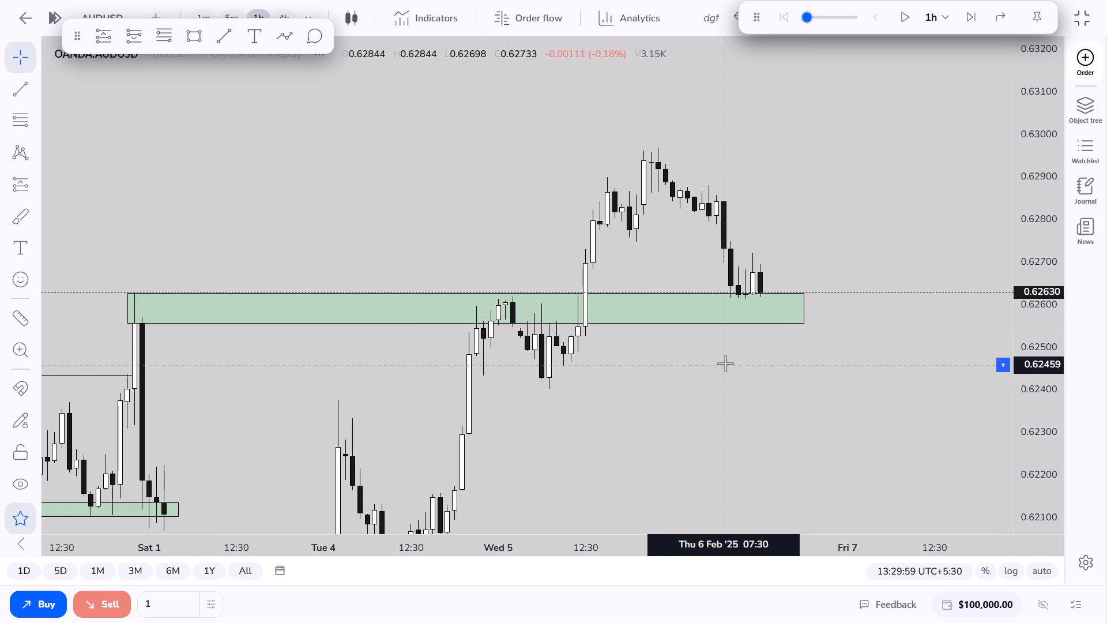
# Switch the chart to the 5-minute timeframe and enlarge the price action around the new zone.
pyautogui.click(239, 13)
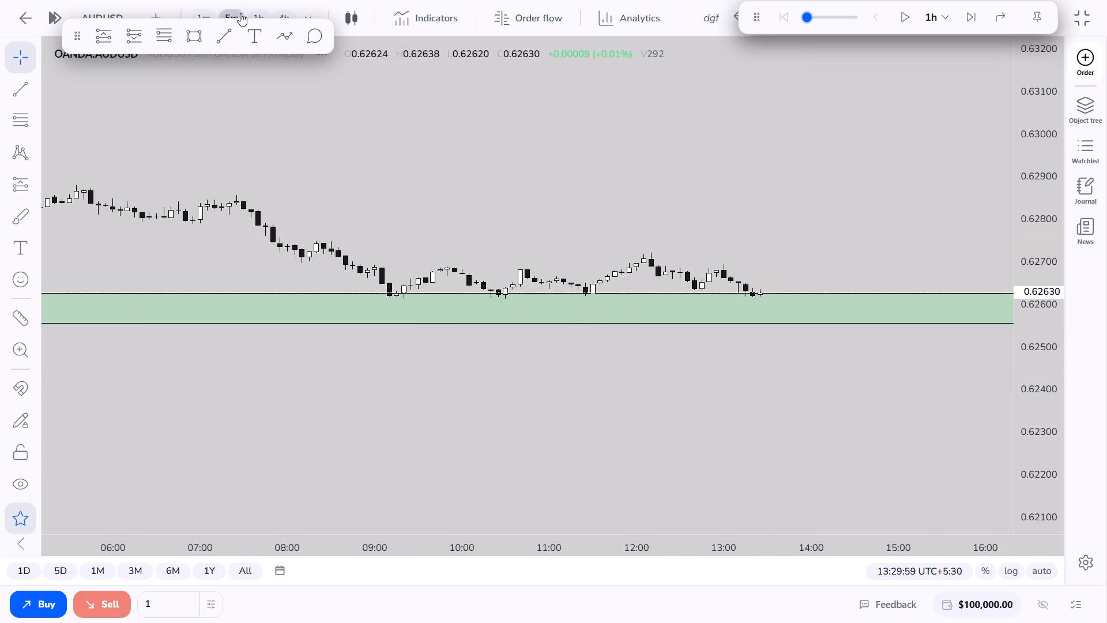
pyautogui.moveTo(594, 422); pyautogui.dragTo(733, 445)
pyautogui.moveTo(1027, 513); pyautogui.dragTo(1008, 228)
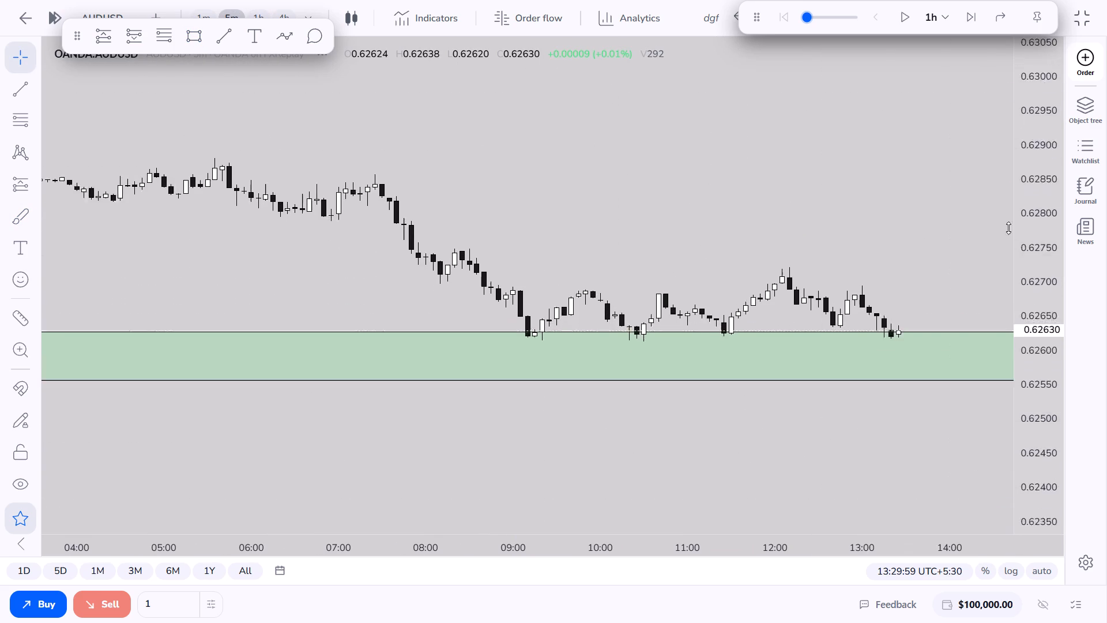
pyautogui.moveTo(1008, 228); pyautogui.dragTo(996, 196)
pyautogui.moveTo(676, 317); pyautogui.dragTo(676, 249)
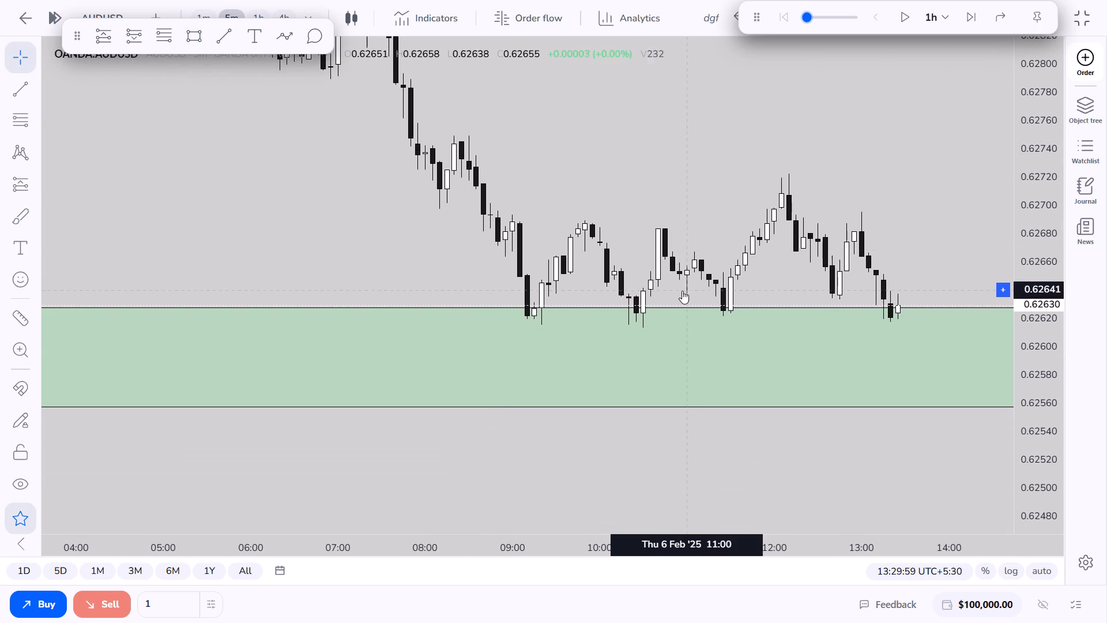
# Place a long position at 6 February 09:40 with entry 0.62679, stop 0.62578 and target 0.62751, extended to 14:20.
pyautogui.click(105, 41)
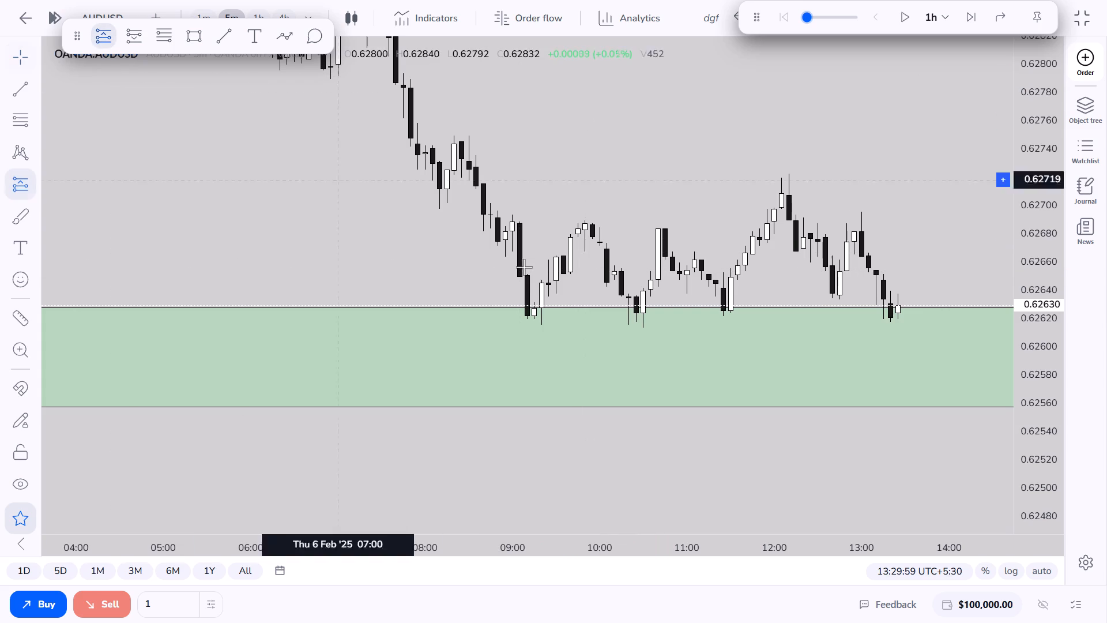
pyautogui.click(570, 236)
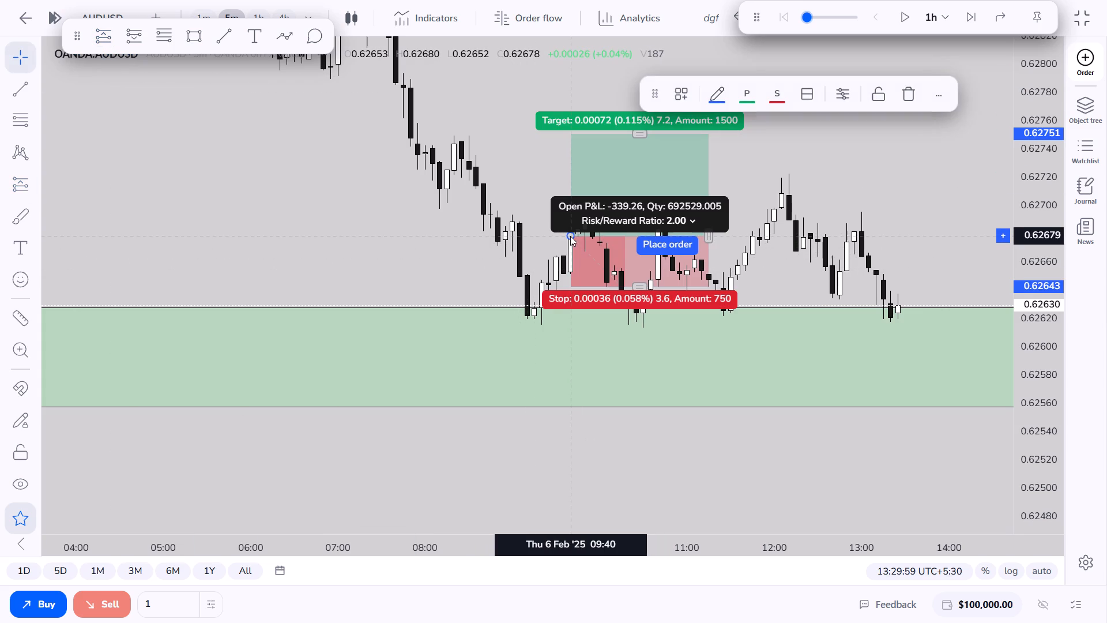
pyautogui.moveTo(637, 287); pyautogui.dragTo(634, 365)
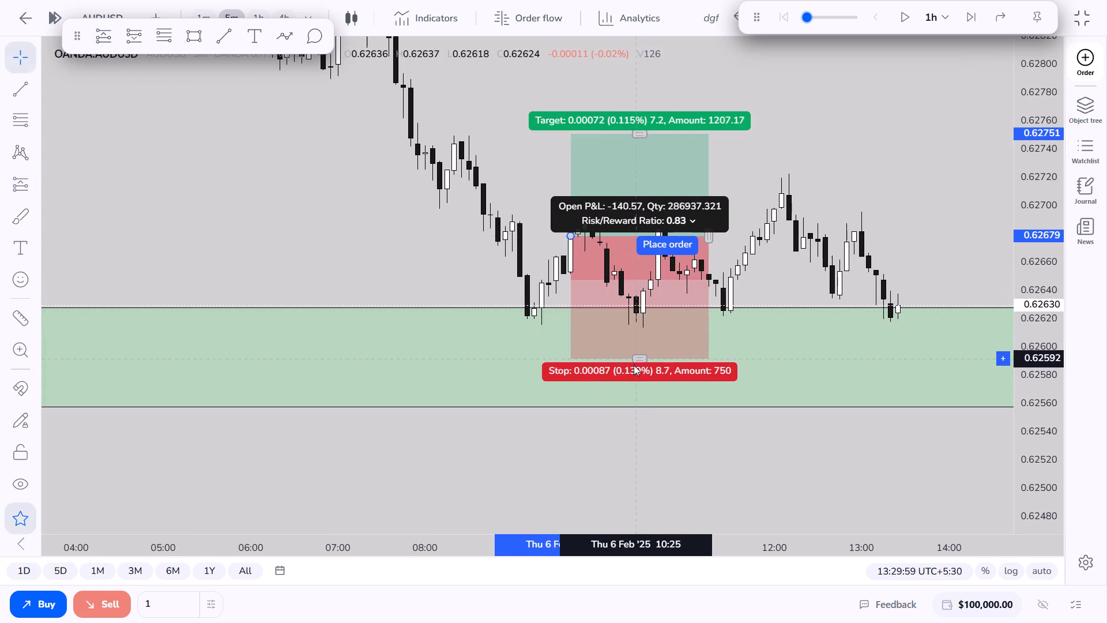
pyautogui.moveTo(634, 365); pyautogui.dragTo(635, 378)
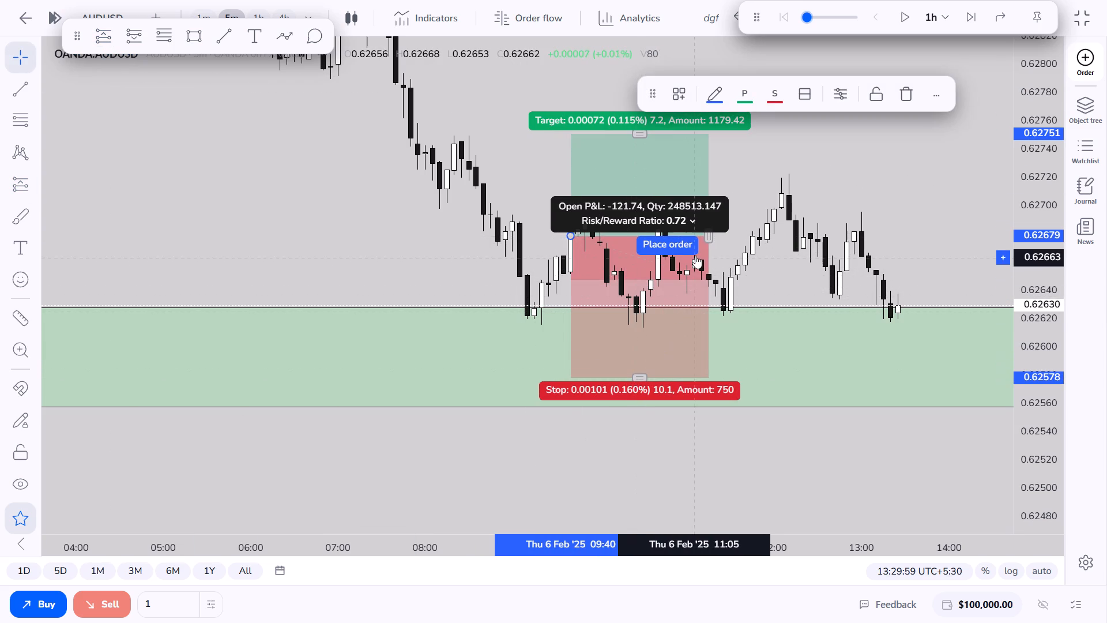
pyautogui.moveTo(706, 241); pyautogui.dragTo(970, 220)
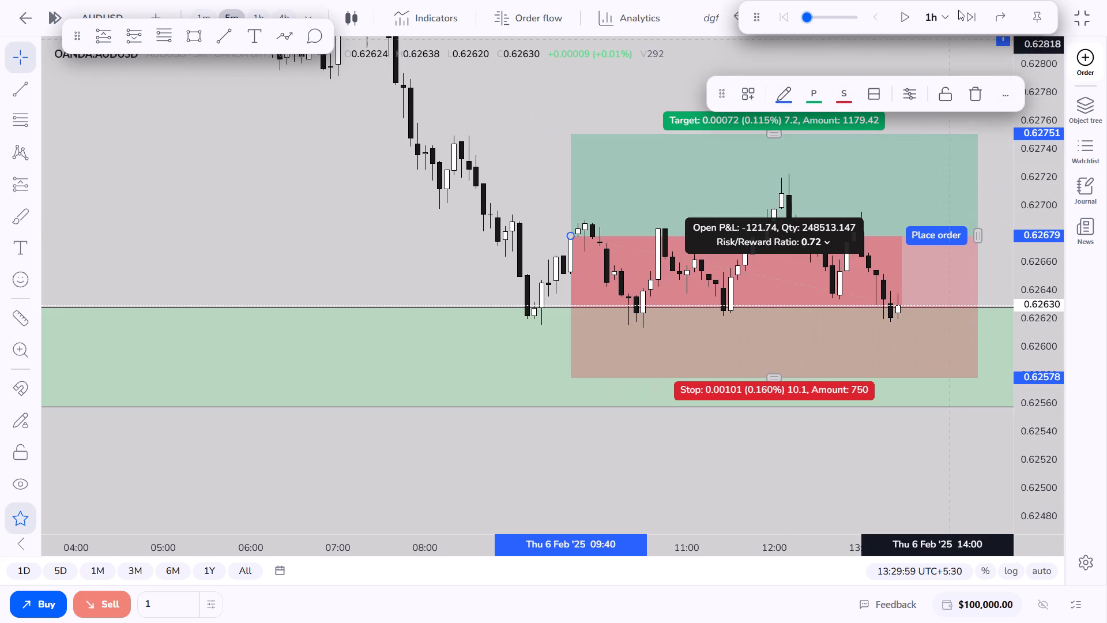
# Advance the replay in one-hour steps to 6 February 23:29.
pyautogui.click(977, 19)
pyautogui.click(977, 19)
pyautogui.tripleClick(977, 20)
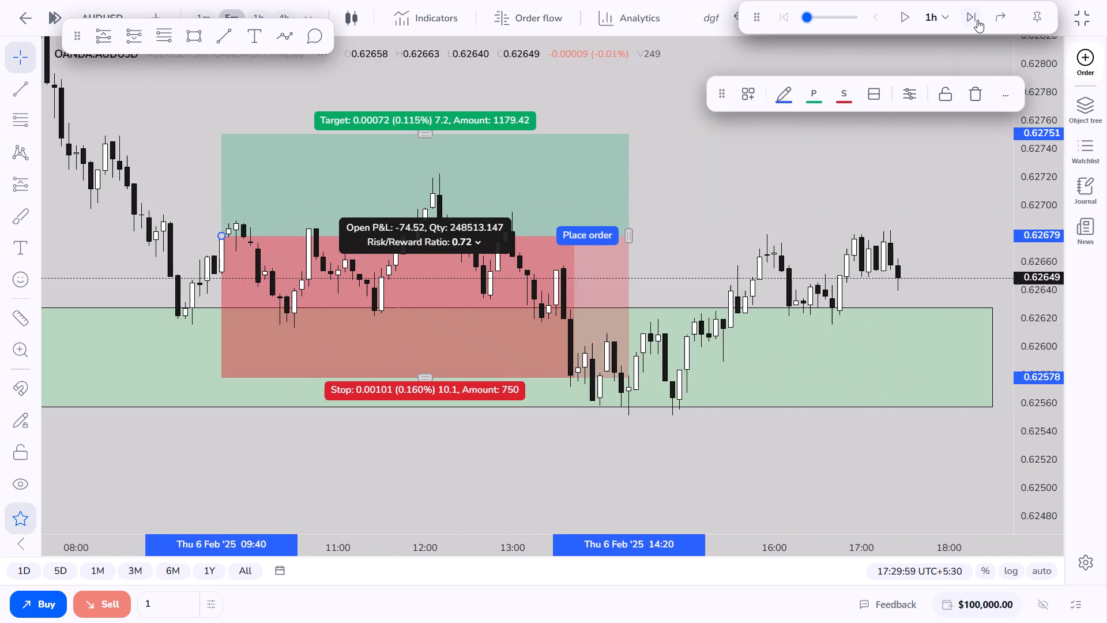
pyautogui.tripleClick(977, 20)
pyautogui.doubleClick(977, 20)
# Move the long position to start at about 10:30 on 6 February, with its stop at 0.62540 and target at 0.62713.
pyautogui.scroll(-8, 842, 273)
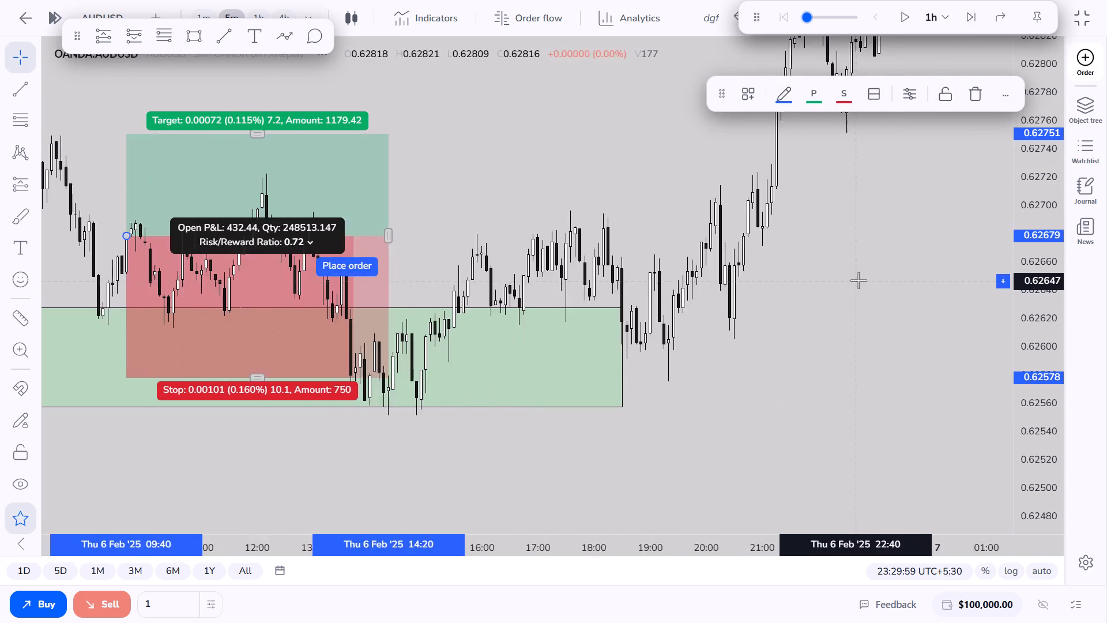
pyautogui.scroll(-2, 859, 280)
pyautogui.moveTo(665, 158); pyautogui.dragTo(846, 228)
pyautogui.scroll(3, 812, 326)
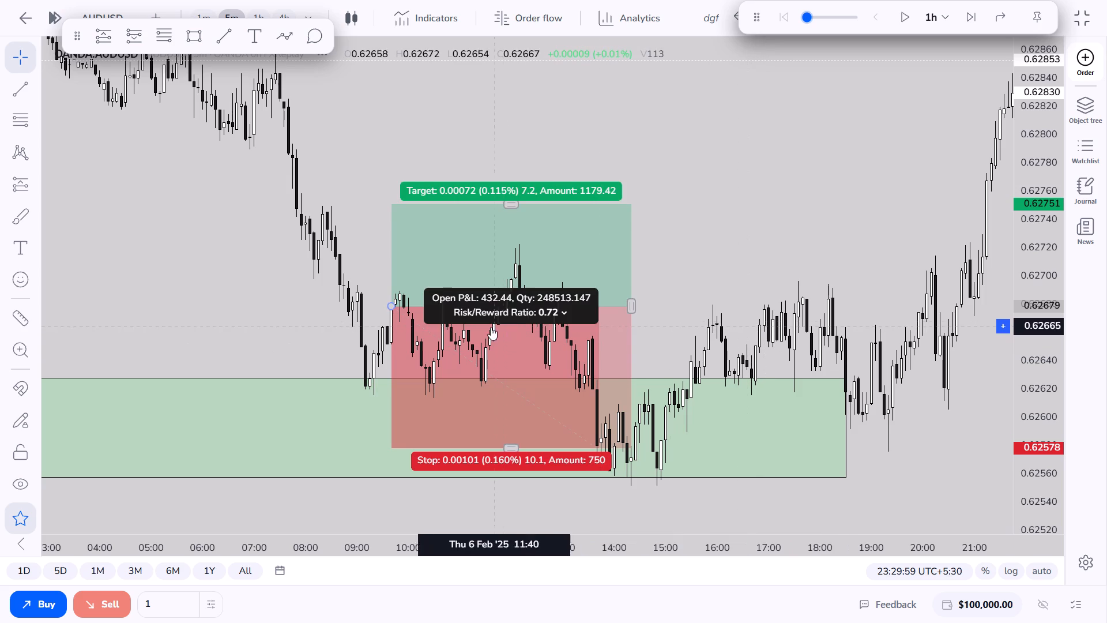
pyautogui.moveTo(490, 328); pyautogui.dragTo(481, 348)
pyautogui.moveTo(701, 324); pyautogui.dragTo(660, 249)
pyautogui.moveTo(427, 314); pyautogui.dragTo(445, 328)
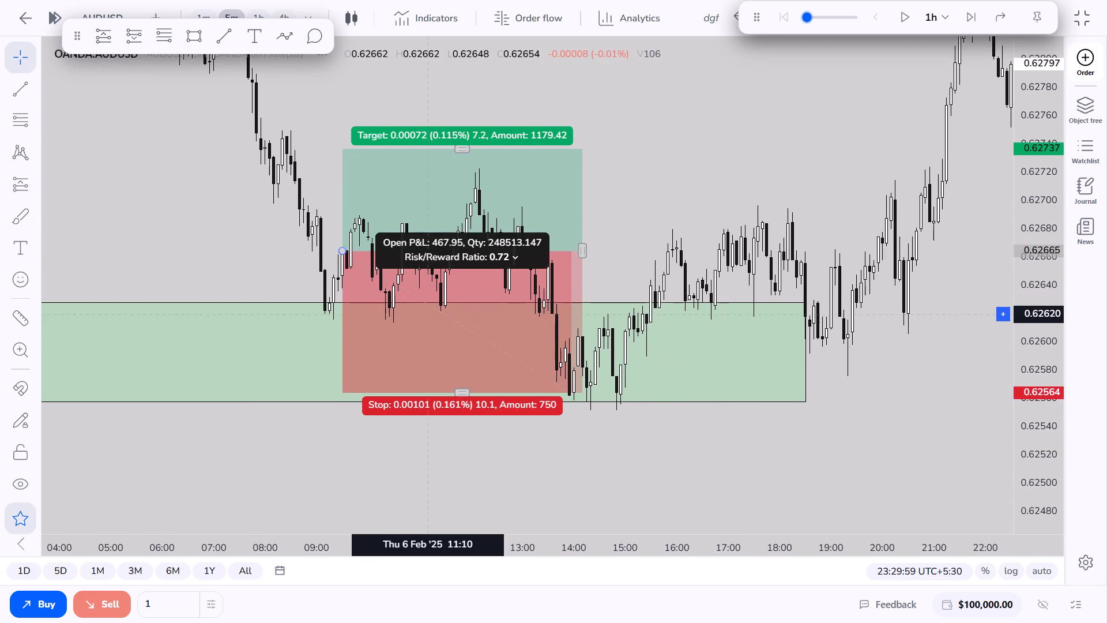
pyautogui.moveTo(445, 328); pyautogui.dragTo(473, 353)
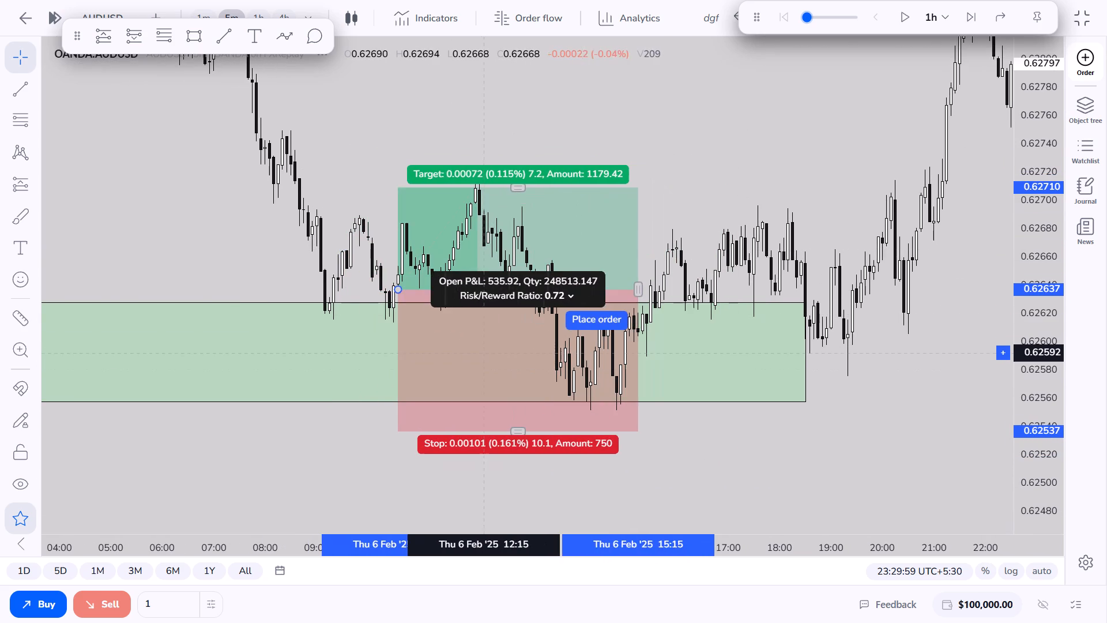
pyautogui.moveTo(473, 353); pyautogui.dragTo(479, 348)
pyautogui.click(336, 292)
pyautogui.moveTo(357, 280); pyautogui.dragTo(360, 281)
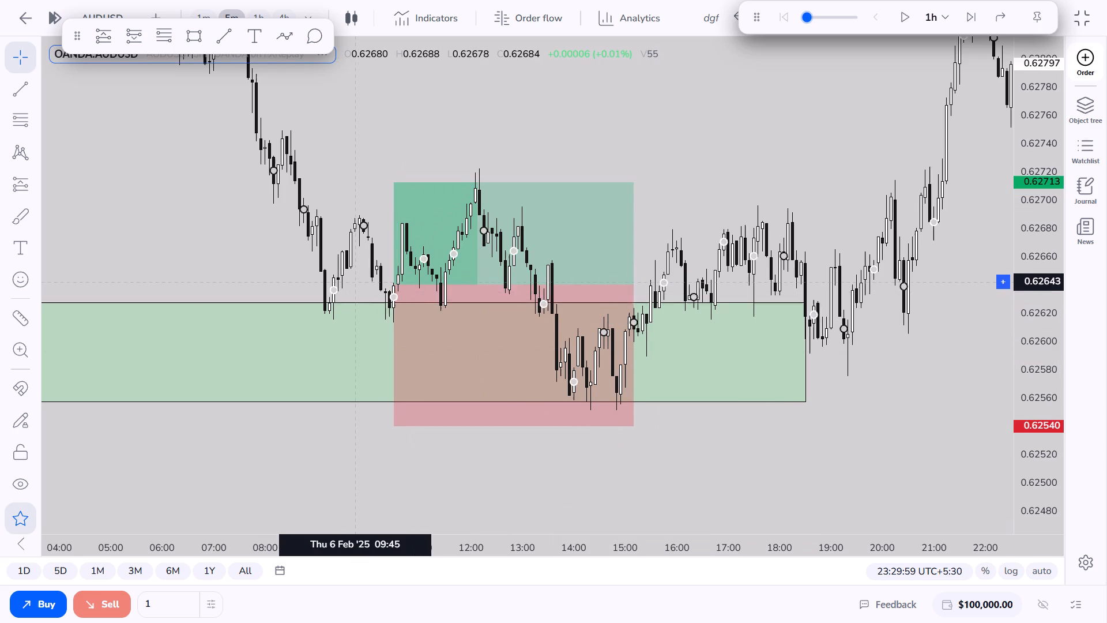
pyautogui.moveTo(360, 281); pyautogui.dragTo(407, 291)
pyautogui.click(408, 291)
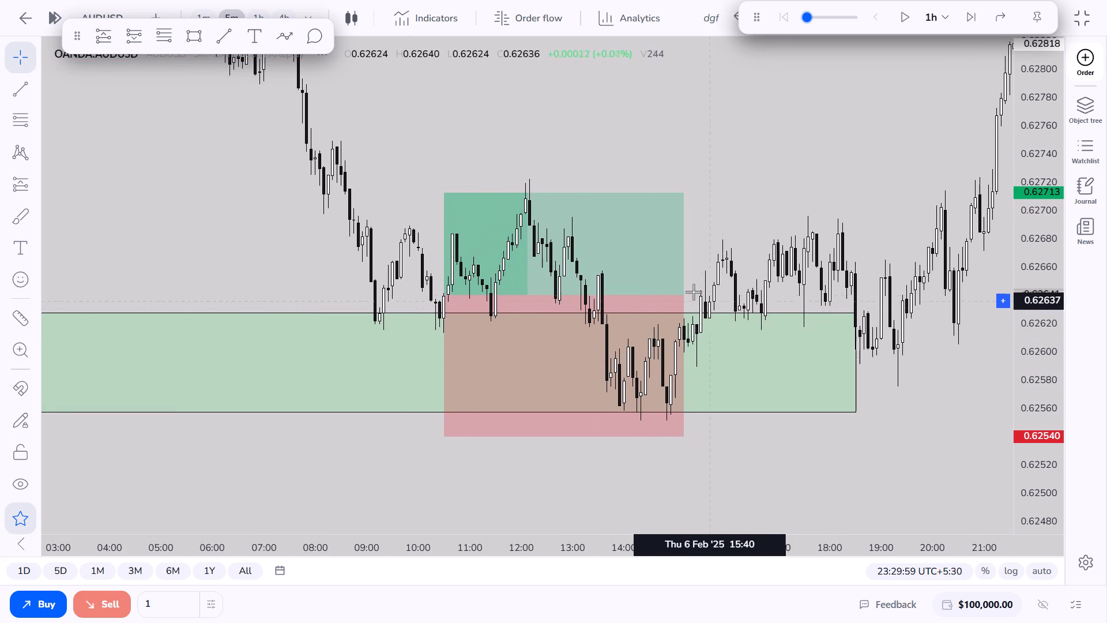
# Raise the long position's target to 0.62839 and extend the position to about 21:50 on 6 February.
pyautogui.moveTo(686, 294); pyautogui.dragTo(980, 297)
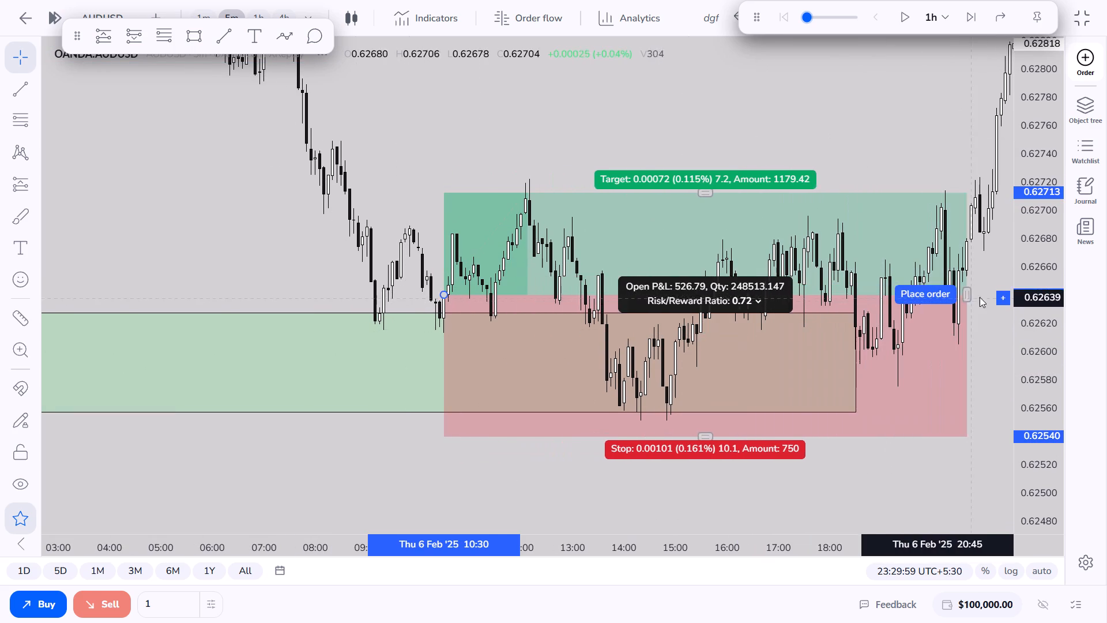
pyautogui.moveTo(980, 297); pyautogui.dragTo(1009, 291)
pyautogui.moveTo(777, 107); pyautogui.dragTo(631, 216)
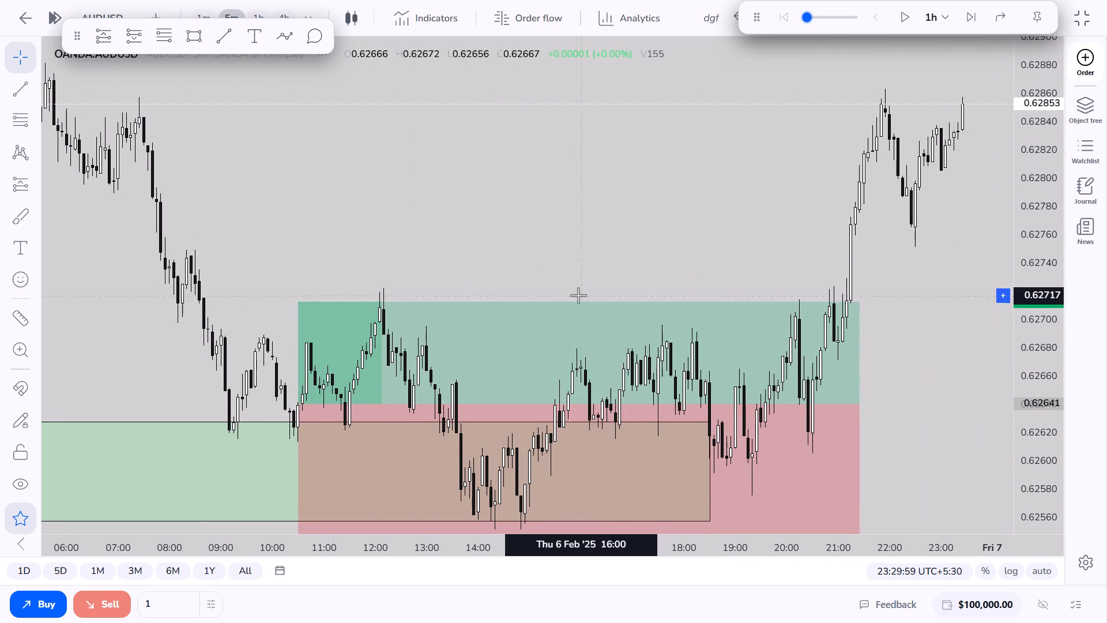
pyautogui.moveTo(579, 299); pyautogui.dragTo(673, 152)
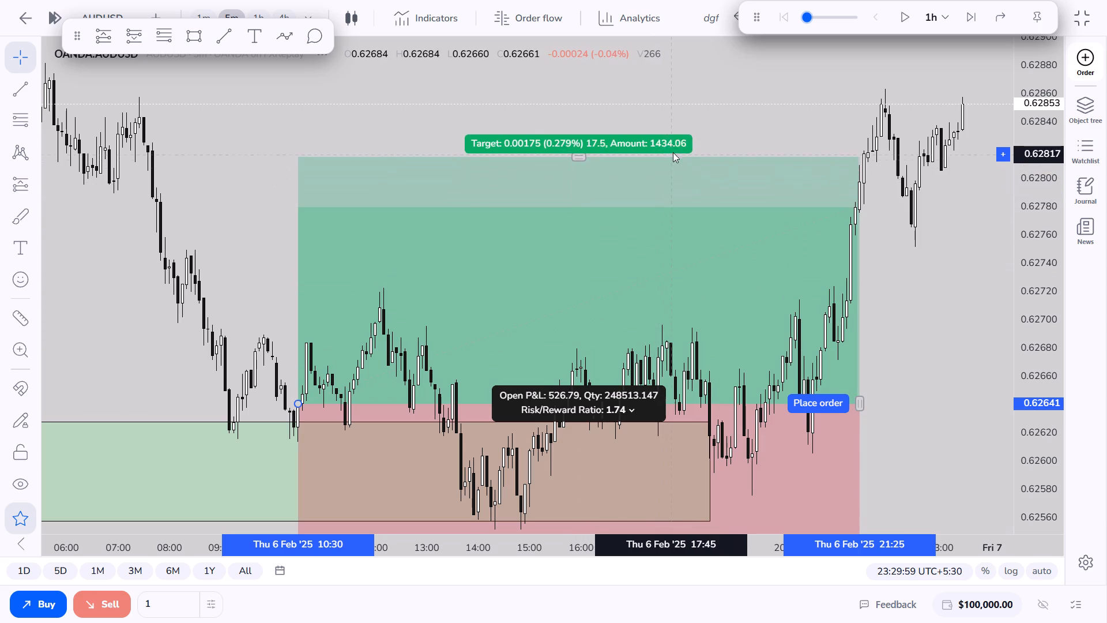
pyautogui.moveTo(673, 152); pyautogui.dragTo(688, 119)
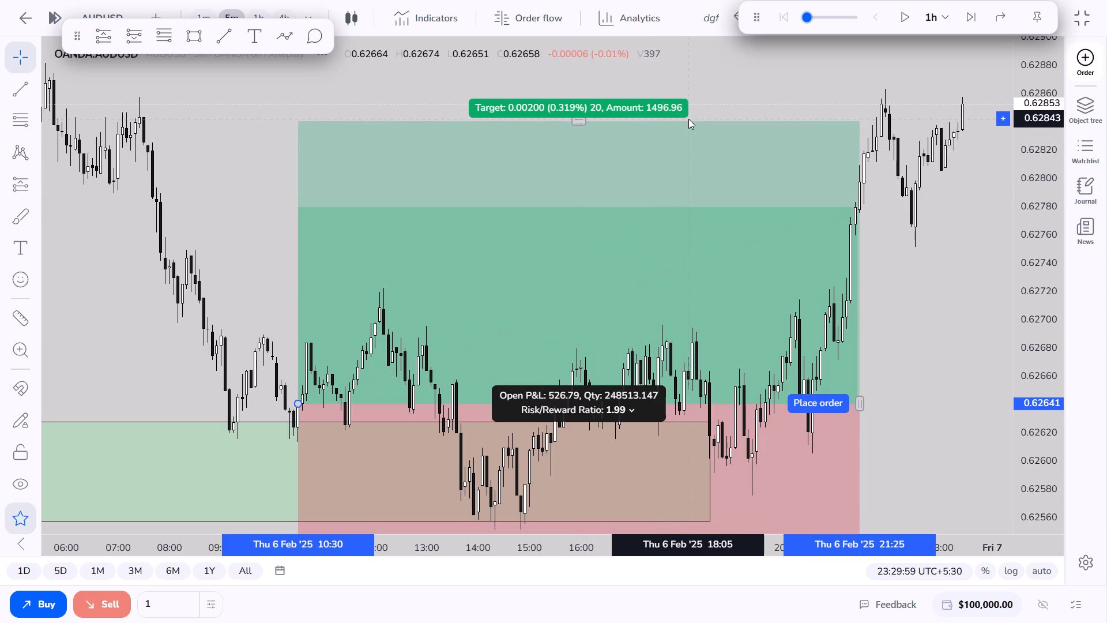
pyautogui.moveTo(688, 119); pyautogui.dragTo(690, 122)
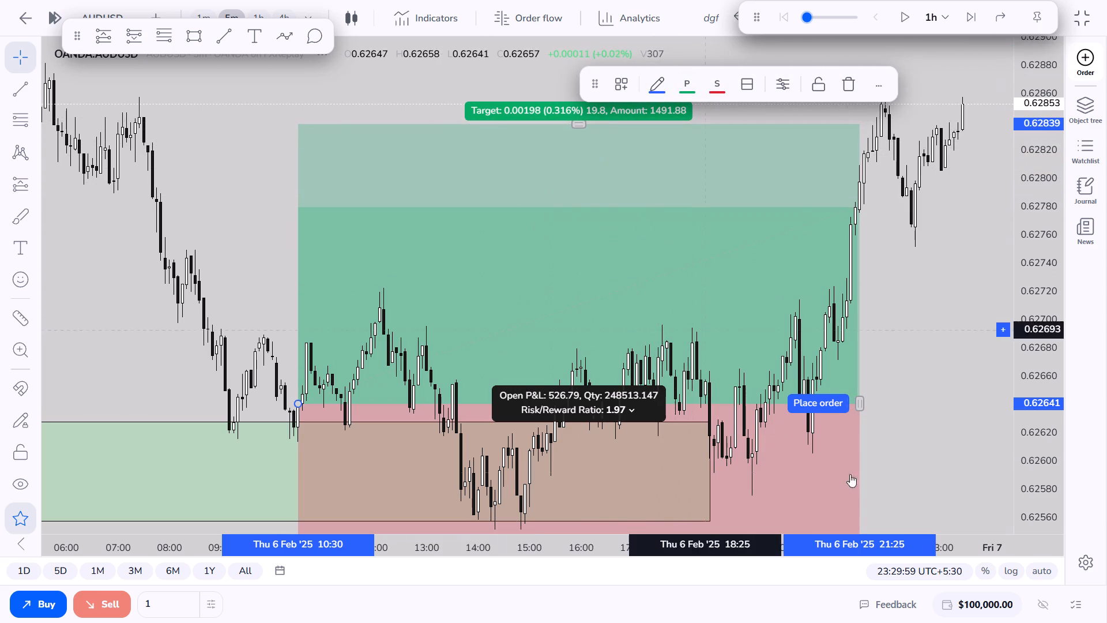
pyautogui.scroll(-4, 864, 482)
pyautogui.moveTo(1055, 291); pyautogui.dragTo(1007, 425)
pyautogui.moveTo(906, 471); pyautogui.dragTo(680, 461)
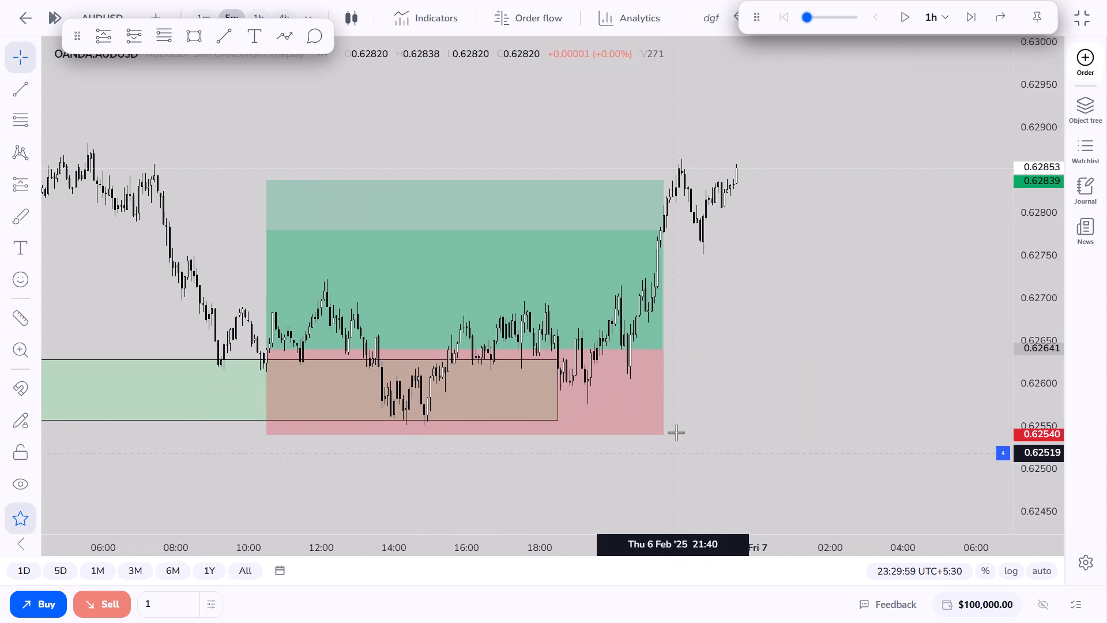
pyautogui.scroll(-2, 792, 361)
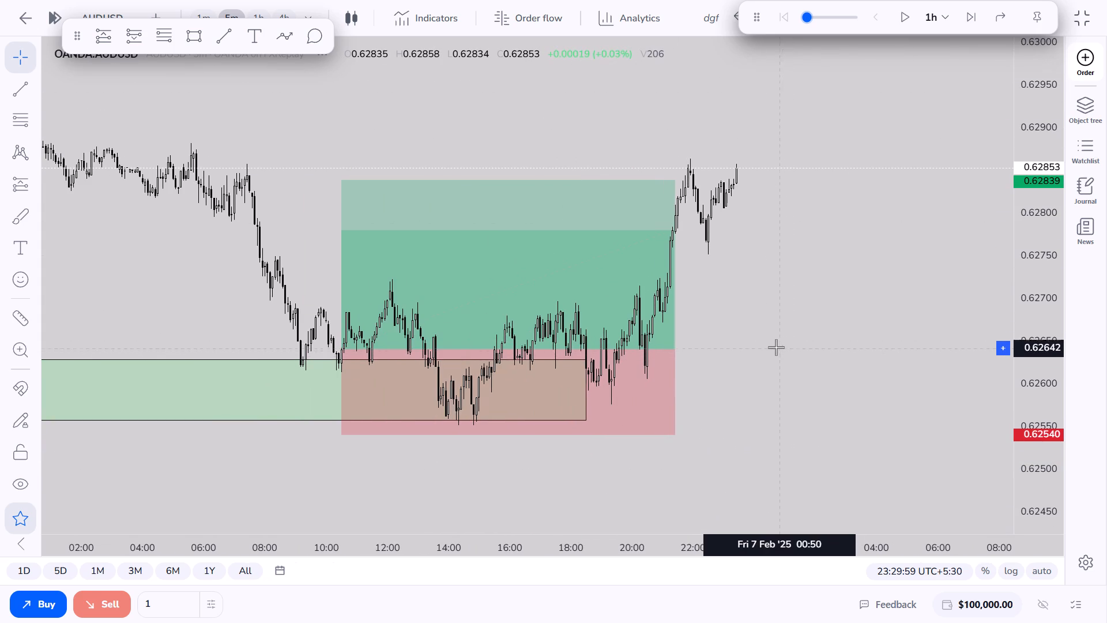
pyautogui.moveTo(675, 349); pyautogui.dragTo(687, 351)
pyautogui.click(788, 366)
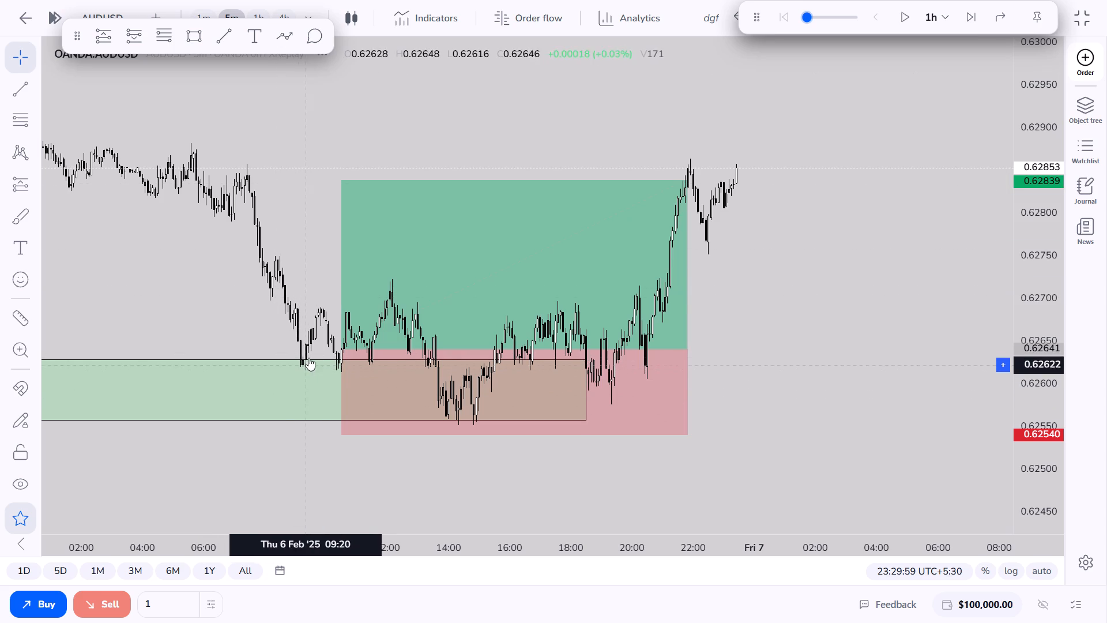
# Switch the chart to the 1-hour timeframe and play the replay forward into 12 February.
pyautogui.click(267, 13)
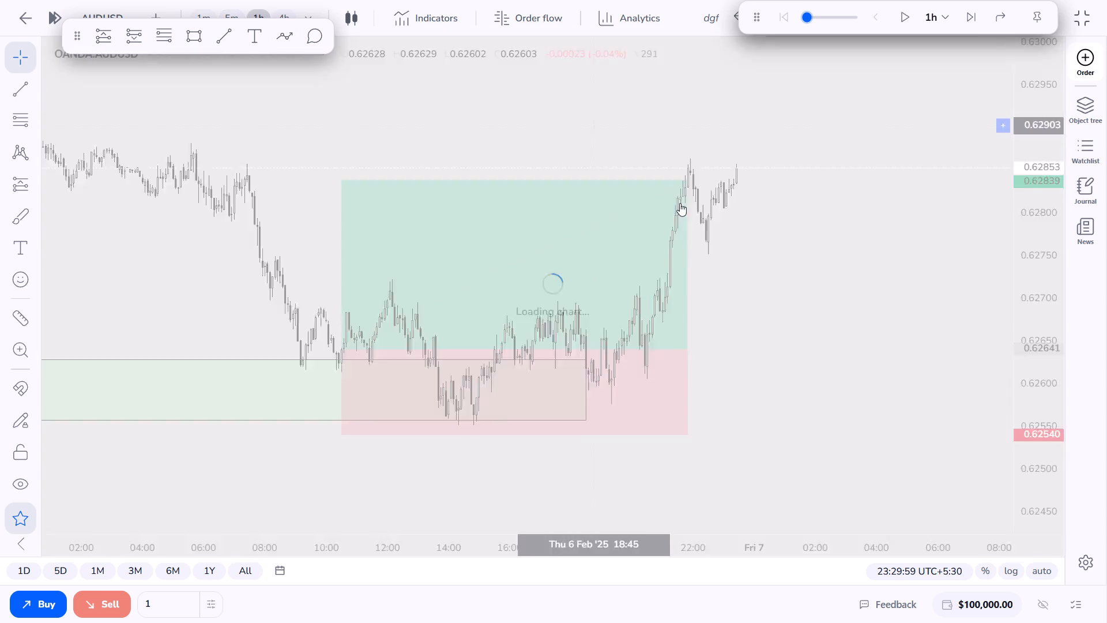
pyautogui.scroll(4, 796, 426)
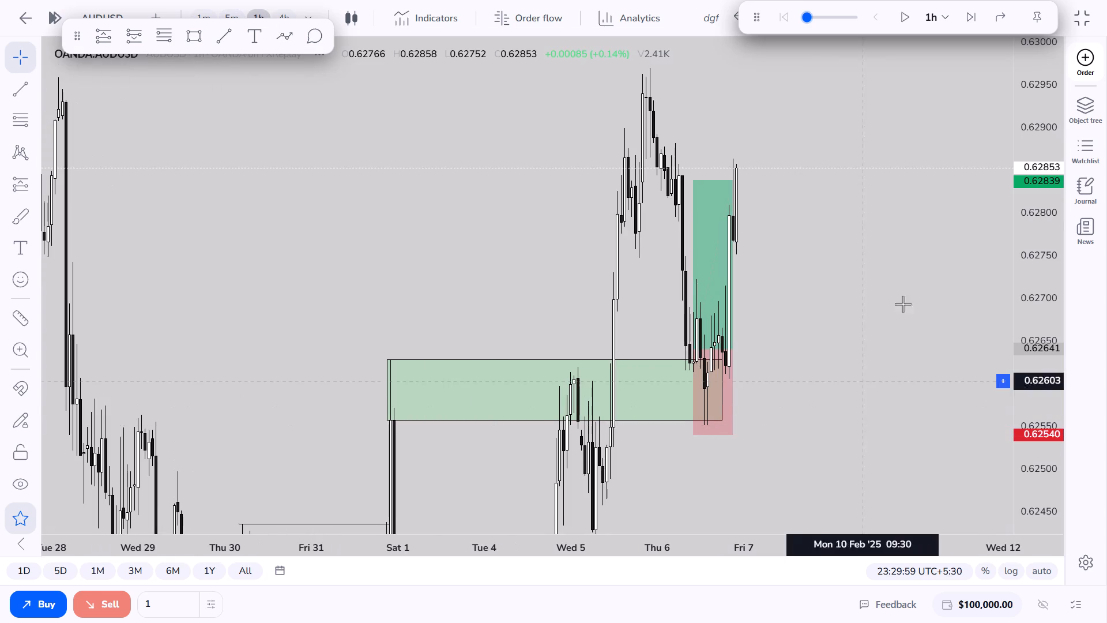
pyautogui.click(898, 25)
pyautogui.moveTo(890, 167); pyautogui.dragTo(879, 244)
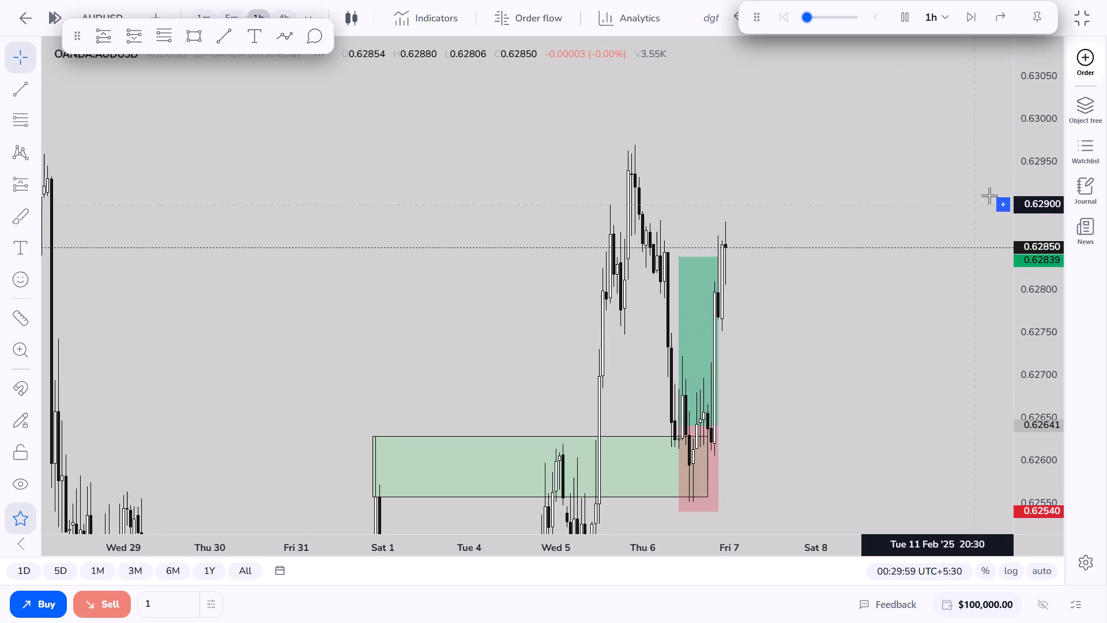
pyautogui.moveTo(1034, 178); pyautogui.dragTo(1019, 298)
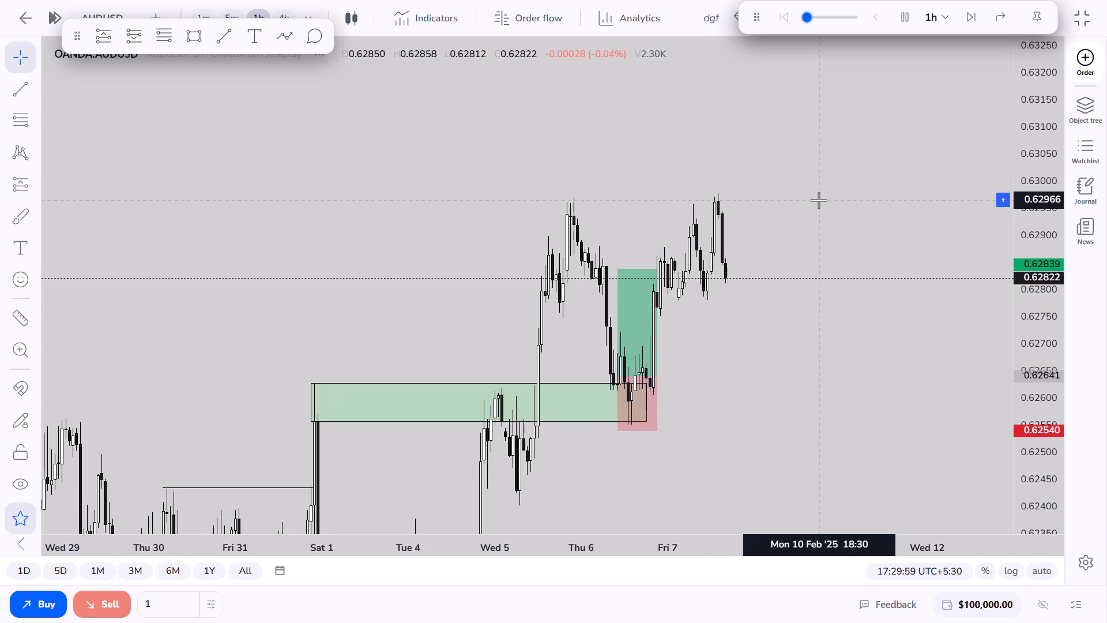
pyautogui.moveTo(844, 432); pyautogui.dragTo(860, 408)
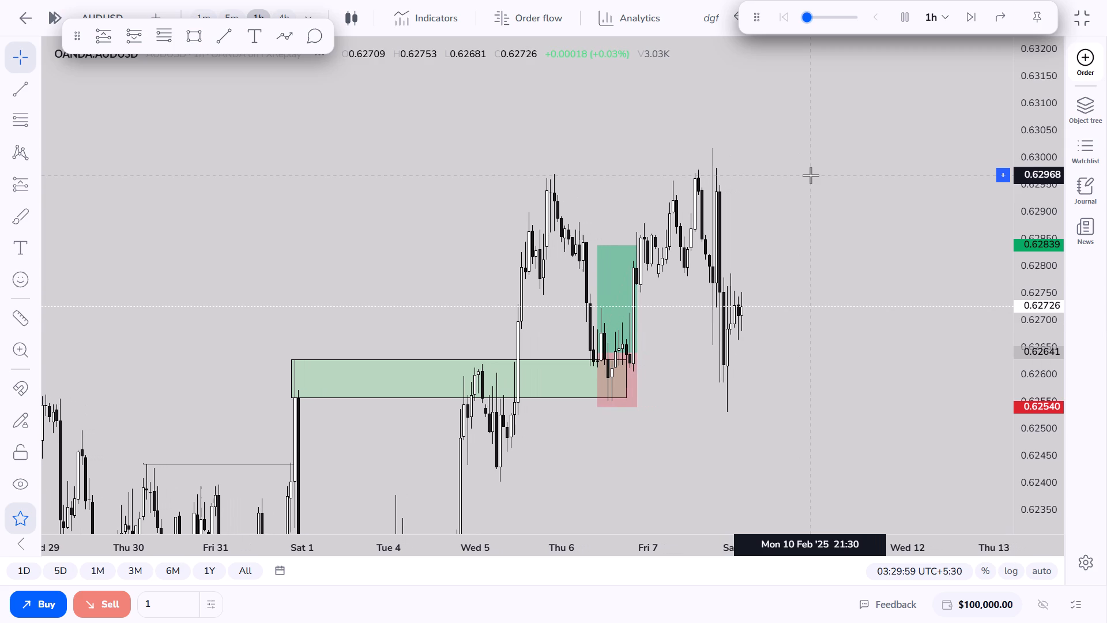
pyautogui.moveTo(843, 512); pyautogui.dragTo(904, 335)
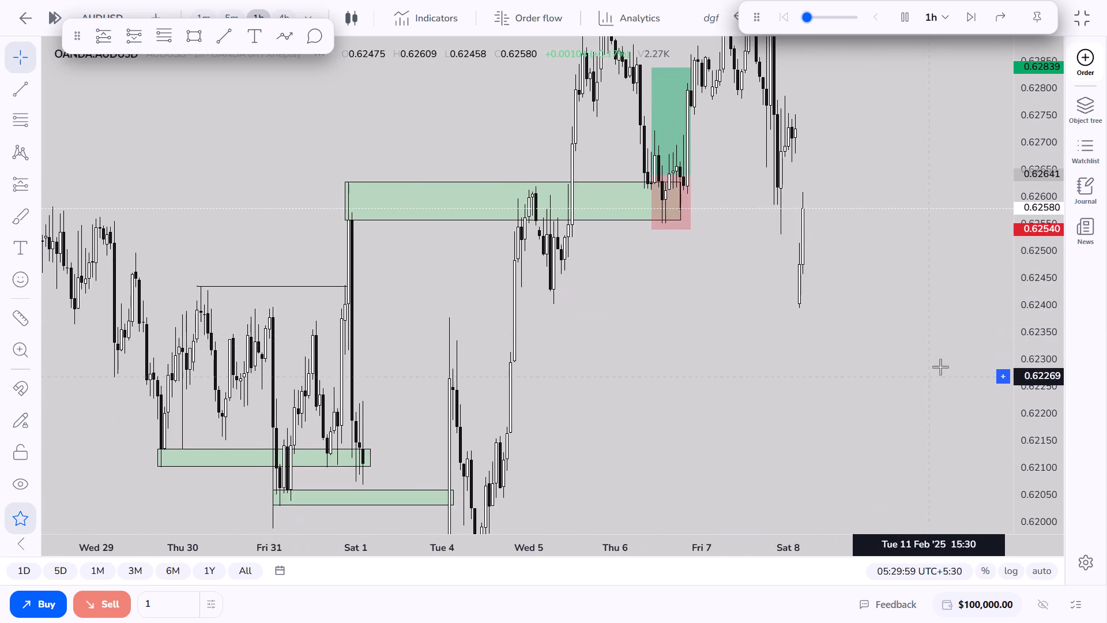
pyautogui.scroll(-4, 941, 366)
pyautogui.moveTo(1030, 247); pyautogui.dragTo(1018, 307)
pyautogui.scroll(4, 869, 352)
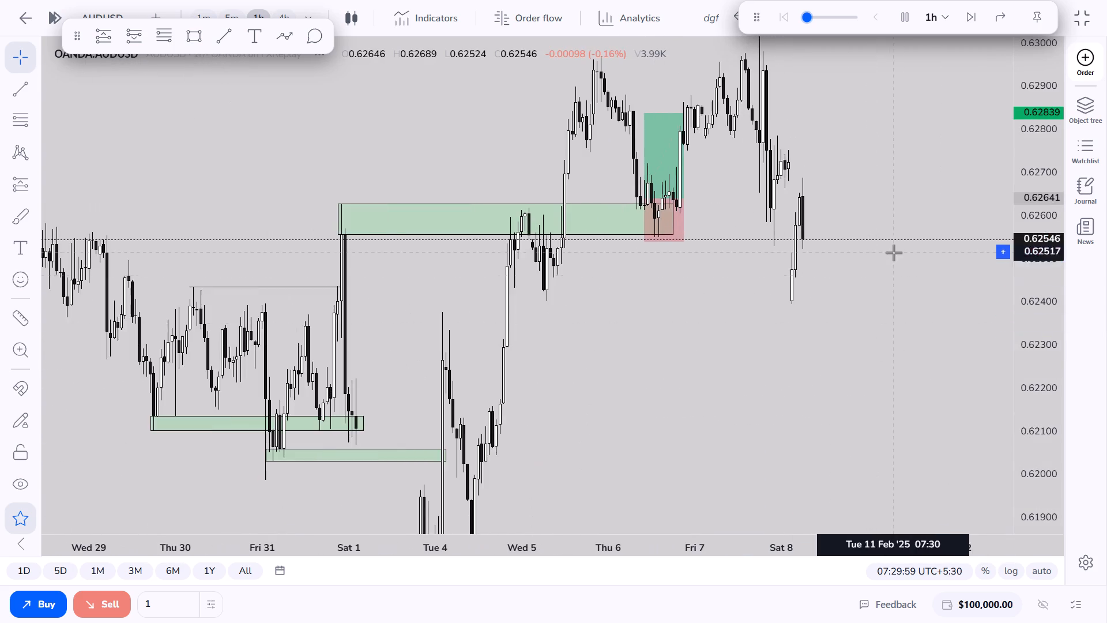
pyautogui.moveTo(894, 253); pyautogui.dragTo(900, 358)
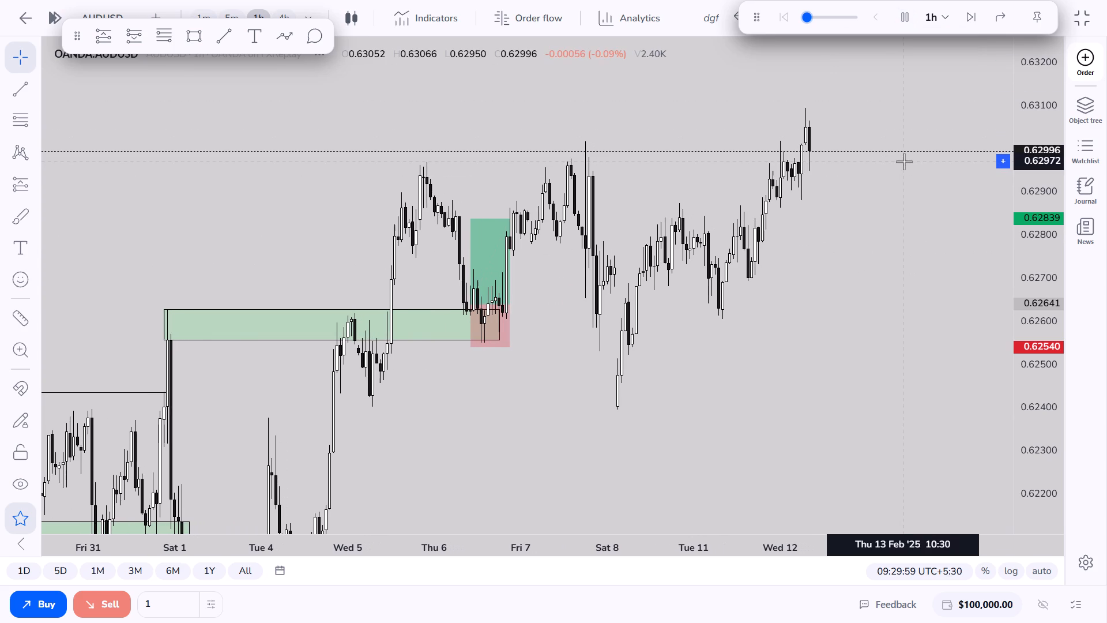
pyautogui.click(893, 24)
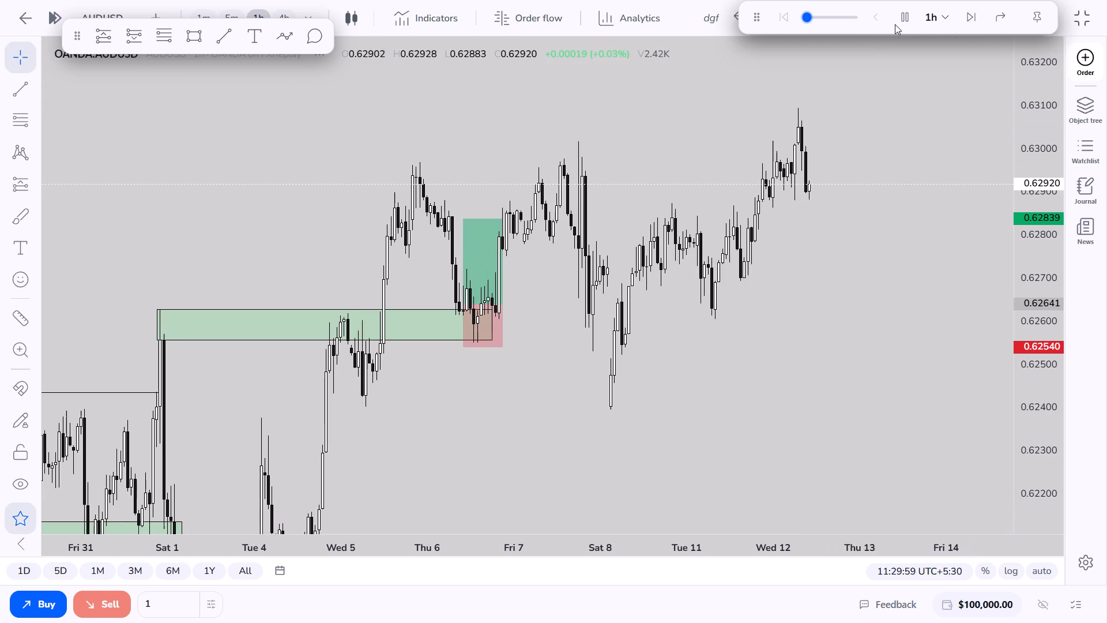
# Pause the replay at 12 February 14:29 and draw a rectangle zone from 5 to 12 February between about 0.62937 and 0.62967.
pyautogui.click(191, 35)
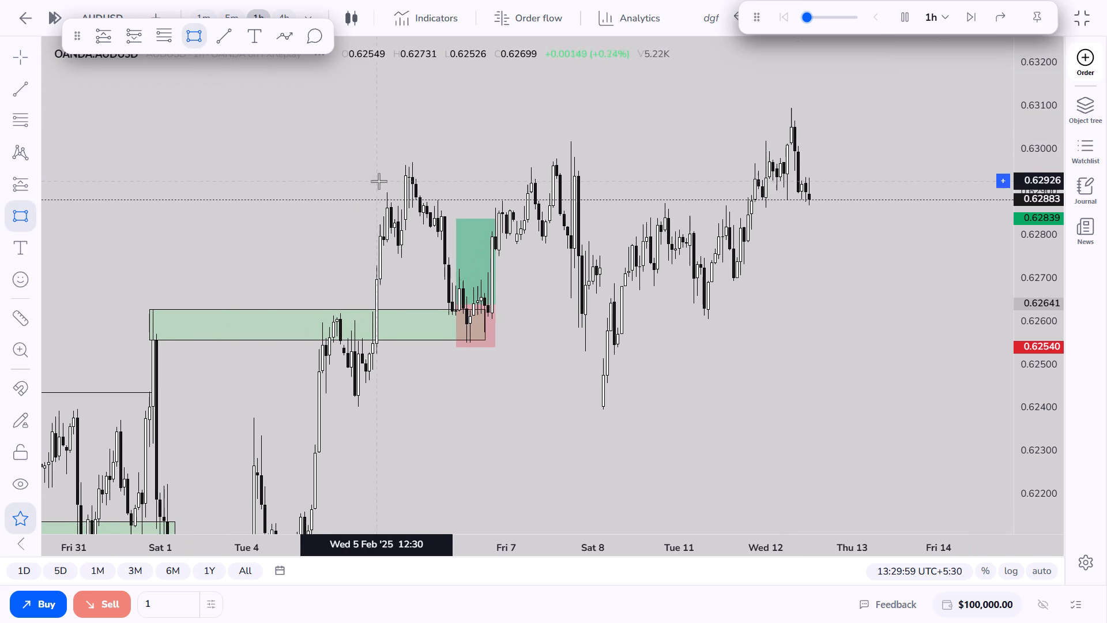
pyautogui.click(904, 22)
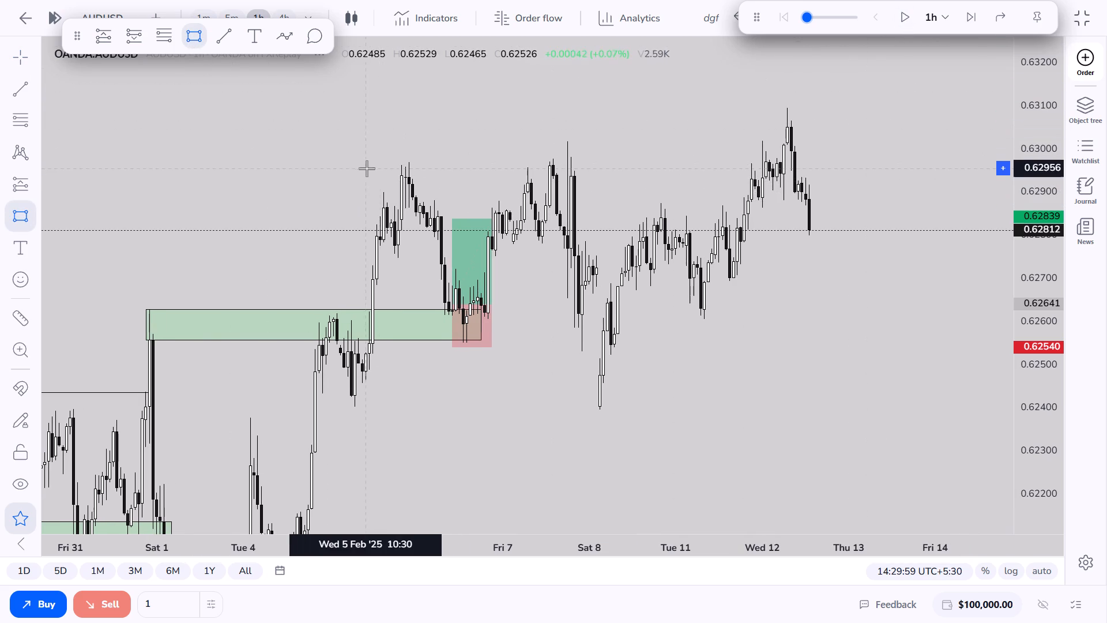
pyautogui.click(394, 176)
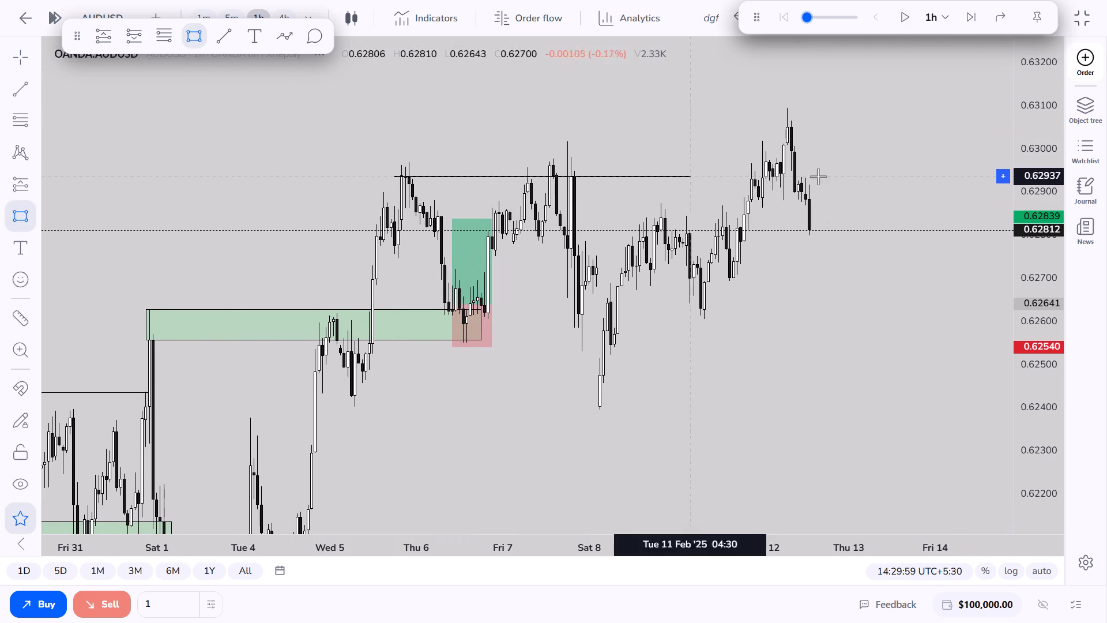
pyautogui.click(820, 163)
pyautogui.click(773, 220)
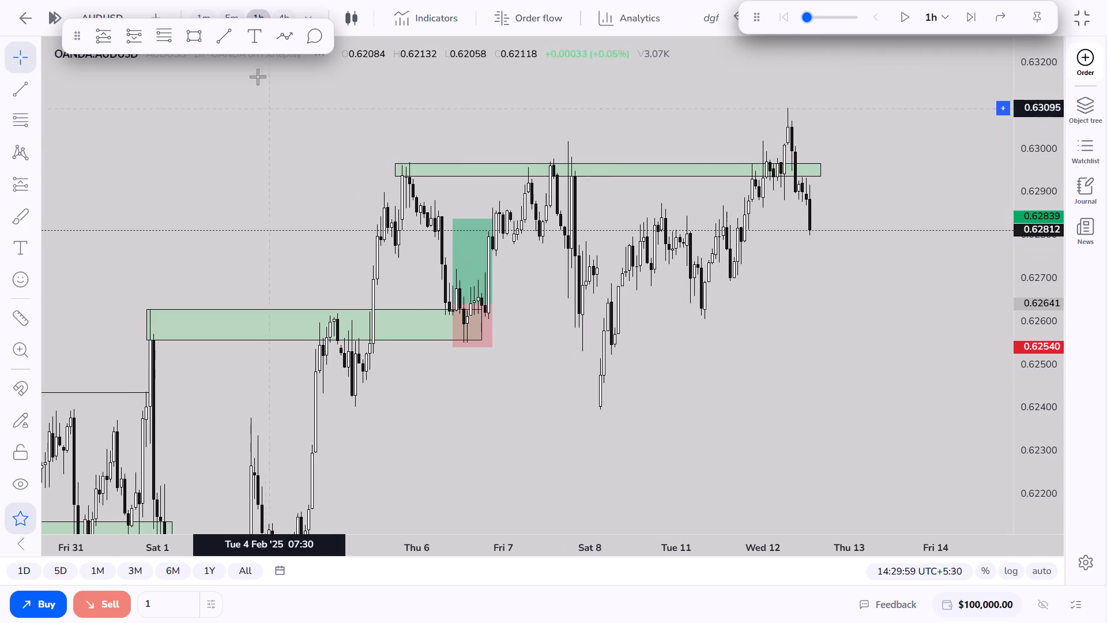
# On the 5-minute timeframe, place a long position at 12 February 10:55 with entry 0.62920, stop 0.62817 and target 0.62996, extended to 14:25.
pyautogui.moveTo(74, 44); pyautogui.dragTo(59, 72)
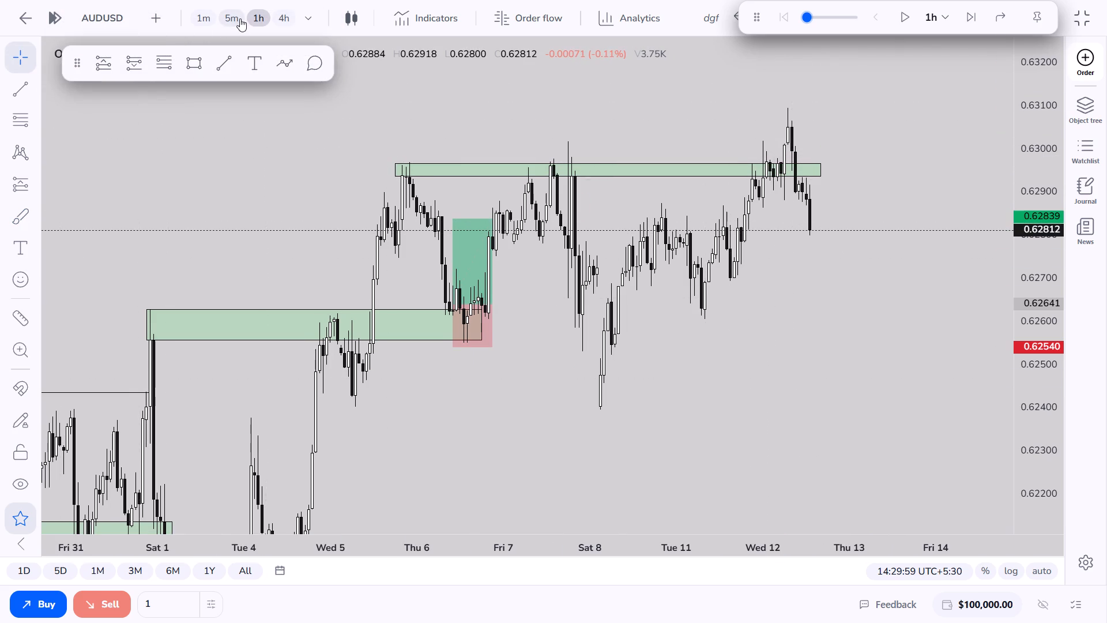
pyautogui.click(240, 18)
pyautogui.moveTo(729, 311); pyautogui.dragTo(846, 427)
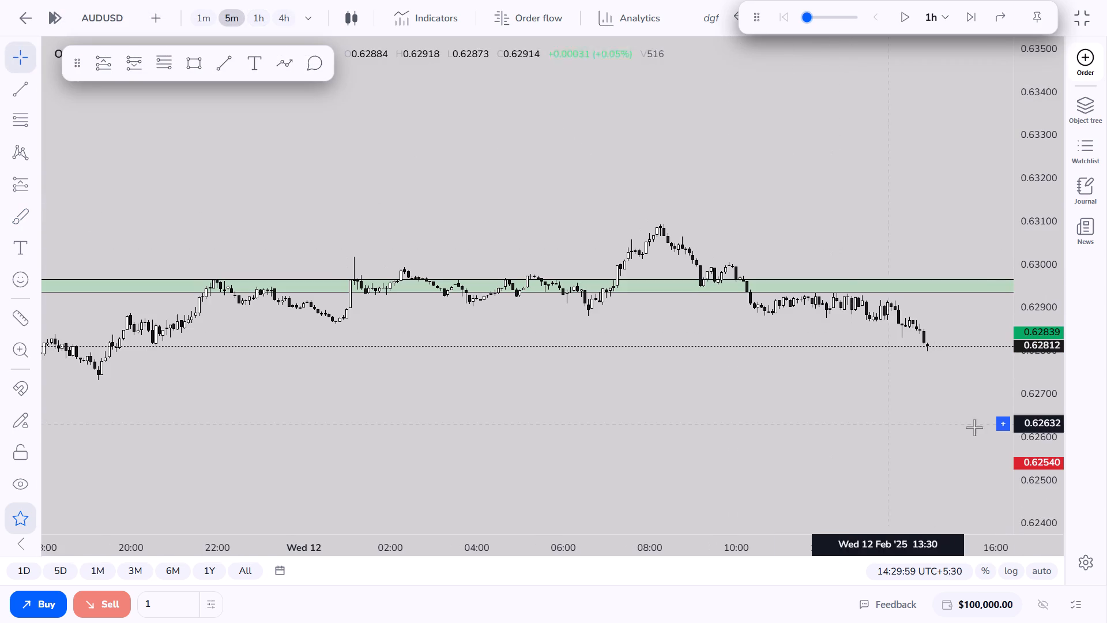
pyautogui.moveTo(1049, 456); pyautogui.dragTo(1021, 156)
pyautogui.scroll(5, 539, 424)
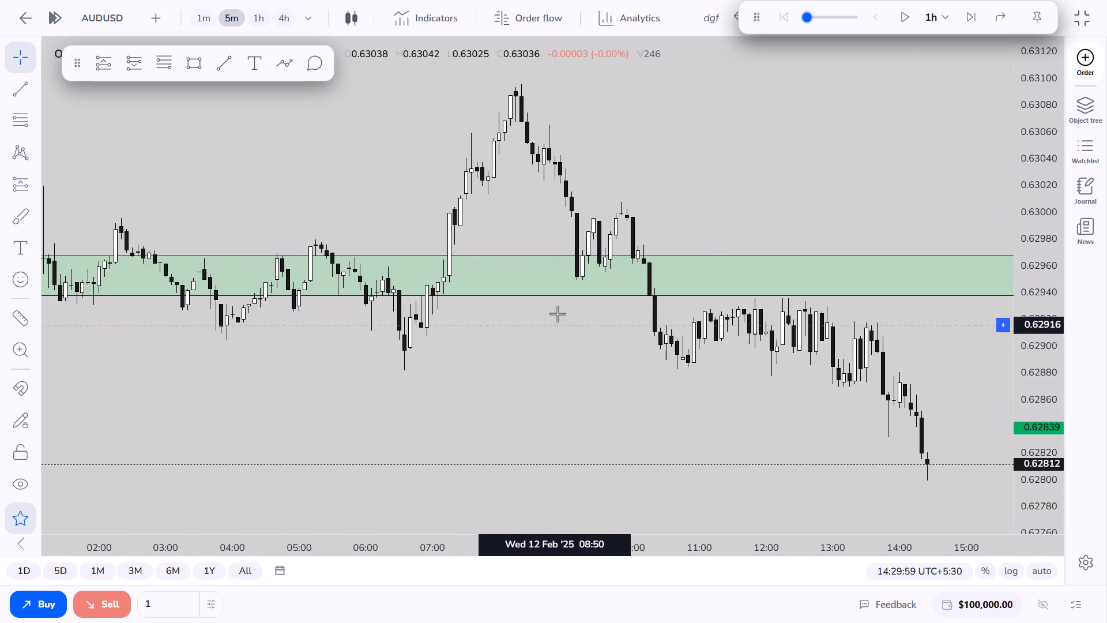
pyautogui.moveTo(558, 314); pyautogui.dragTo(566, 337)
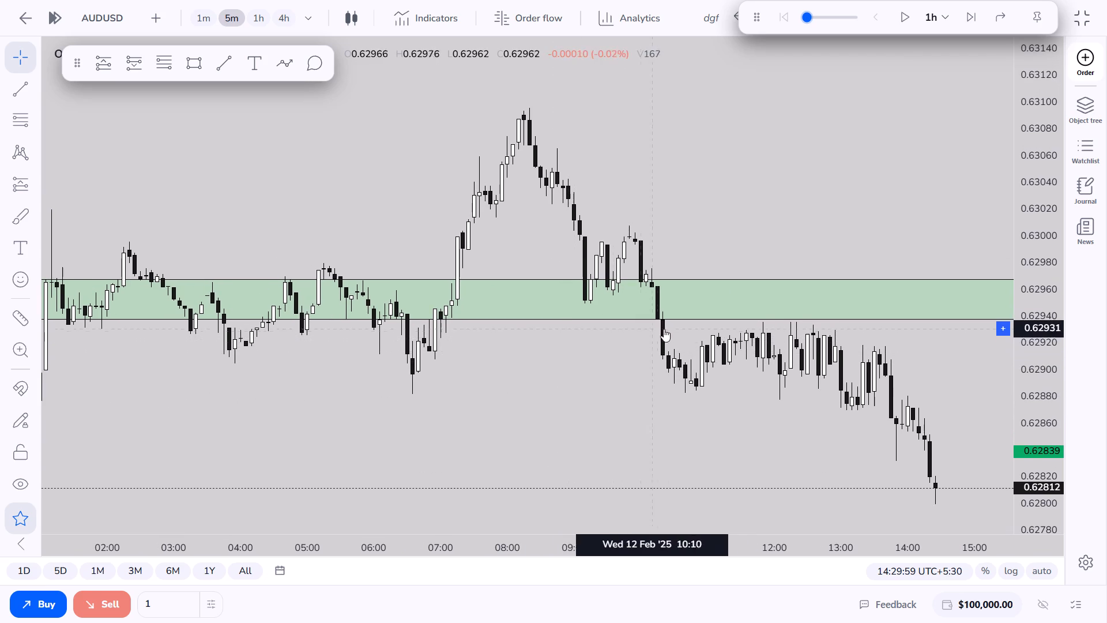
pyautogui.moveTo(711, 411); pyautogui.dragTo(509, 325)
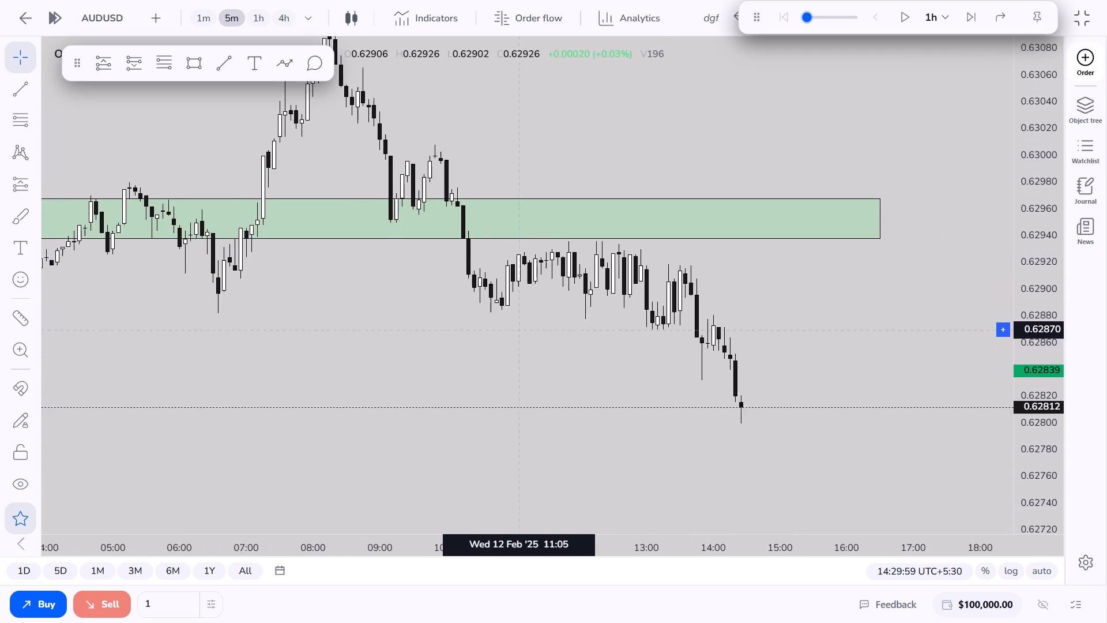
pyautogui.moveTo(509, 325); pyautogui.dragTo(505, 321)
pyautogui.click(103, 57)
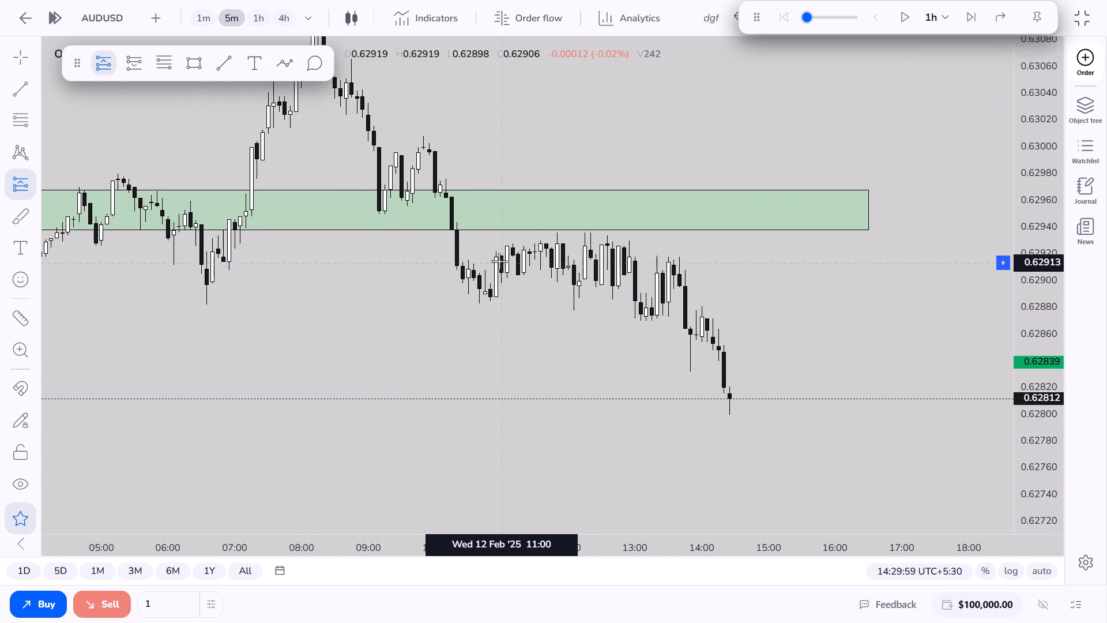
pyautogui.click(496, 254)
pyautogui.moveTo(544, 302); pyautogui.dragTo(549, 328)
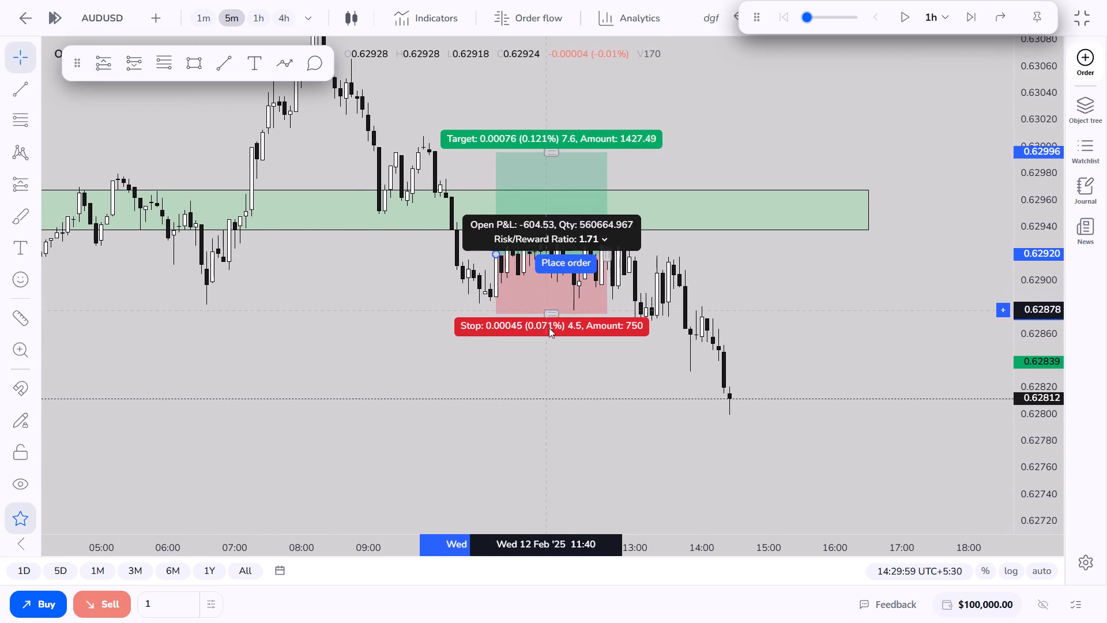
pyautogui.moveTo(549, 328); pyautogui.dragTo(556, 388)
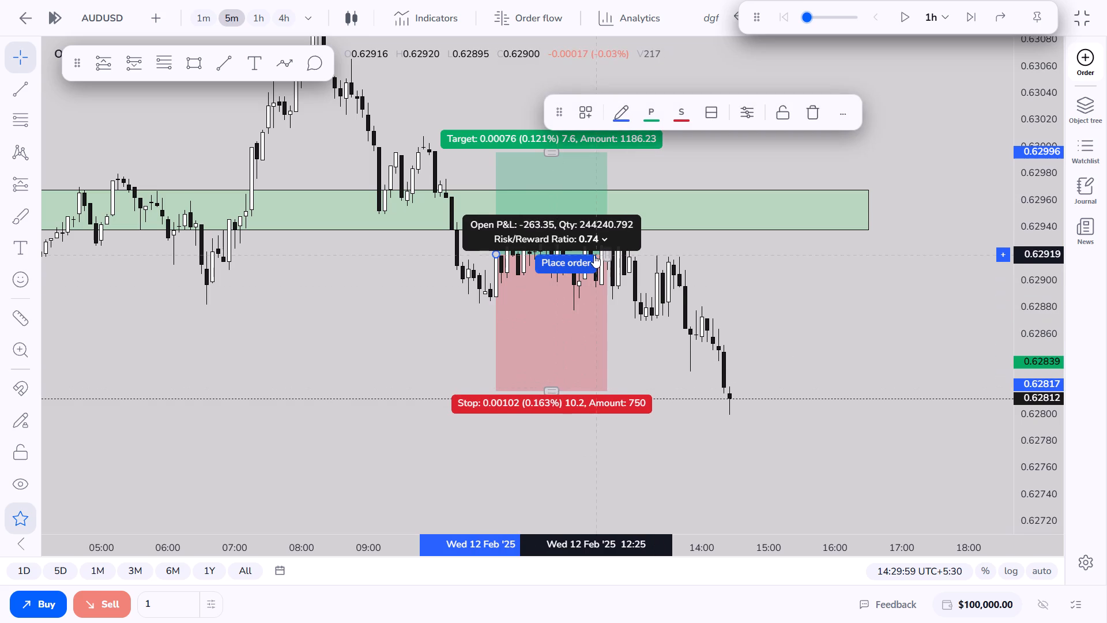
pyautogui.moveTo(605, 255); pyautogui.dragTo(723, 261)
pyautogui.click(839, 358)
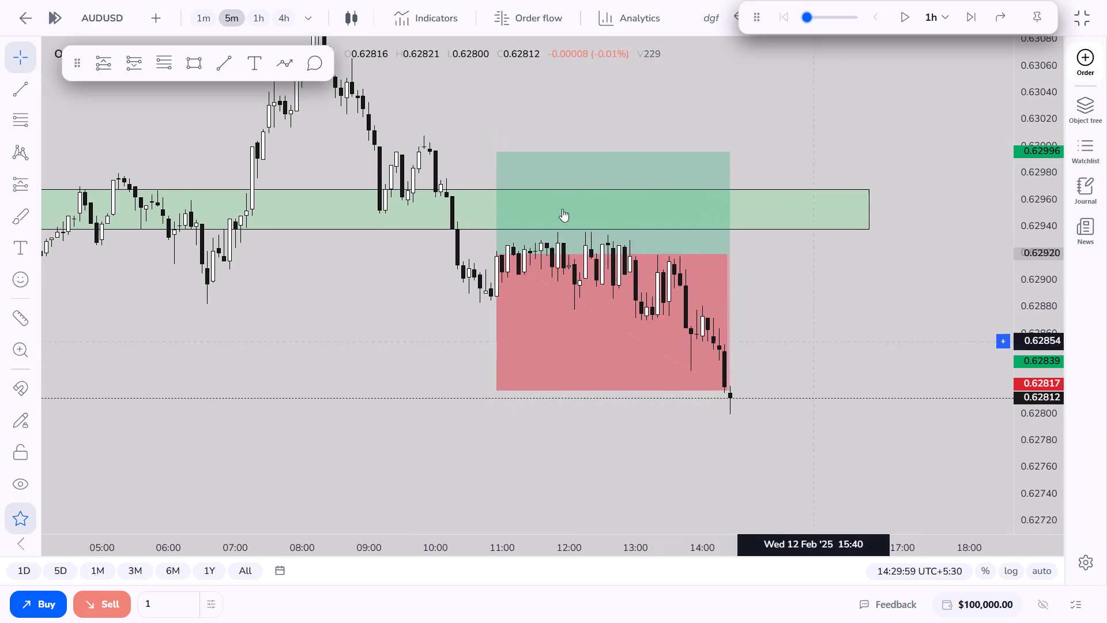
# Return to the 1-hour timeframe and play the replay forward to 12 February 19:29.
pyautogui.click(262, 17)
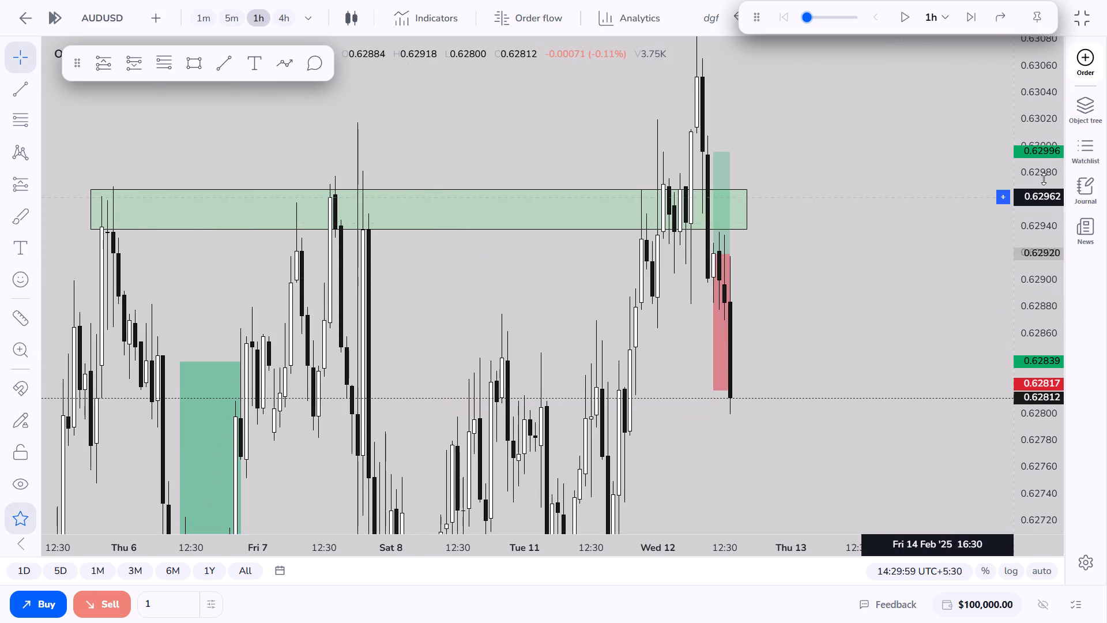
pyautogui.moveTo(1044, 179); pyautogui.dragTo(1001, 399)
pyautogui.moveTo(895, 384); pyautogui.dragTo(864, 336)
pyautogui.scroll(-4, 873, 327)
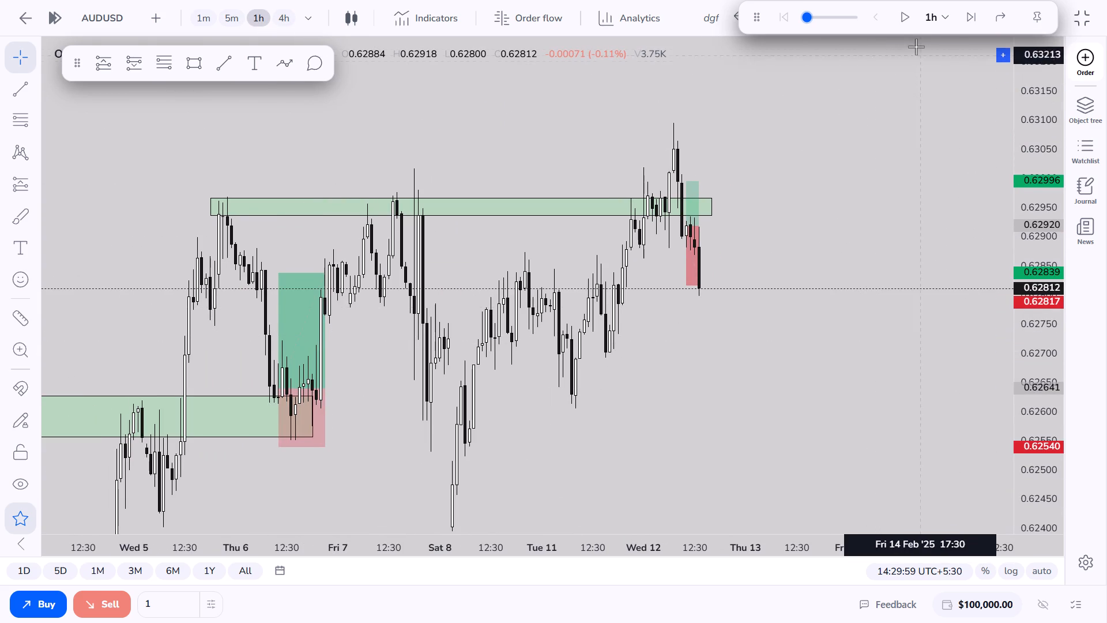
pyautogui.click(907, 23)
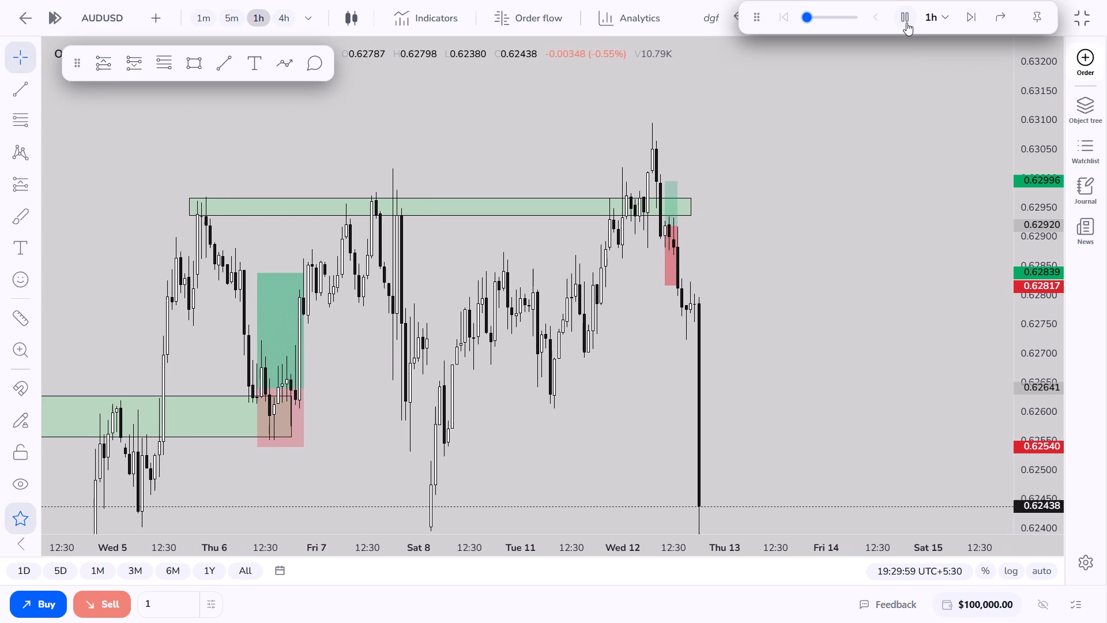
pyautogui.click(906, 22)
# Draw a rectangle zone on the 1-hour chart from 7 to 13 February between about 0.62385 and 0.62403.
pyautogui.moveTo(866, 302); pyautogui.dragTo(895, 153)
pyautogui.scroll(-3, 880, 261)
pyautogui.moveTo(849, 290); pyautogui.dragTo(848, 316)
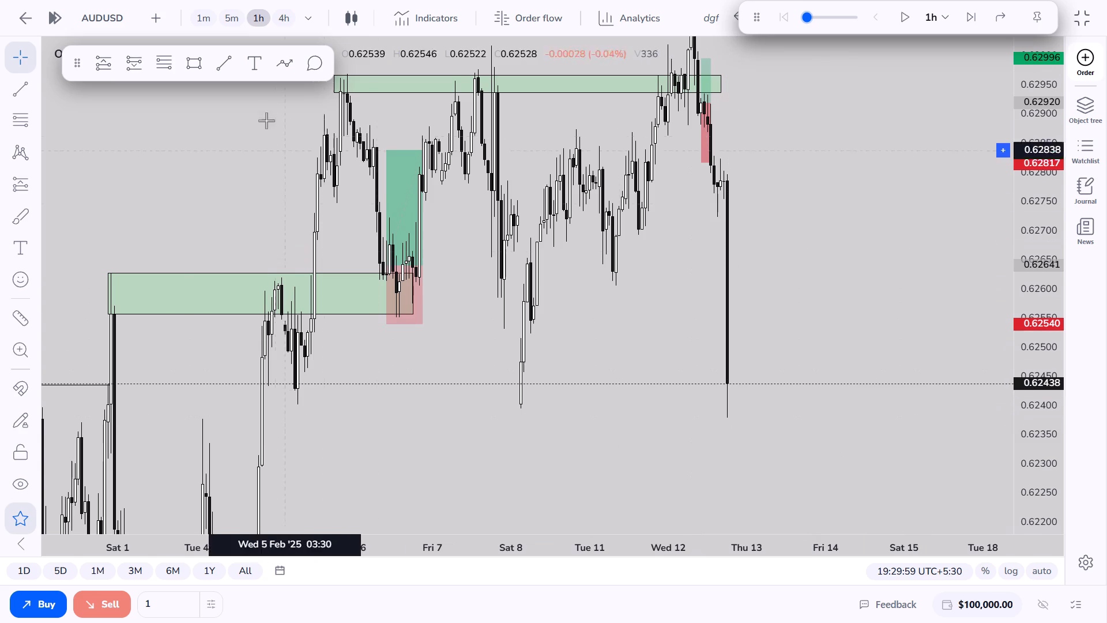
pyautogui.click(207, 65)
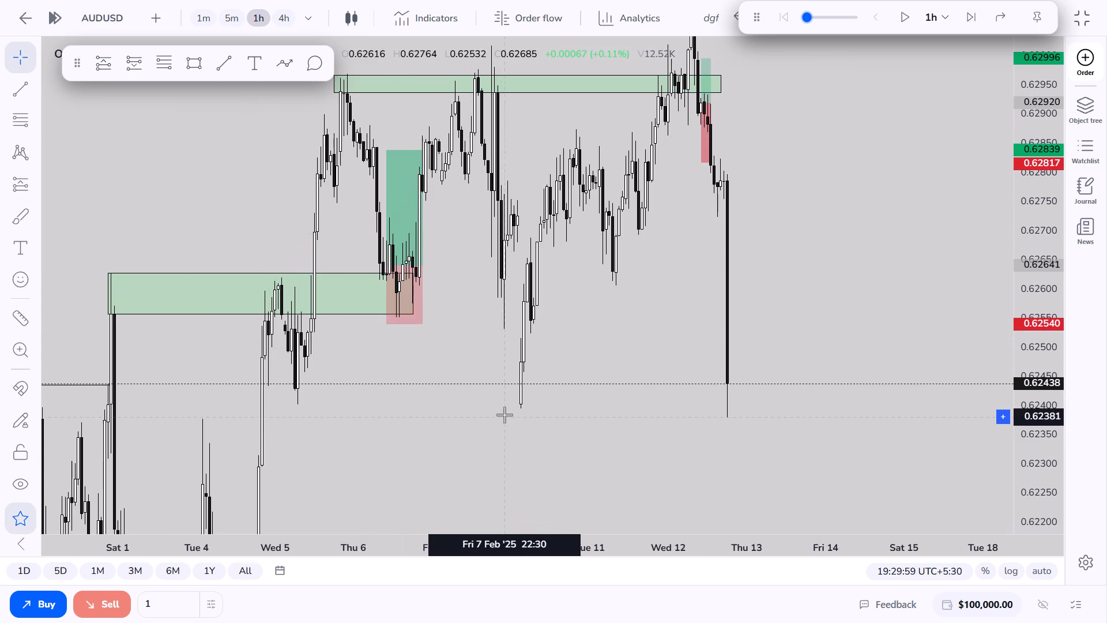
pyautogui.click(507, 405)
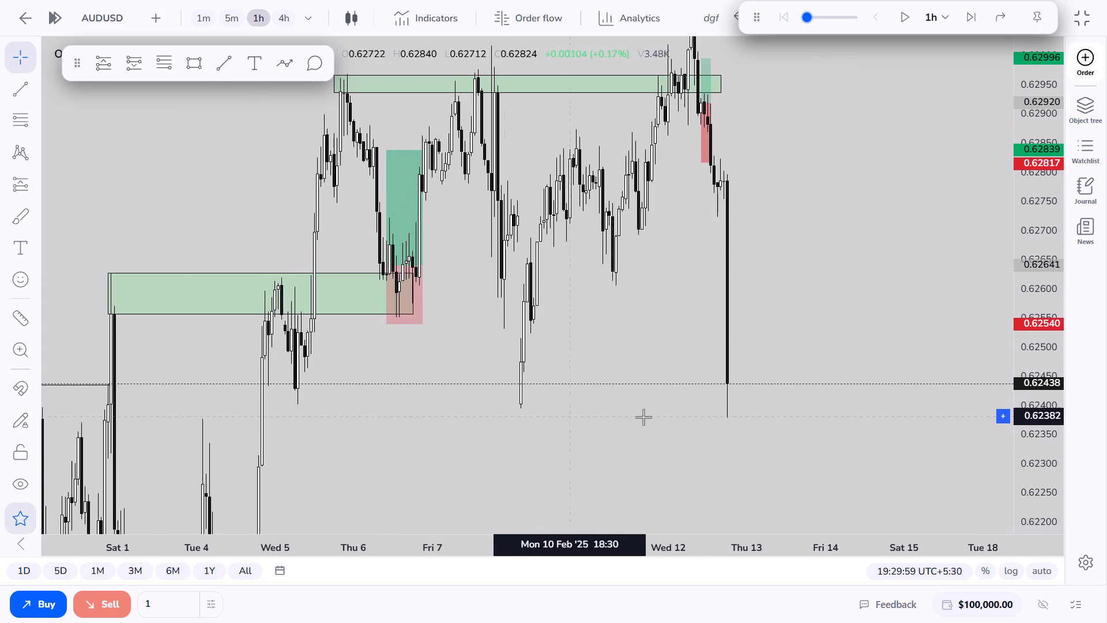
pyautogui.click(187, 64)
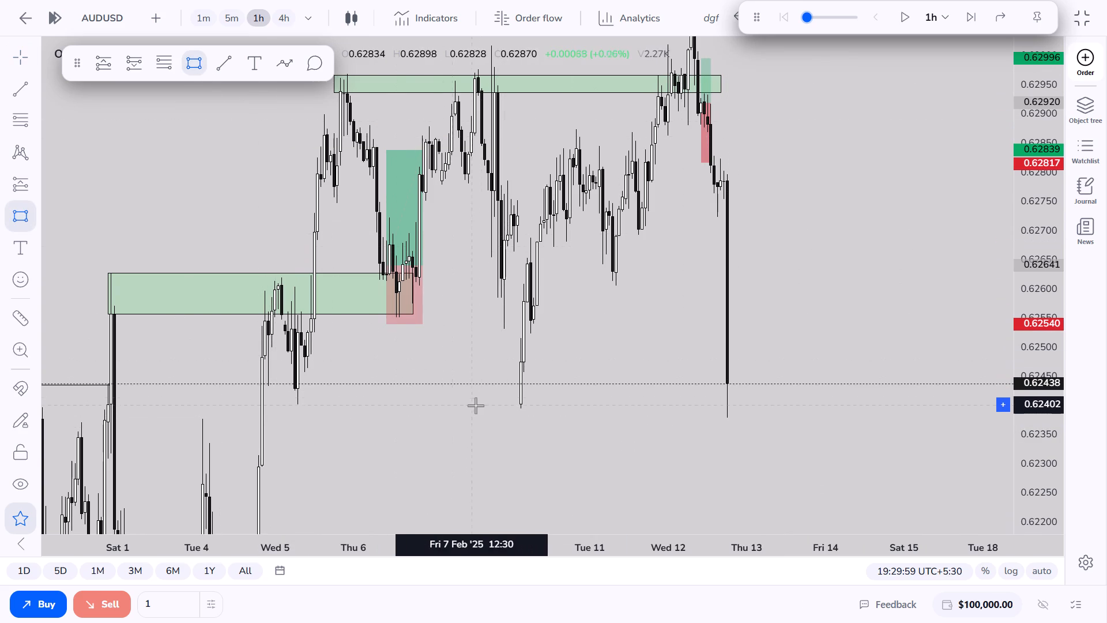
pyautogui.click(502, 404)
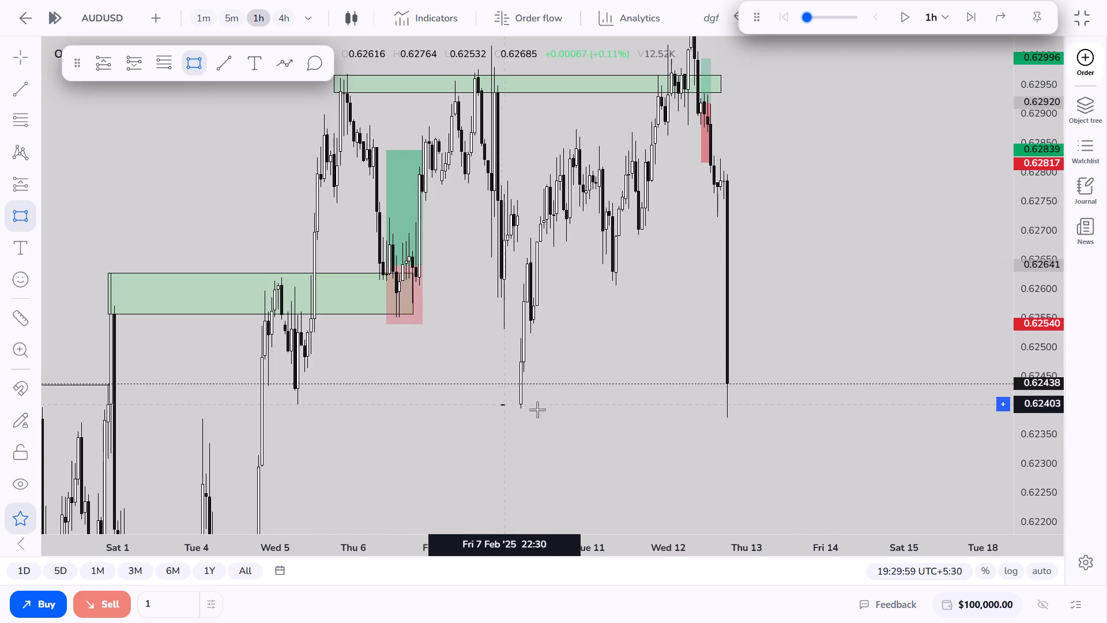
pyautogui.click(774, 414)
pyautogui.click(723, 468)
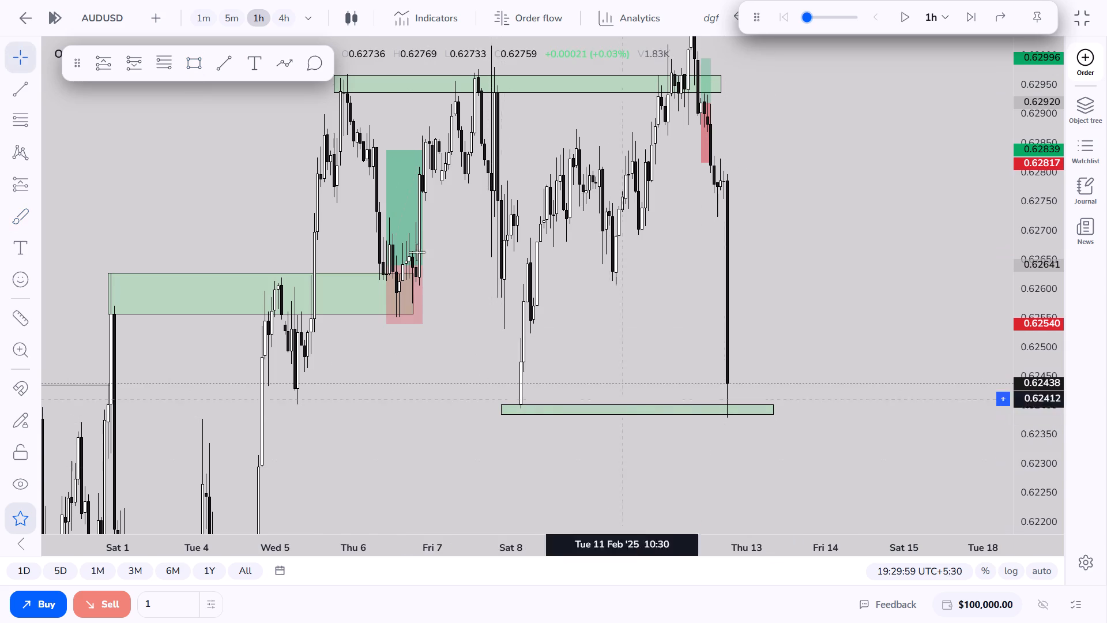
# On the 5-minute timeframe, place a long position at 12 February 19:25 with entry 0.62441, stop 0.62343 and target 0.62616.
pyautogui.click(225, 13)
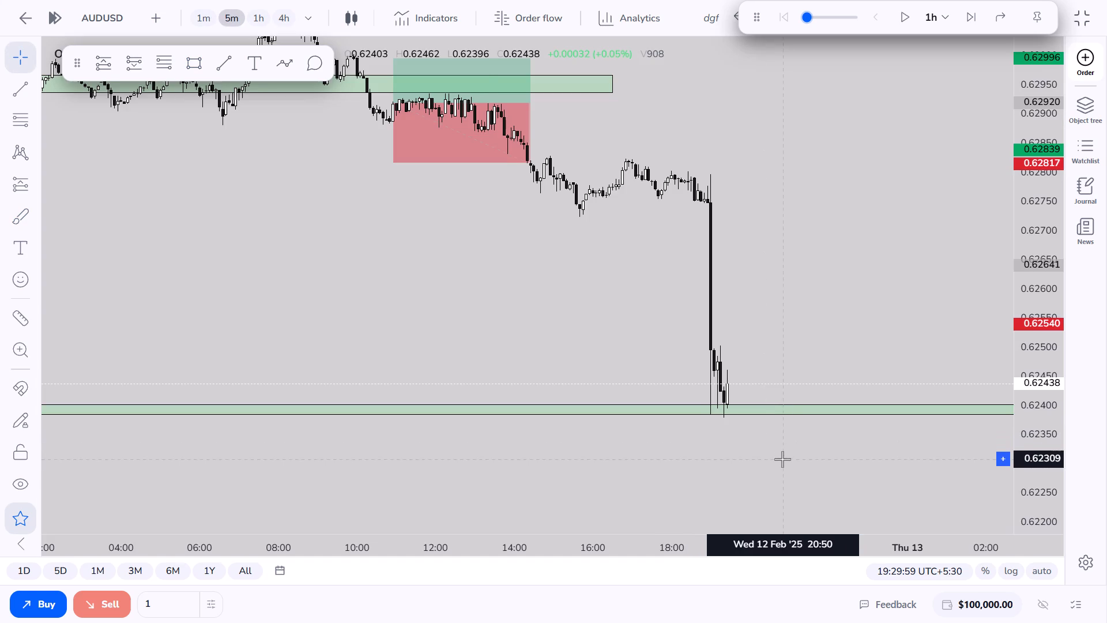
pyautogui.moveTo(782, 459); pyautogui.dragTo(736, 316)
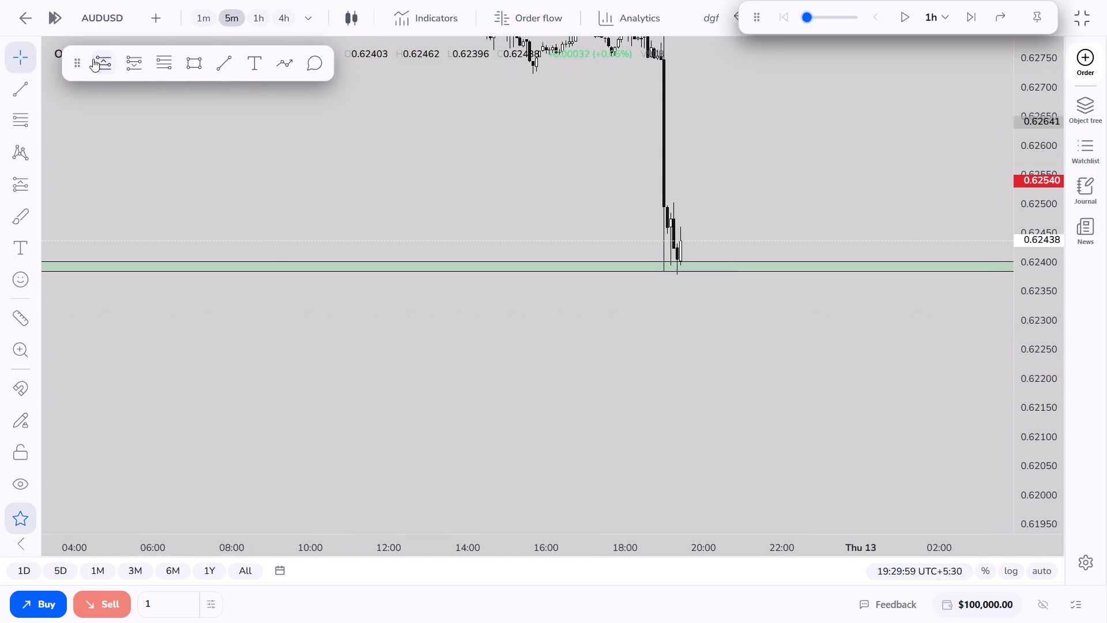
pyautogui.click(93, 59)
pyautogui.click(681, 239)
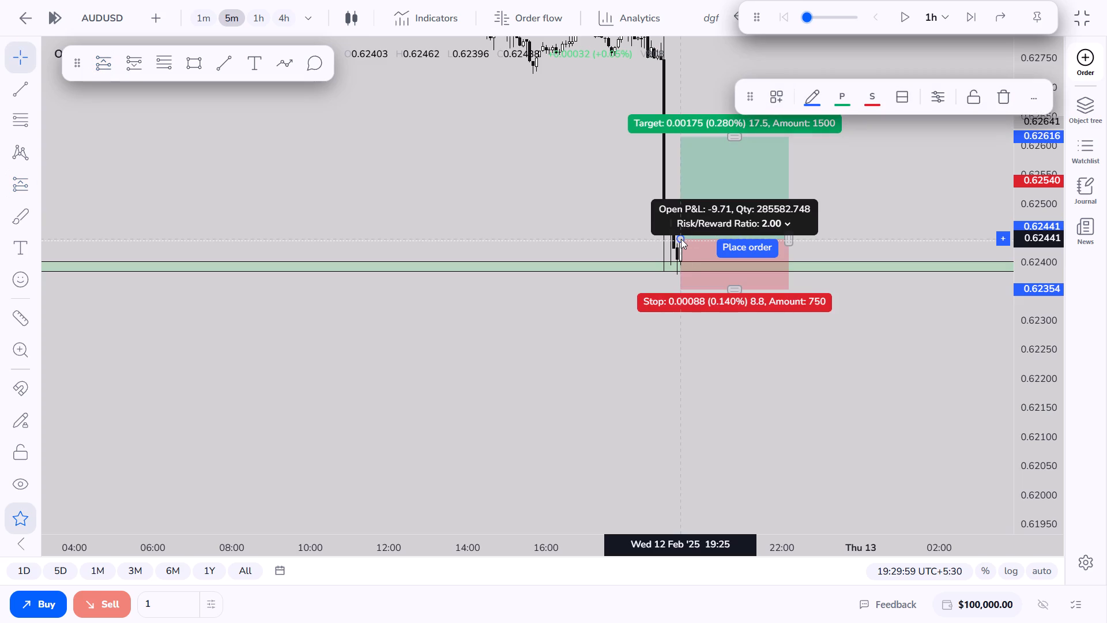
pyautogui.moveTo(735, 292); pyautogui.dragTo(736, 299)
pyautogui.click(701, 60)
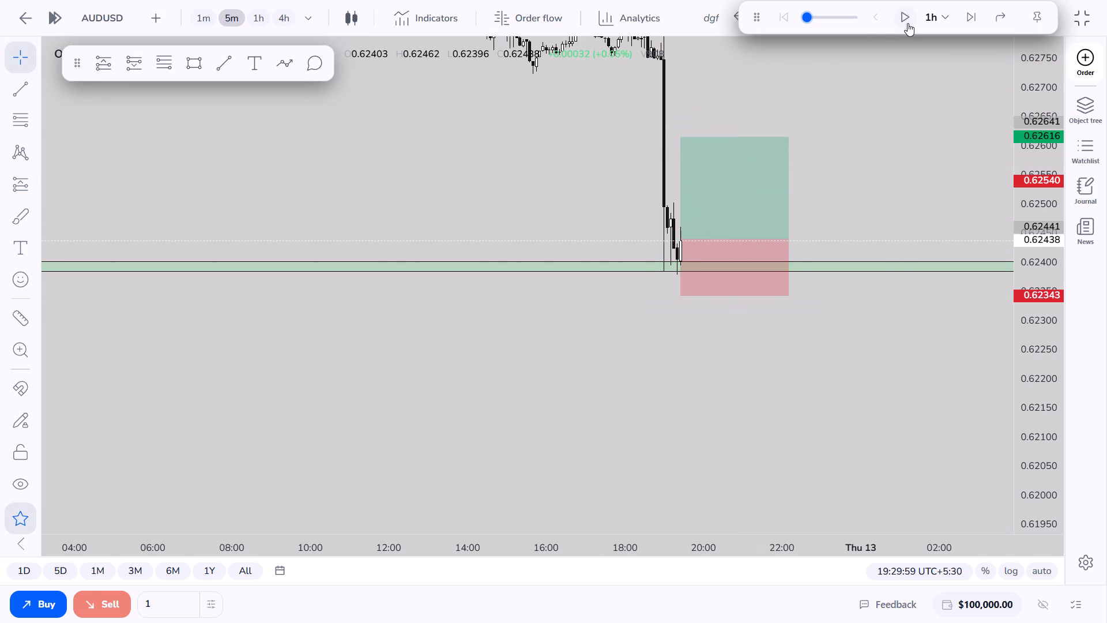
# Play the replay forward to 12 February 22:29 and pause it.
pyautogui.click(908, 23)
pyautogui.moveTo(879, 96); pyautogui.dragTo(843, 149)
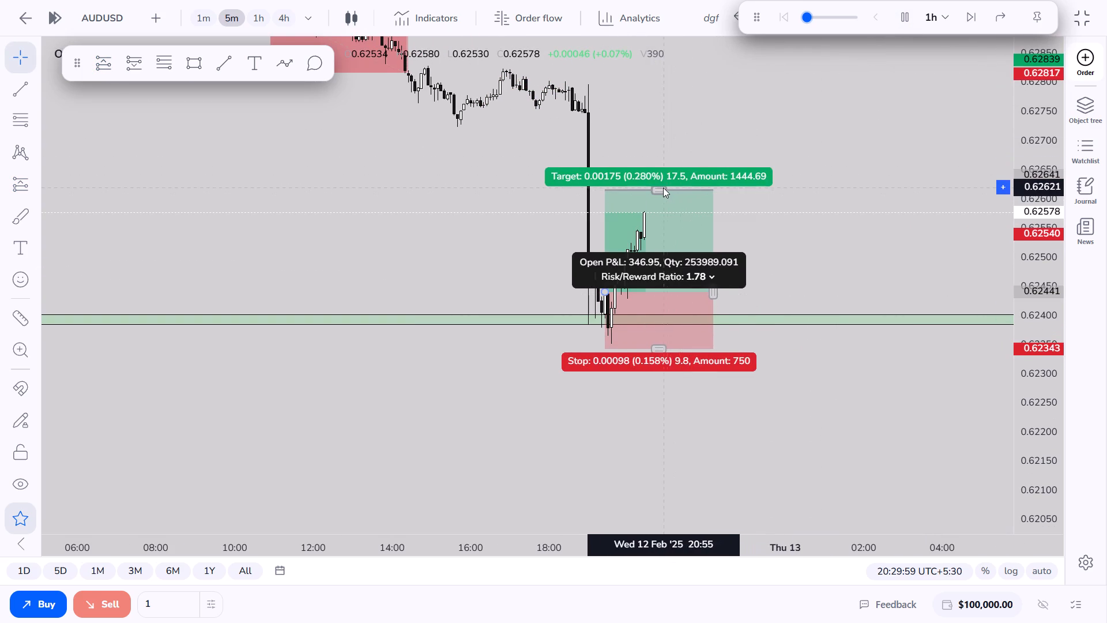
pyautogui.click(909, 27)
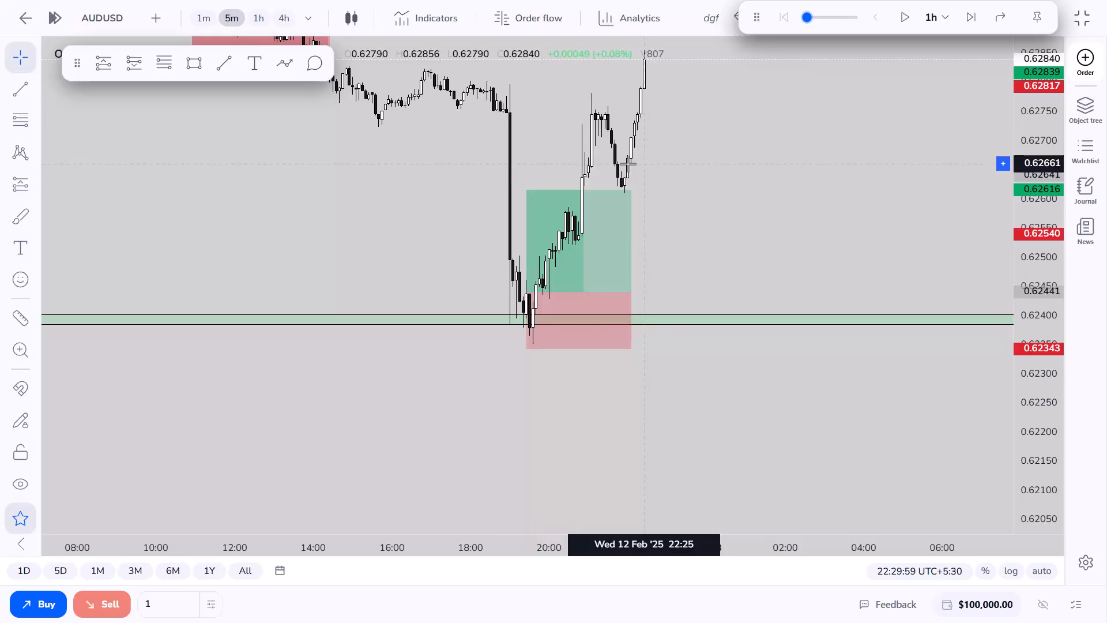
# Raise the long position's target to 0.62646 and shorten the position to end at about 20:55 on 12 February.
pyautogui.moveTo(575, 187); pyautogui.dragTo(574, 175)
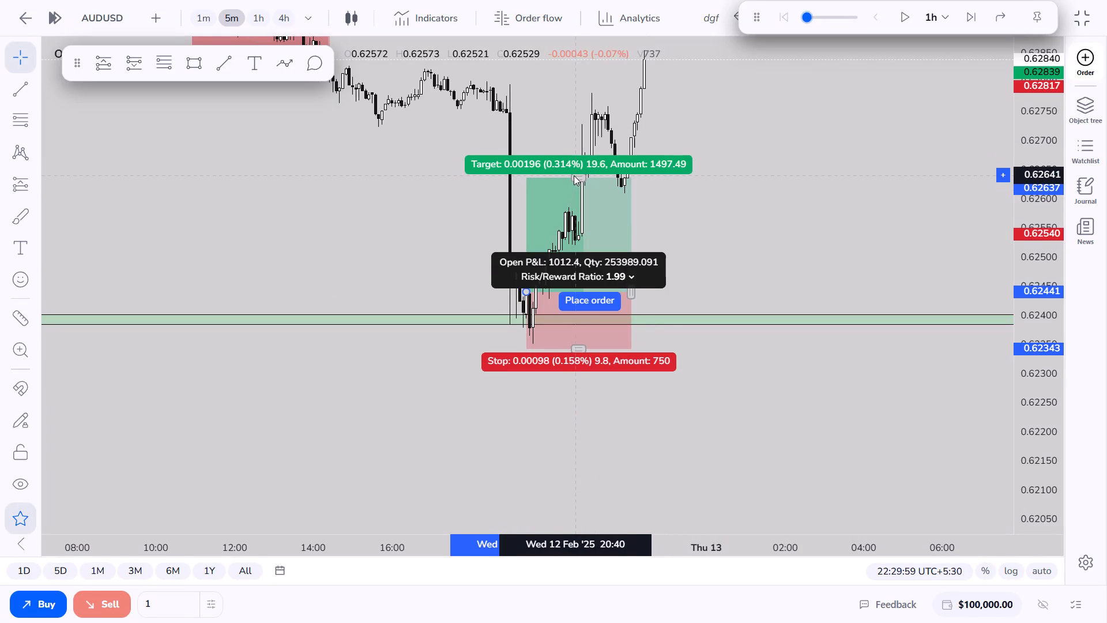
pyautogui.moveTo(574, 175); pyautogui.dragTo(579, 170)
pyautogui.moveTo(738, 190); pyautogui.dragTo(733, 189)
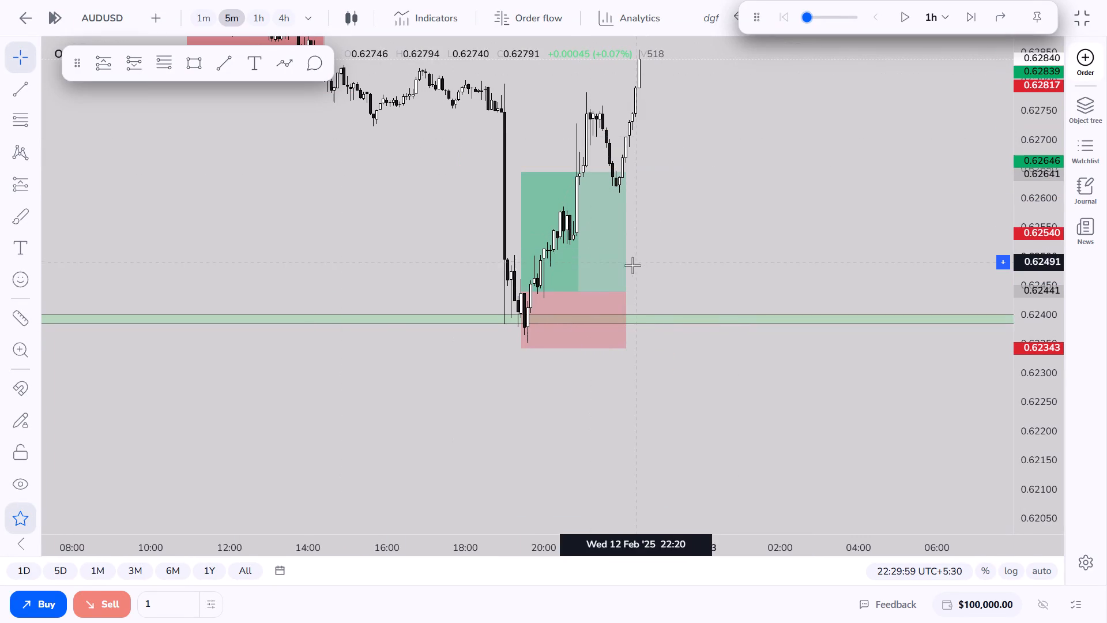
pyautogui.moveTo(624, 290); pyautogui.dragTo(578, 275)
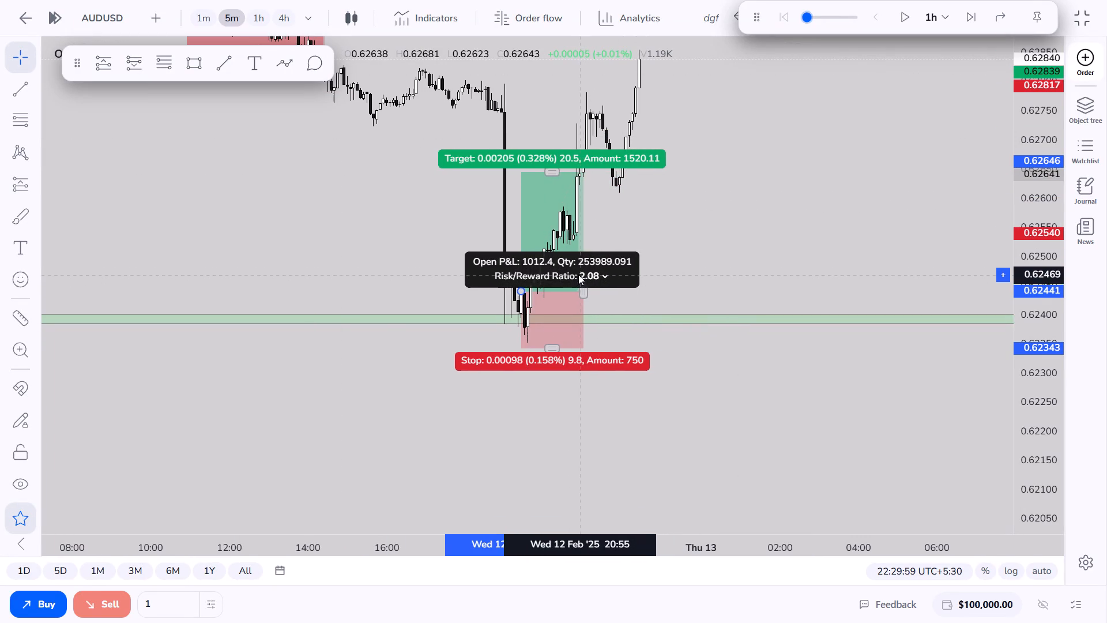
pyautogui.moveTo(578, 275); pyautogui.dragTo(576, 273)
pyautogui.click(752, 241)
# Return the chart to the 1-hour timeframe.
pyautogui.click(265, 20)
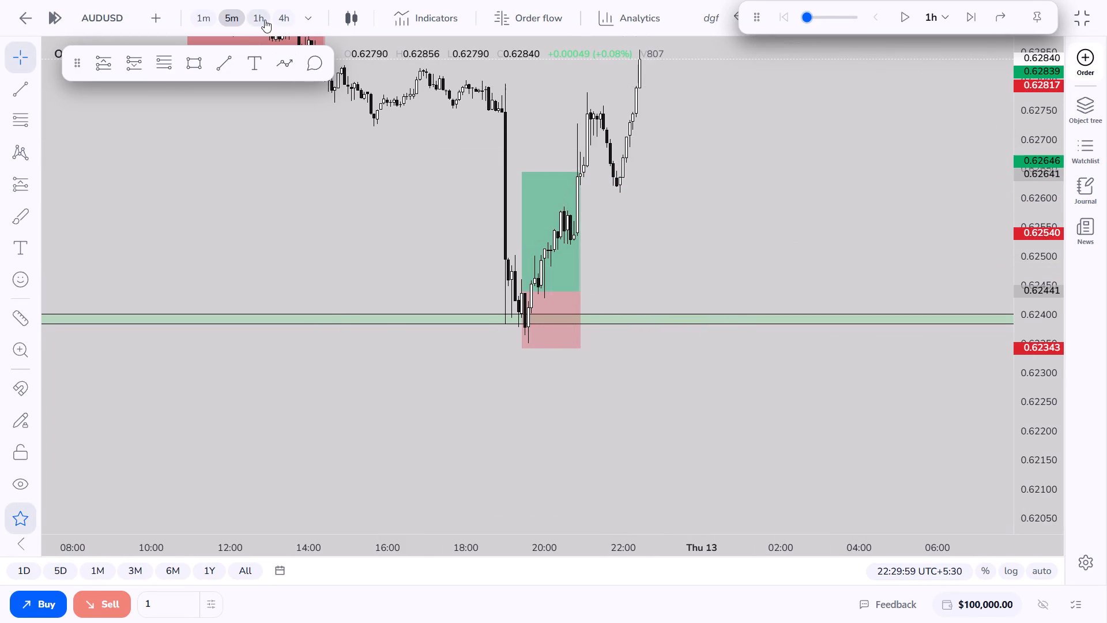
pyautogui.moveTo(893, 304); pyautogui.dragTo(984, 449)
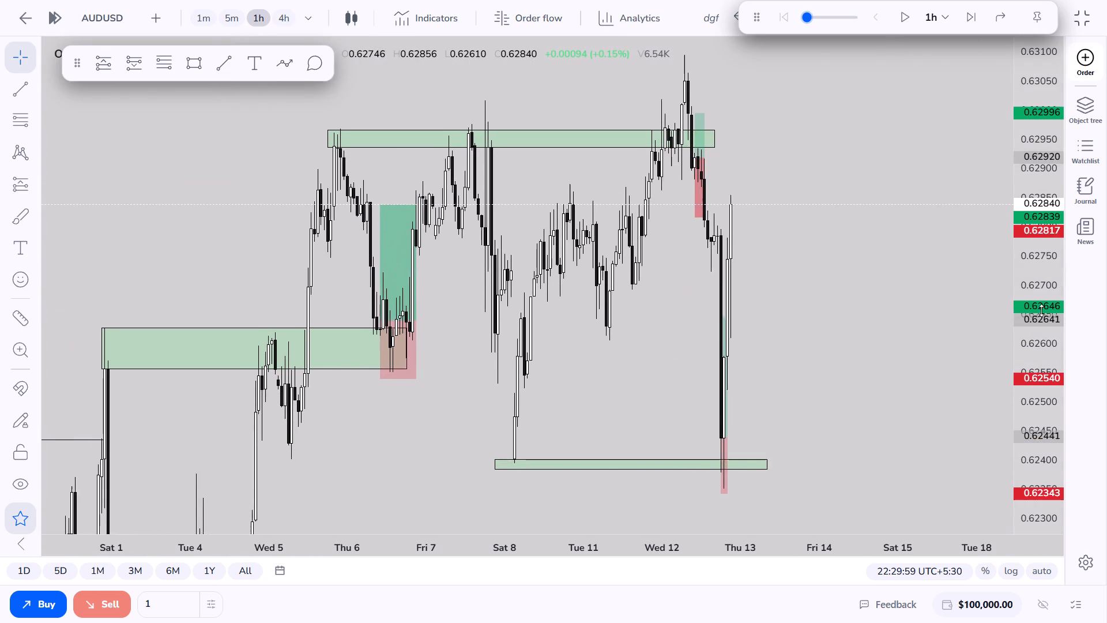
pyautogui.moveTo(1040, 311); pyautogui.dragTo(1009, 399)
pyautogui.click(891, 380)
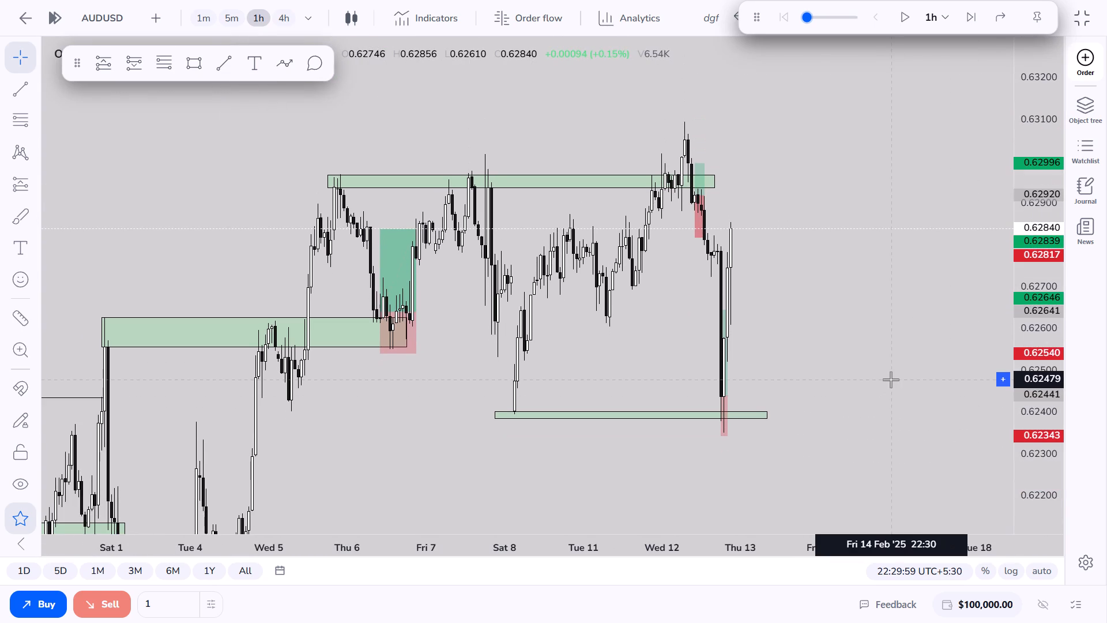
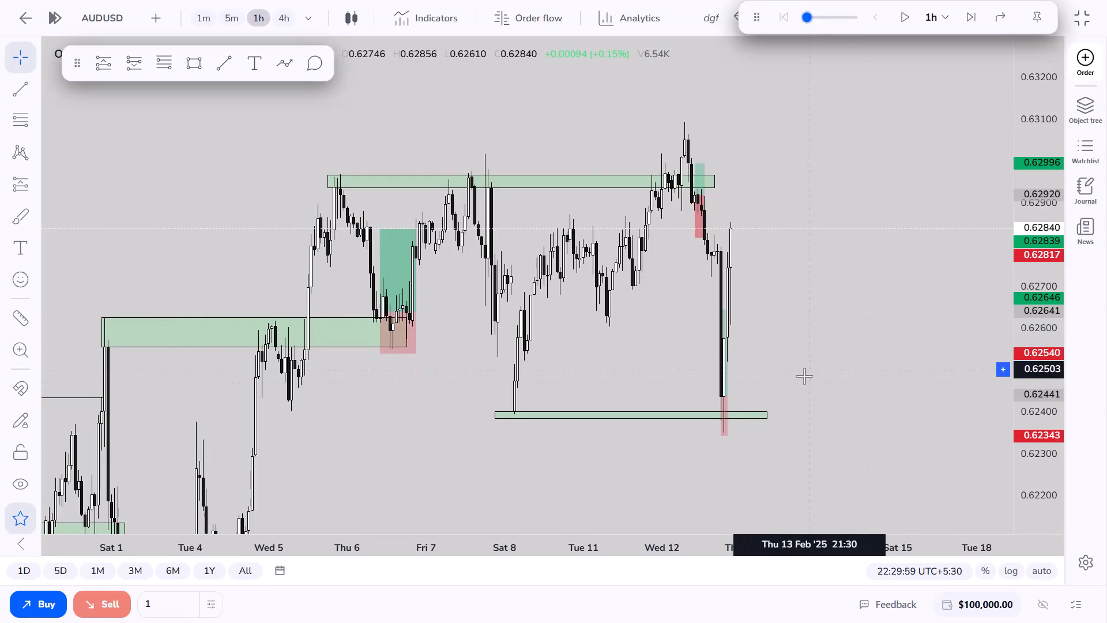
# Play the 1-hour replay forward from 12 February 22:29 to 14 February 07:29 and pause it.
pyautogui.moveTo(808, 369); pyautogui.dragTo(814, 368)
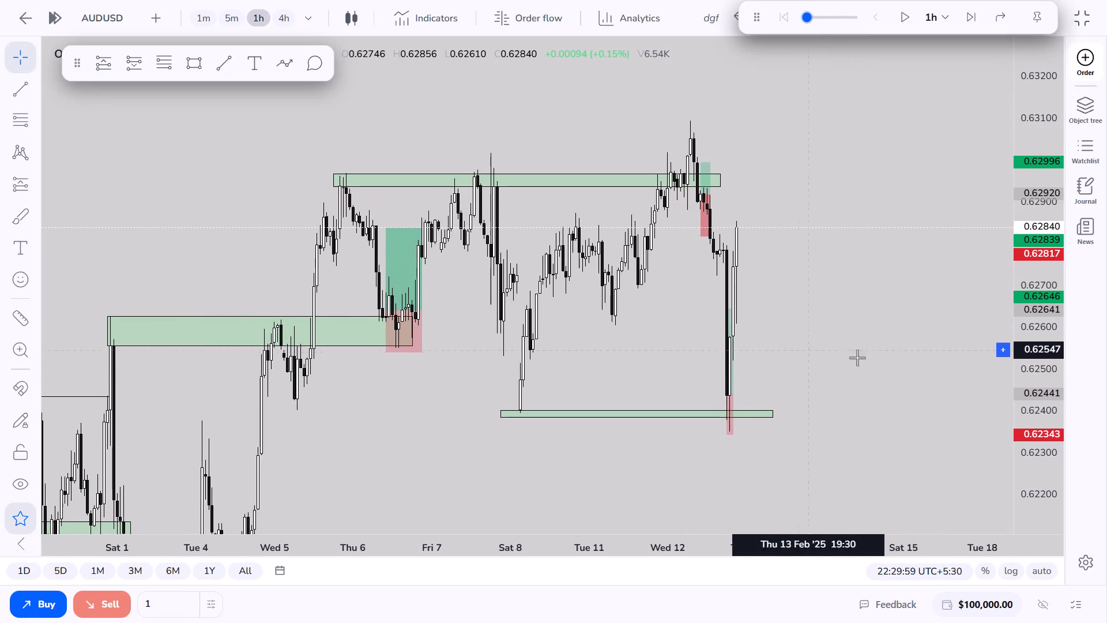
pyautogui.moveTo(856, 361); pyautogui.dragTo(861, 363)
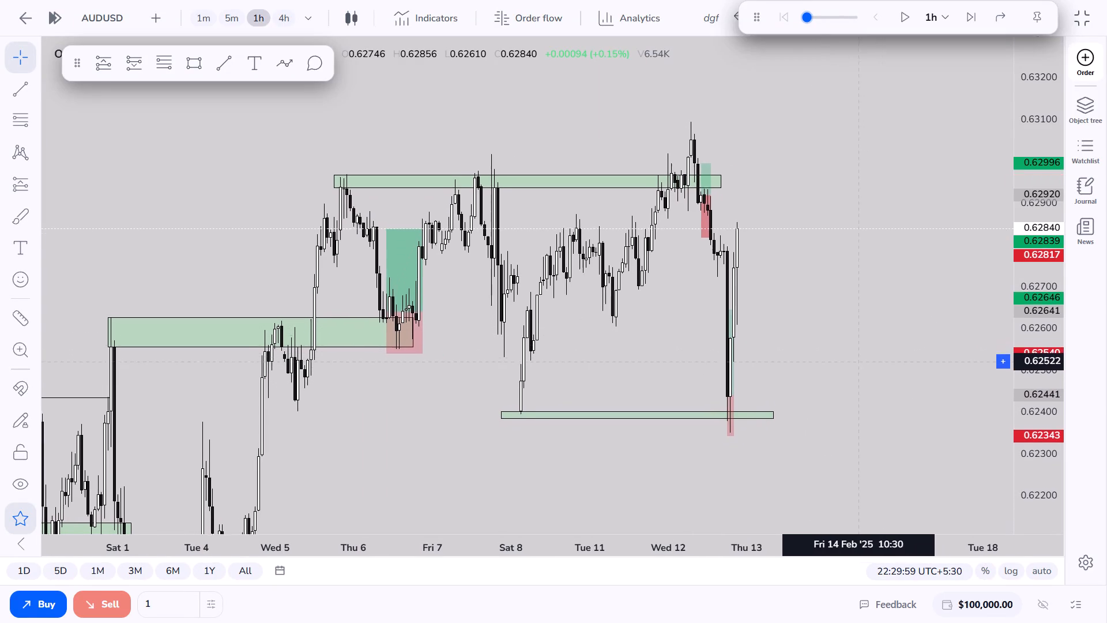
pyautogui.moveTo(861, 363); pyautogui.dragTo(927, 361)
pyautogui.scroll(2, 906, 381)
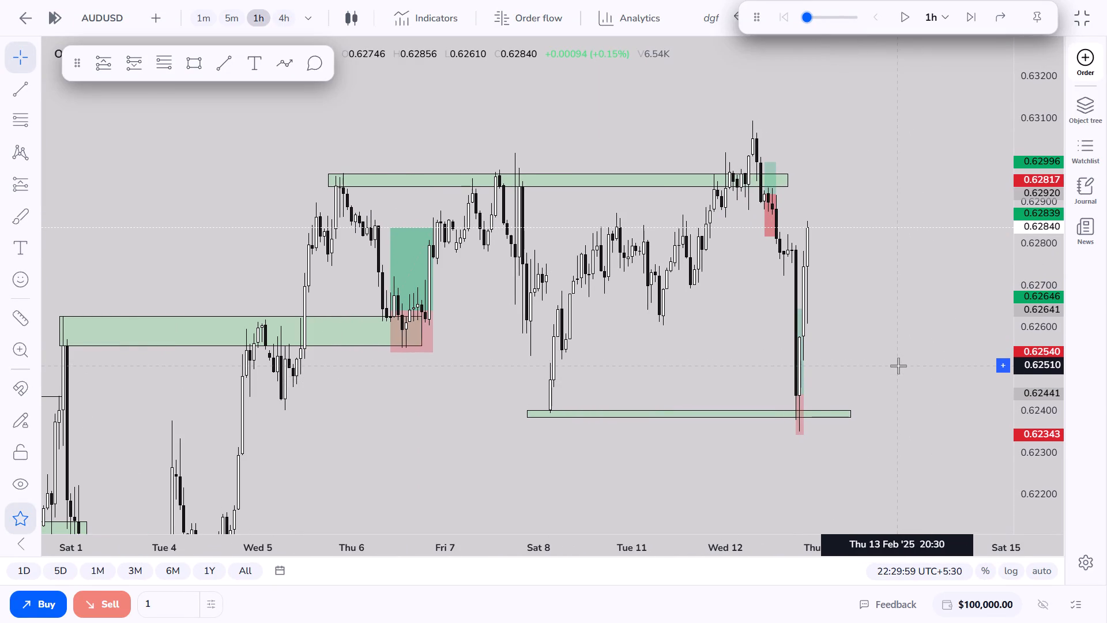
pyautogui.moveTo(898, 366); pyautogui.dragTo(899, 377)
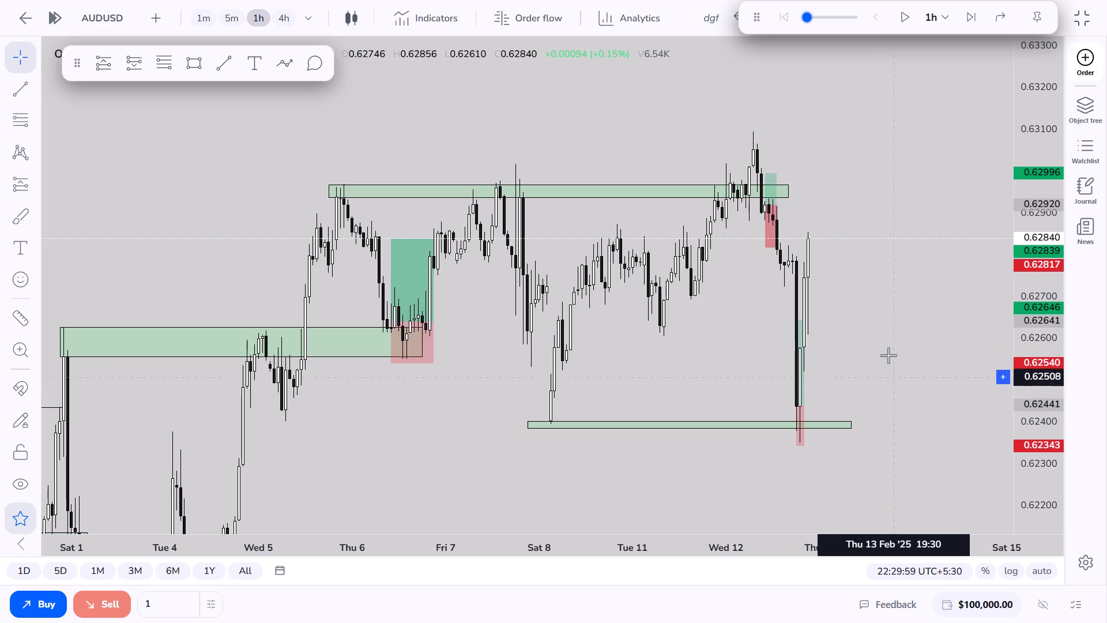
pyautogui.click(895, 17)
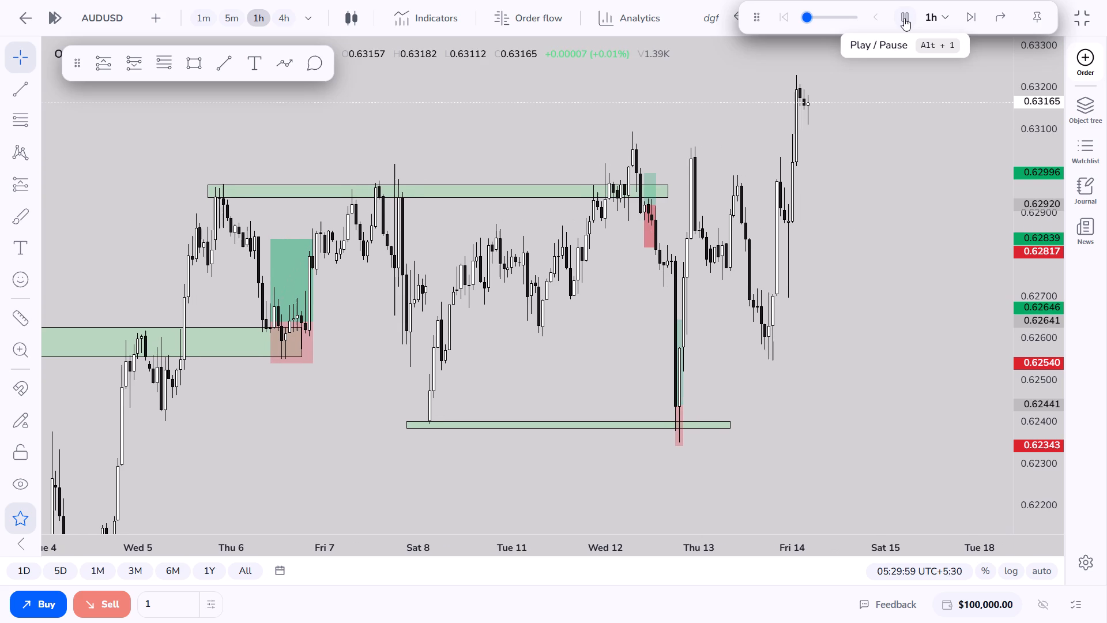
pyautogui.click(904, 18)
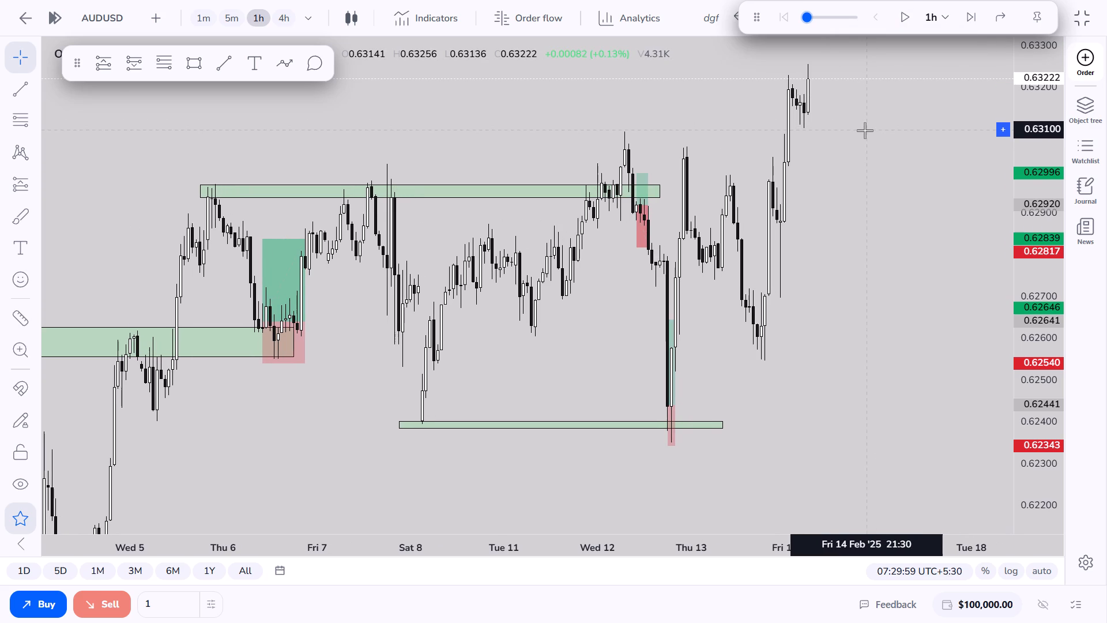
# Resume the replay and run it to 18 February 07:29, pausing it there.
pyautogui.moveTo(865, 130); pyautogui.dragTo(774, 325)
pyautogui.scroll(5, 770, 323)
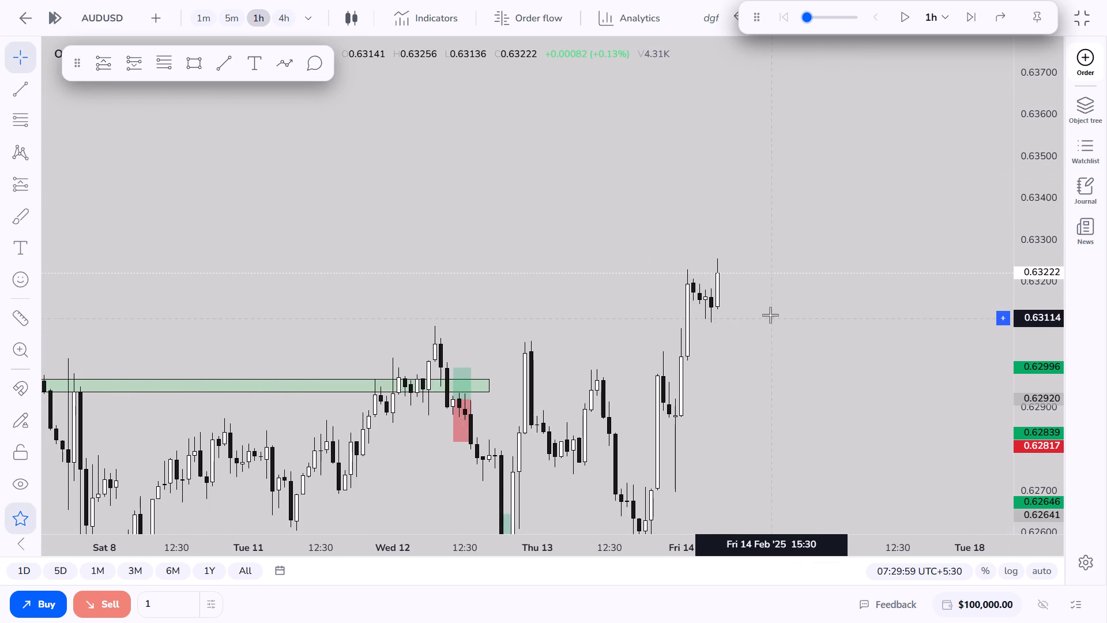
pyautogui.click(886, 15)
pyautogui.click(904, 17)
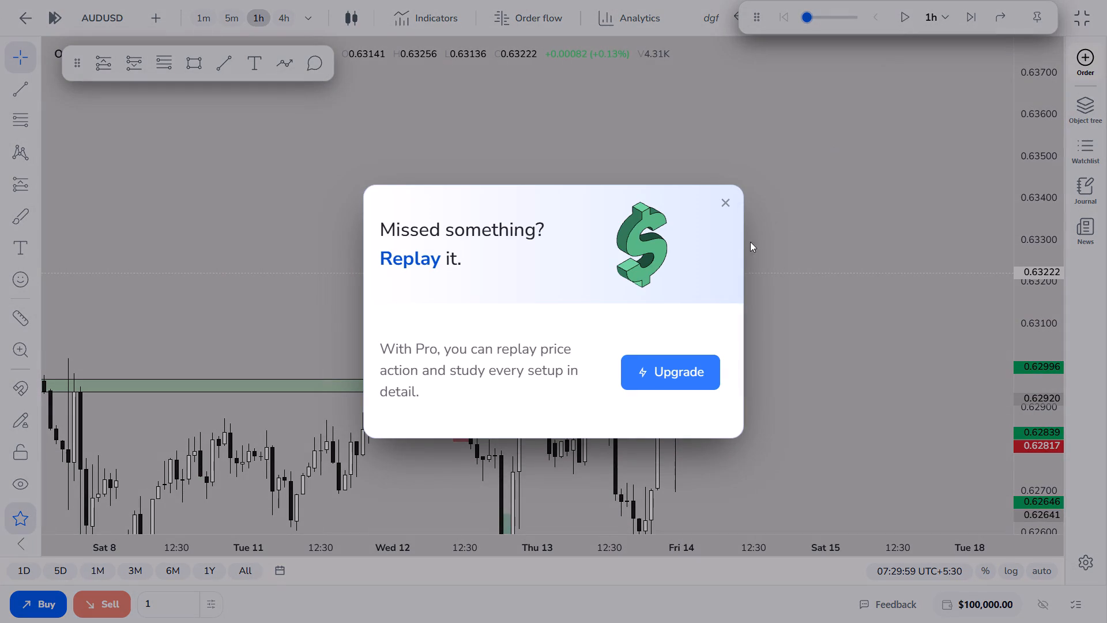
pyautogui.click(722, 205)
pyautogui.click(901, 18)
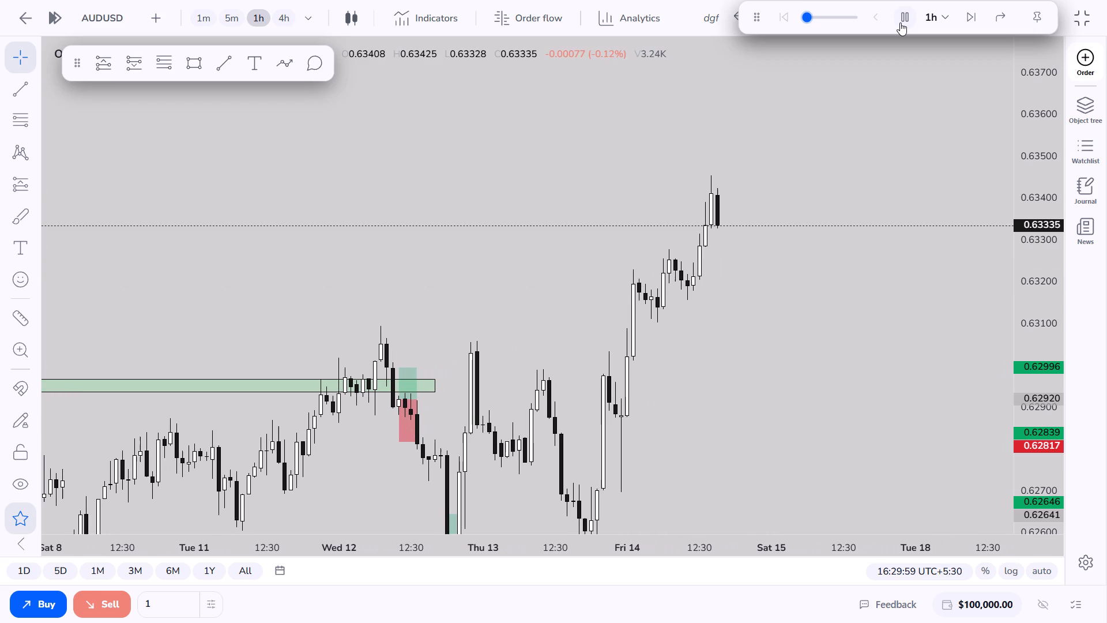
pyautogui.scroll(4, 823, 259)
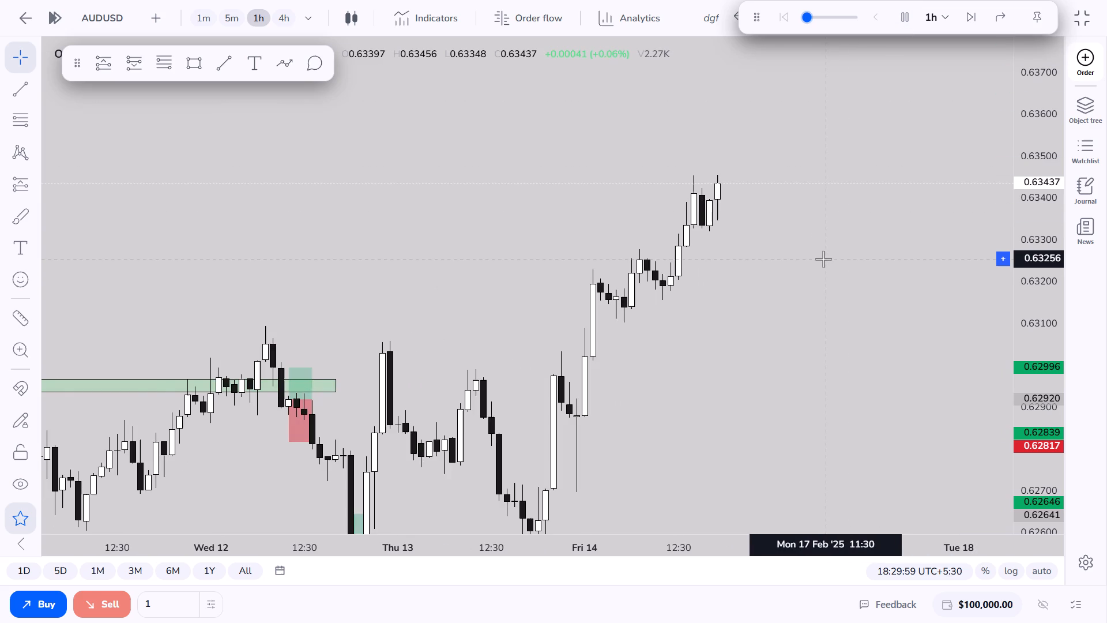
pyautogui.scroll(-5, 823, 259)
pyautogui.moveTo(826, 217); pyautogui.dragTo(819, 370)
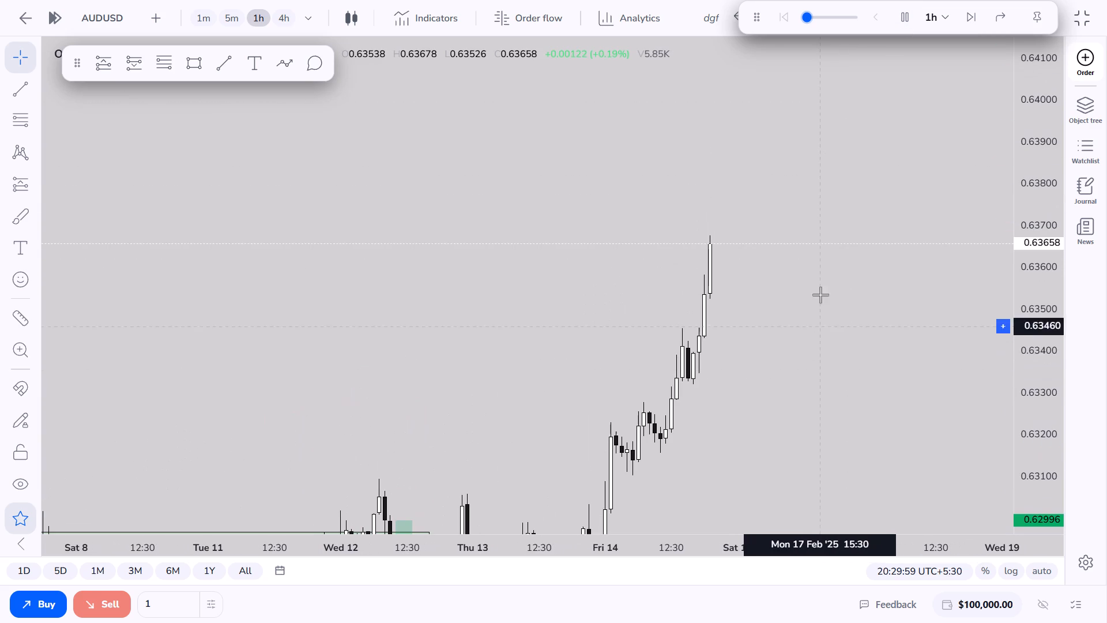
pyautogui.click(782, 308)
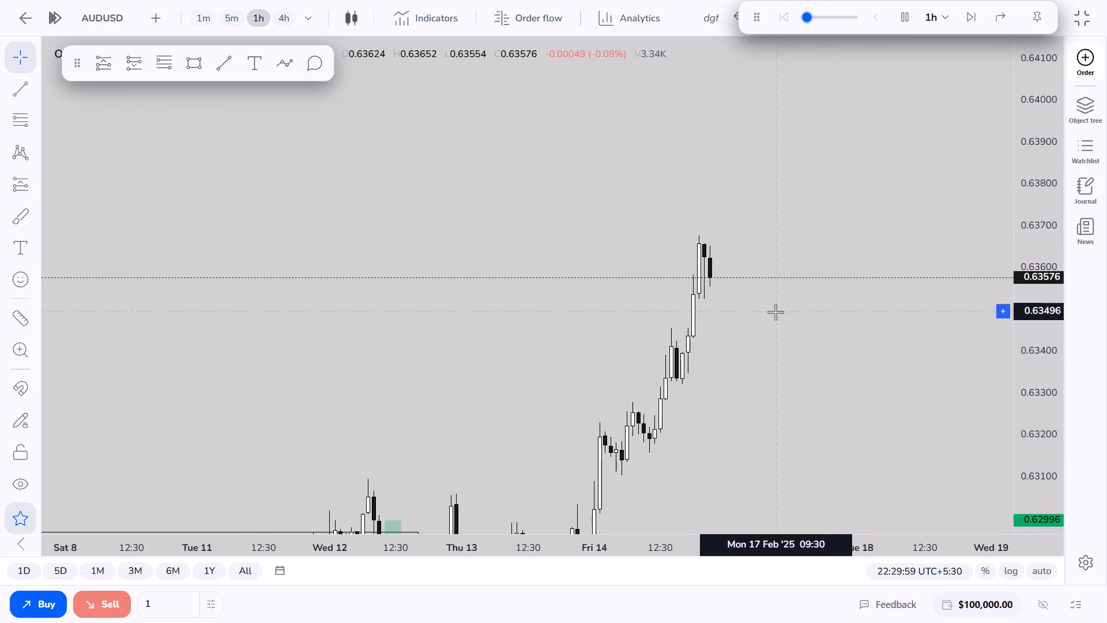
pyautogui.moveTo(761, 408); pyautogui.dragTo(911, 162)
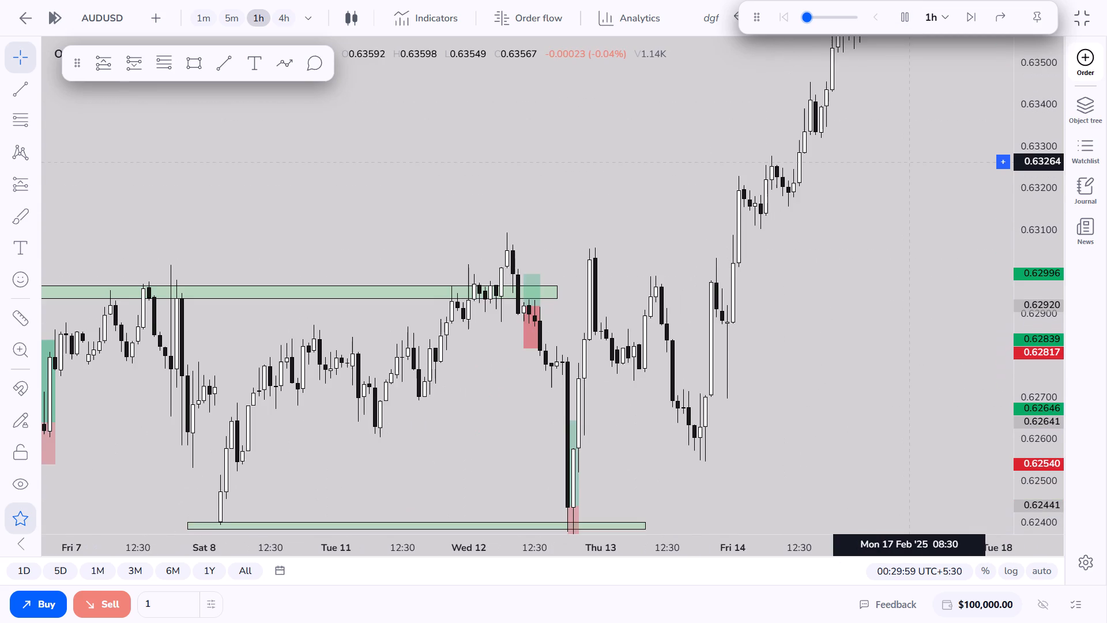
pyautogui.moveTo(911, 162); pyautogui.dragTo(854, 324)
pyautogui.moveTo(851, 275); pyautogui.dragTo(851, 320)
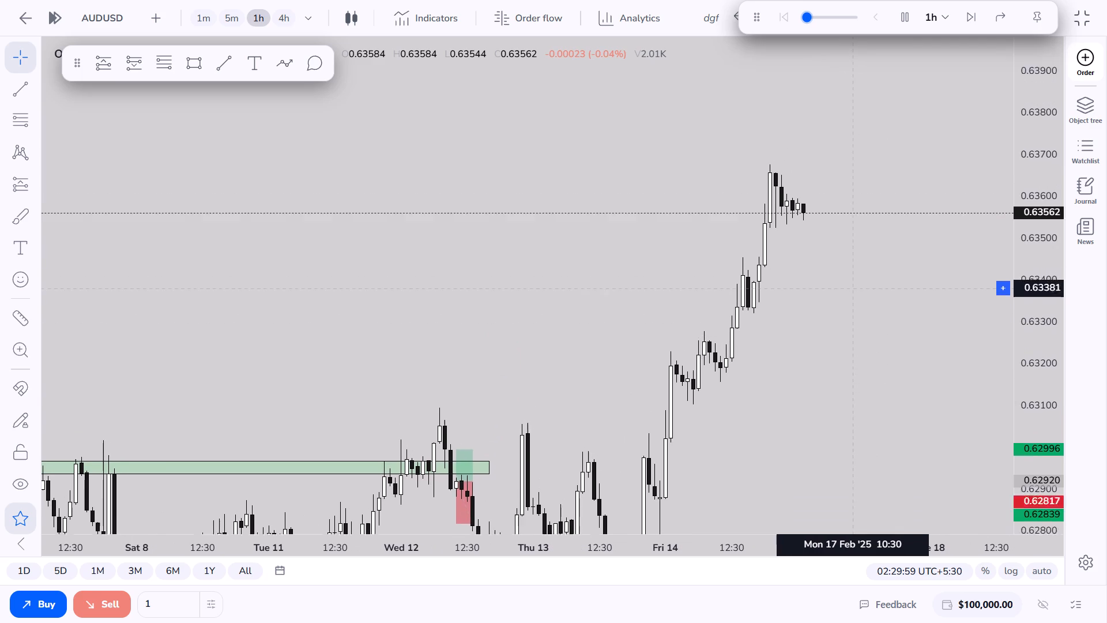
pyautogui.moveTo(851, 320); pyautogui.dragTo(851, 324)
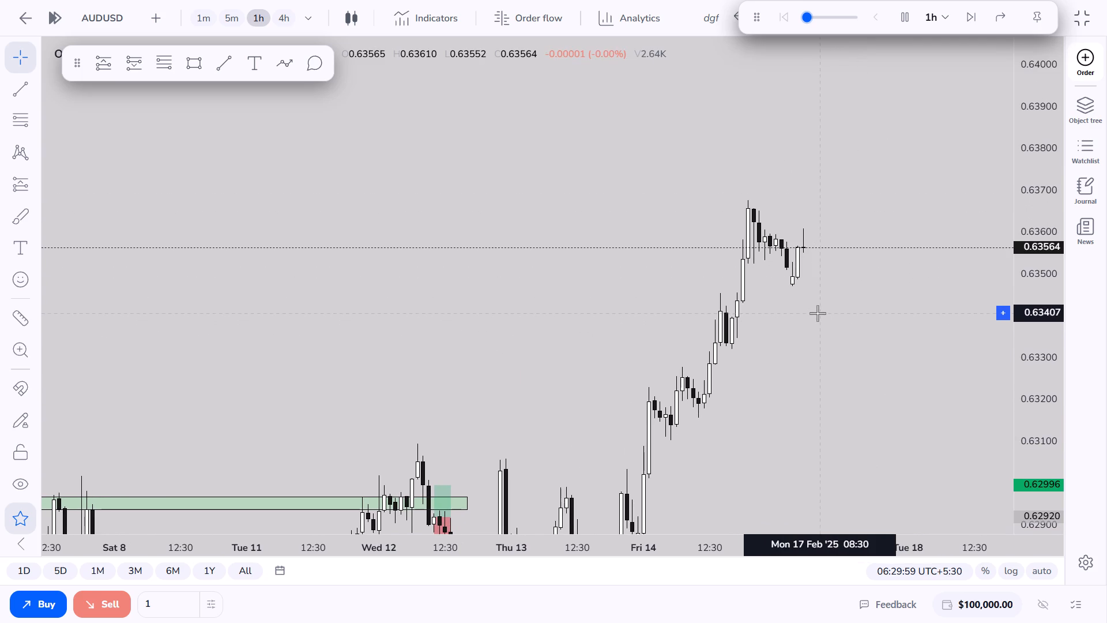
pyautogui.moveTo(850, 309); pyautogui.dragTo(838, 337)
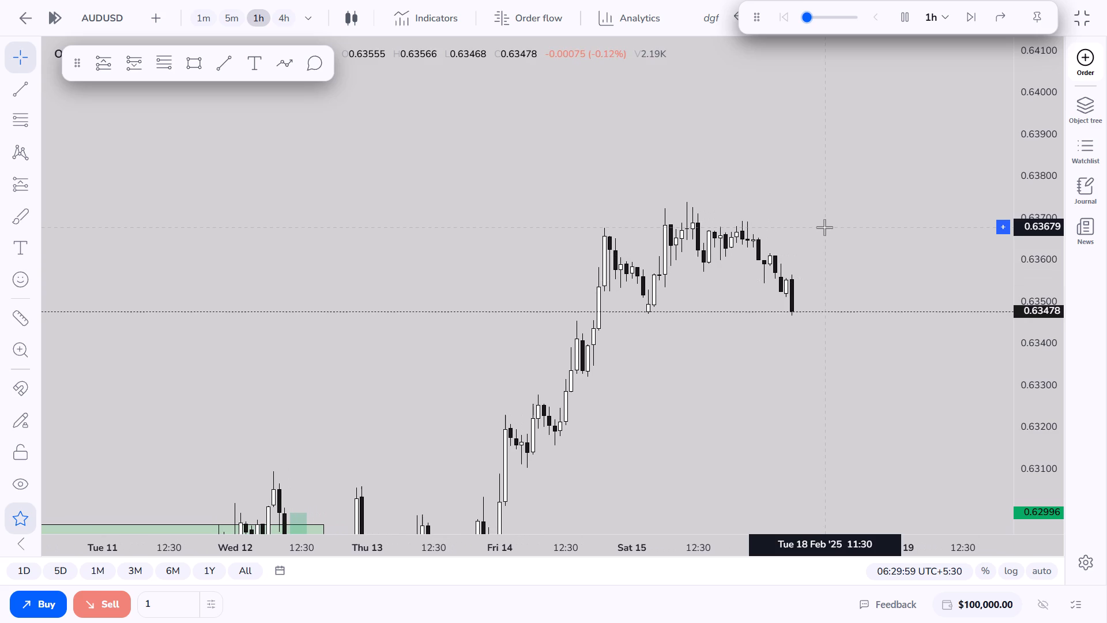
pyautogui.click(909, 18)
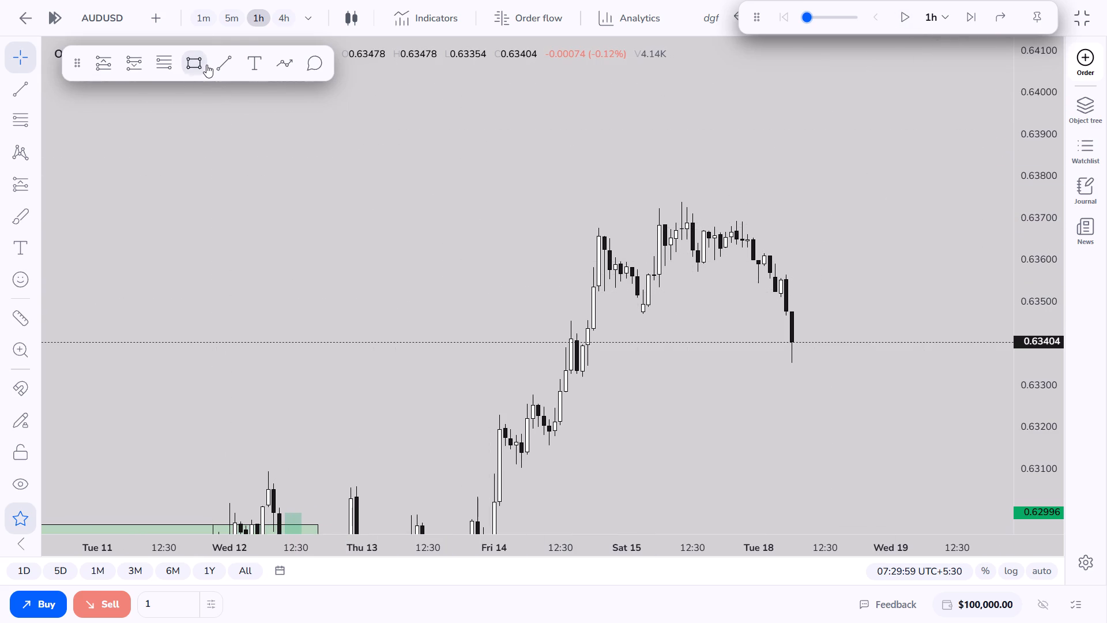
# Draw a horizontal trend line at about 0.63680 from the 14 February high across to the 17 February candles.
pyautogui.click(227, 65)
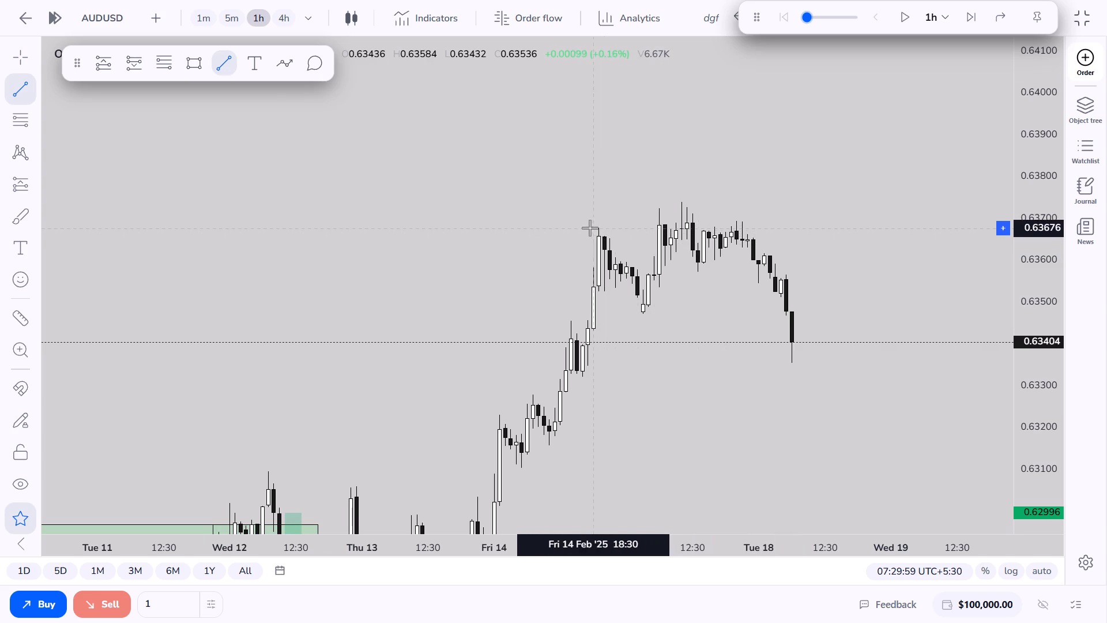
pyautogui.click(598, 226)
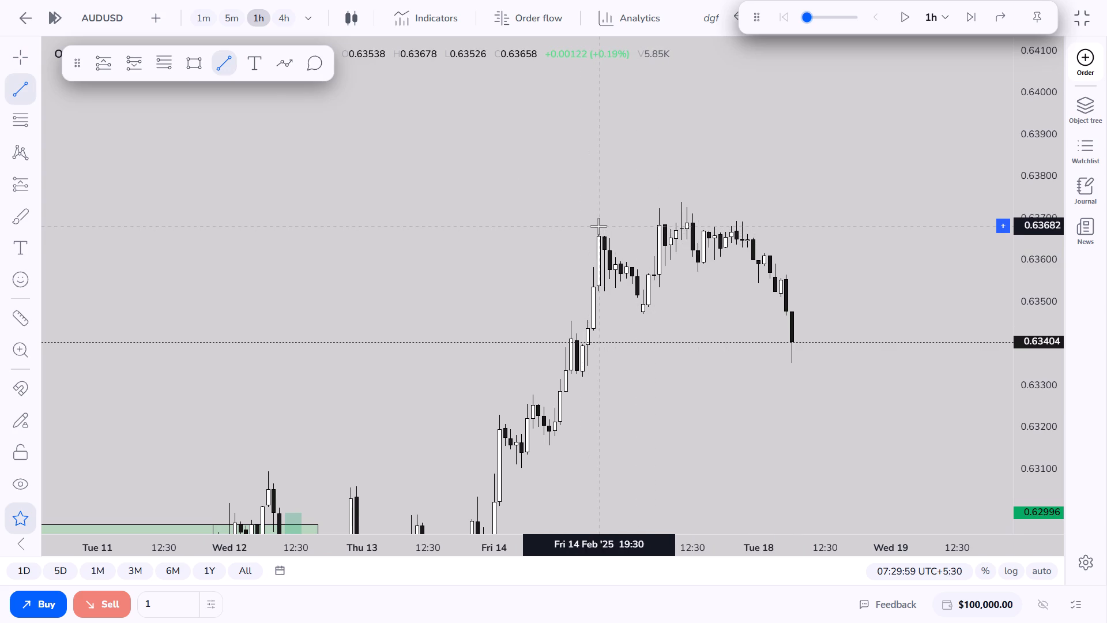
pyautogui.click(686, 227)
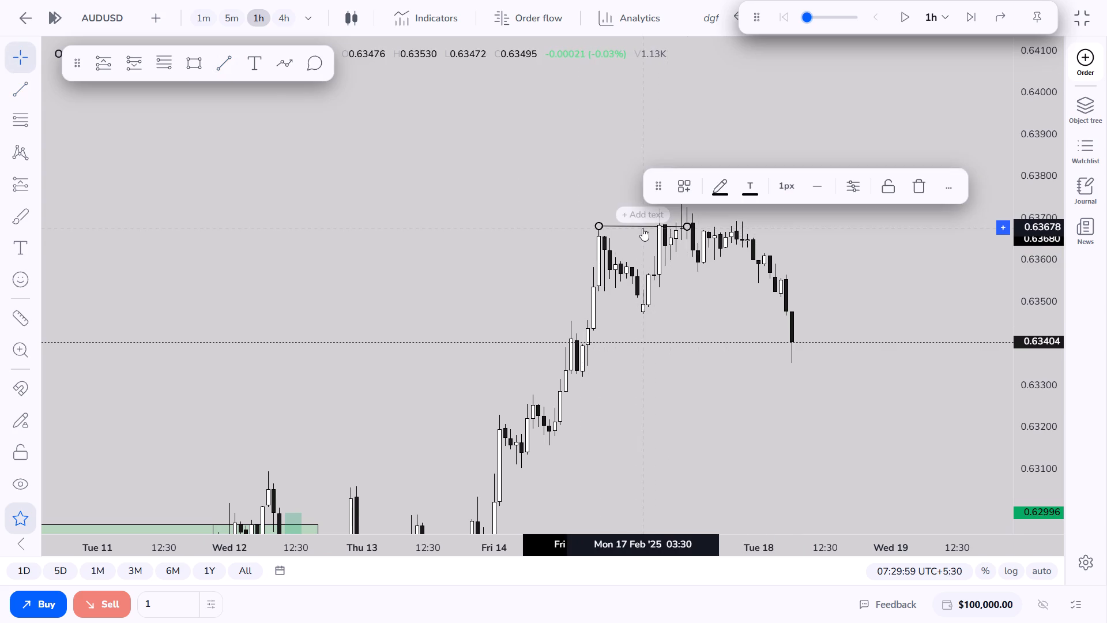
pyautogui.click(663, 315)
# Draw a thin rectangle zone just below 0.63476, from the 17 February swing low to past the latest 18 February candle.
pyautogui.click(195, 69)
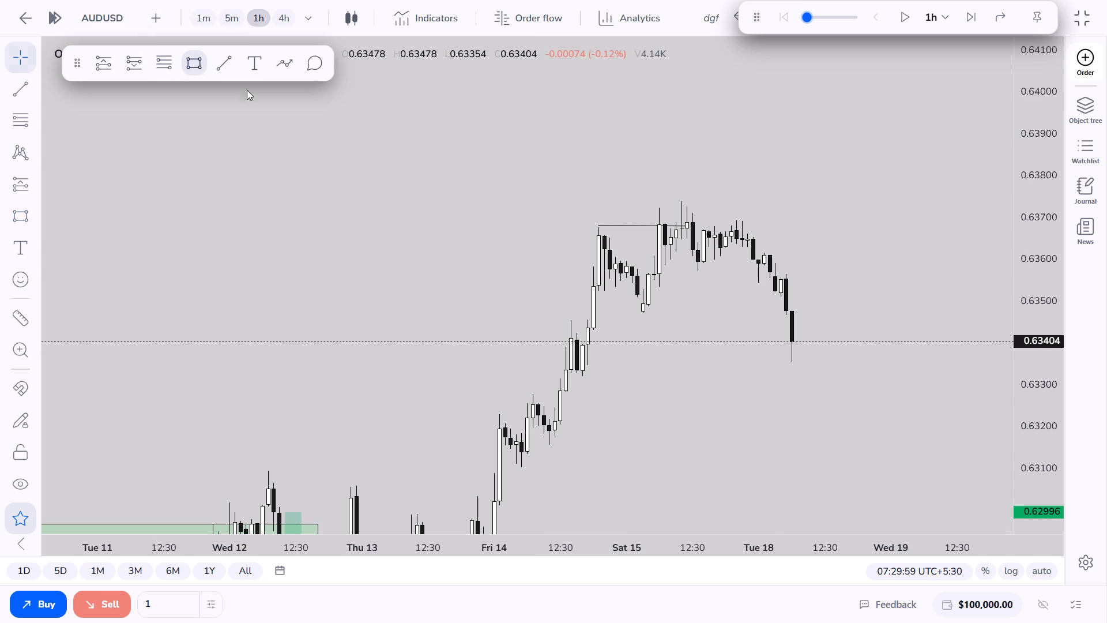
pyautogui.click(631, 311)
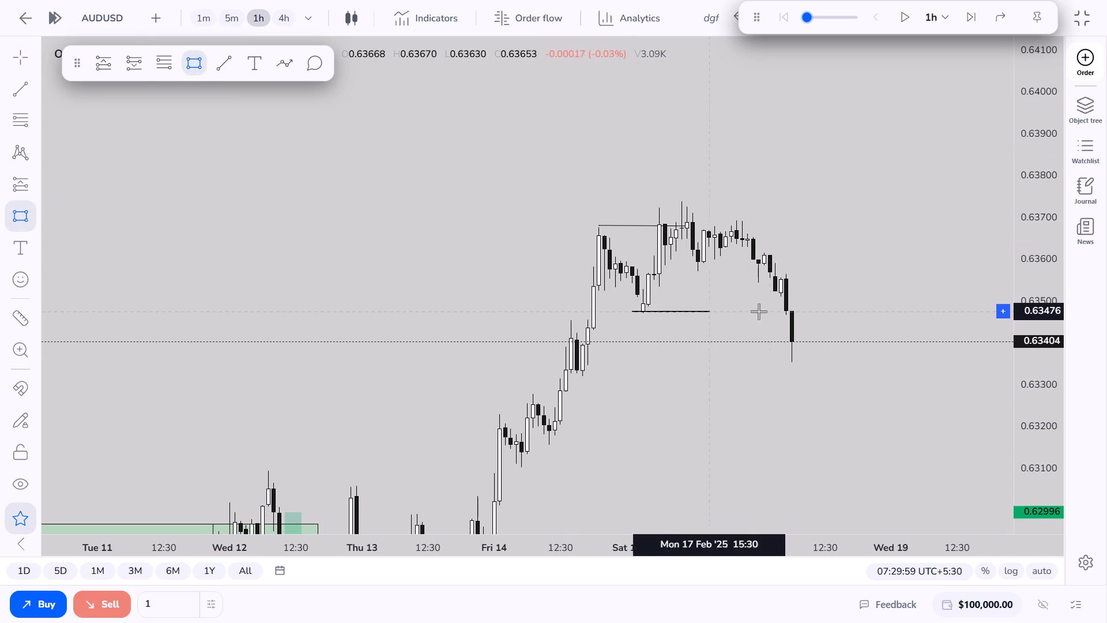
pyautogui.click(834, 315)
pyautogui.click(800, 356)
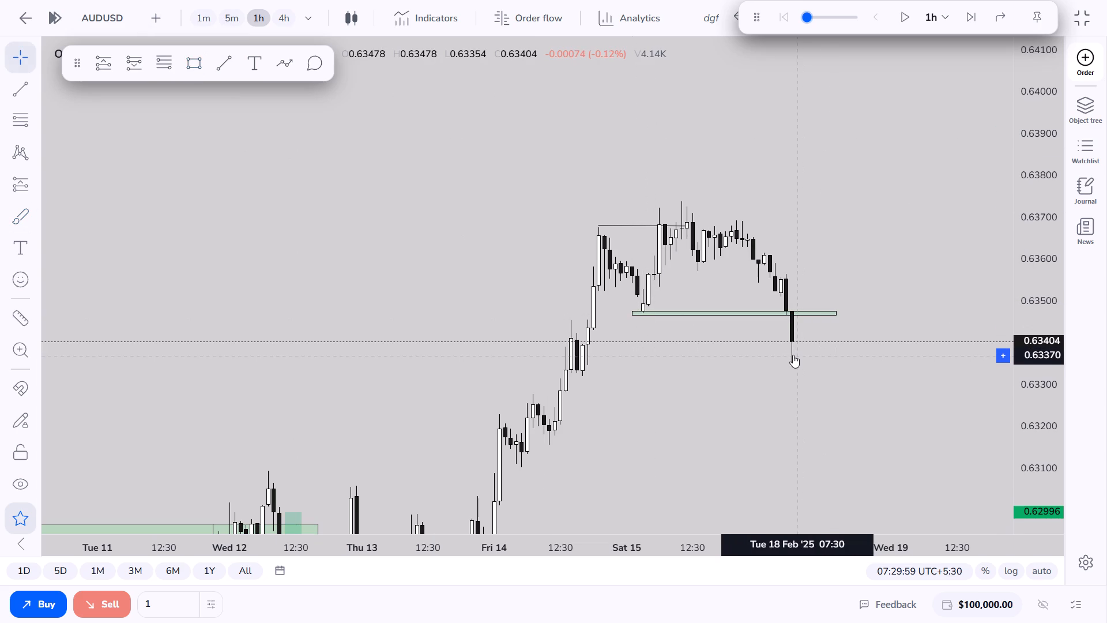
# On the 5-minute timeframe, place a long position at 18 February 06:45 with entry 0.63444 and stop 0.63345.
pyautogui.click(229, 19)
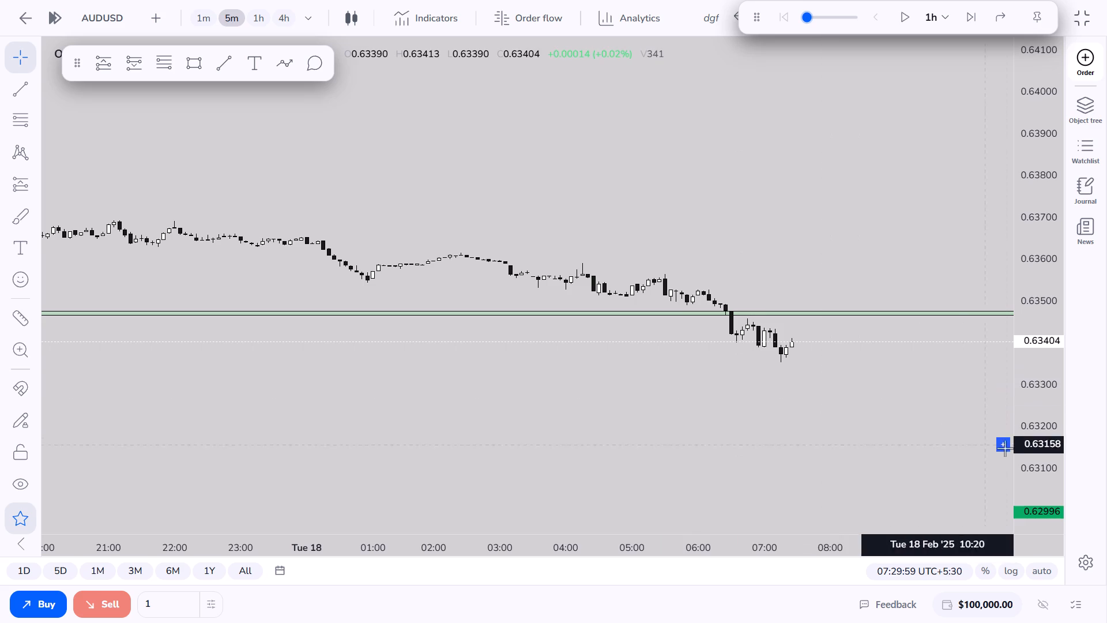
pyautogui.moveTo(1031, 456); pyautogui.dragTo(1037, 160)
pyautogui.moveTo(801, 417); pyautogui.dragTo(777, 292)
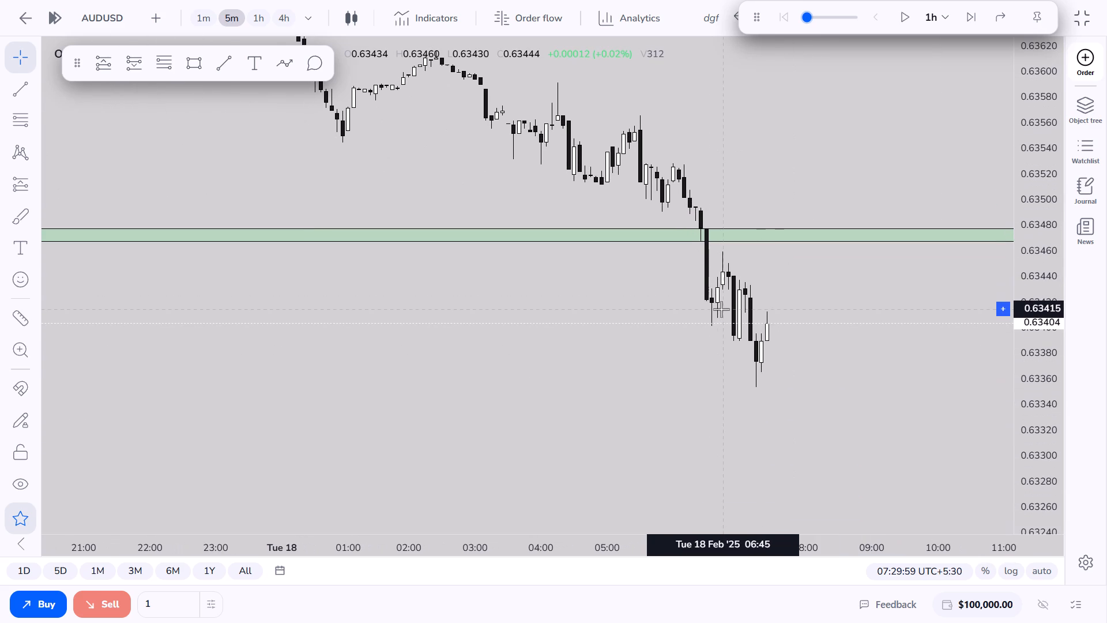
pyautogui.click(104, 69)
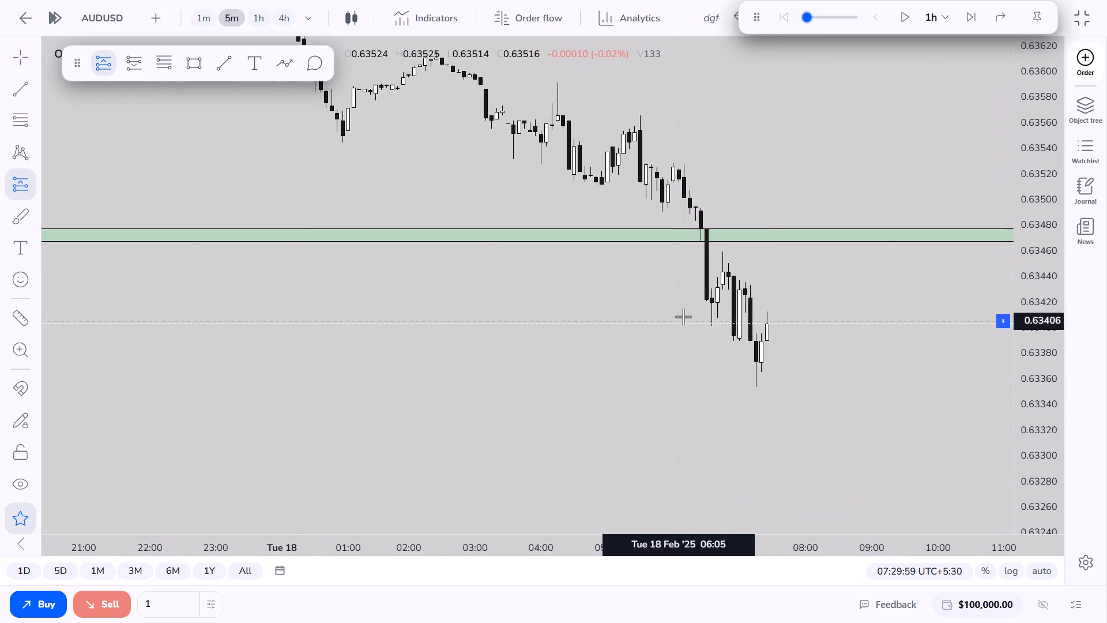
pyautogui.click(722, 272)
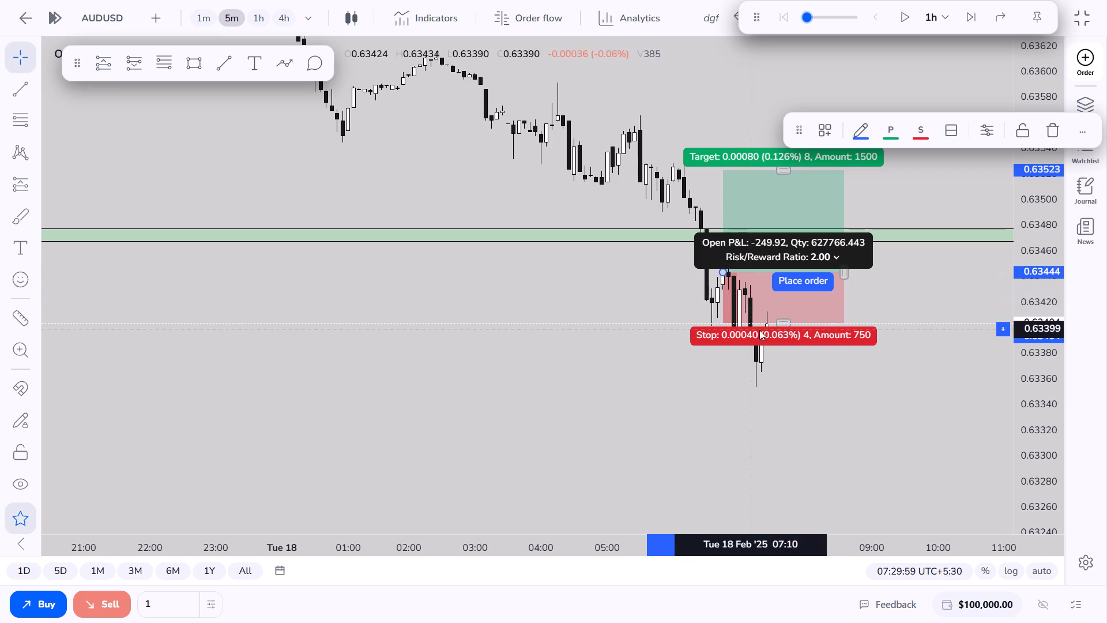
pyautogui.moveTo(778, 325); pyautogui.dragTo(777, 395)
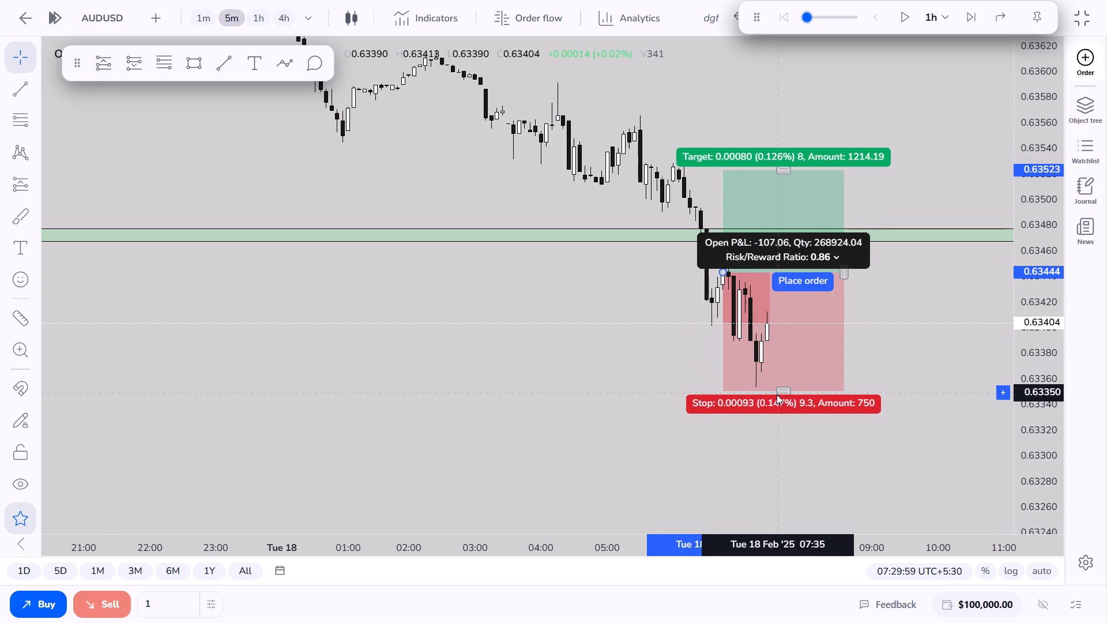
pyautogui.moveTo(777, 395); pyautogui.dragTo(778, 400)
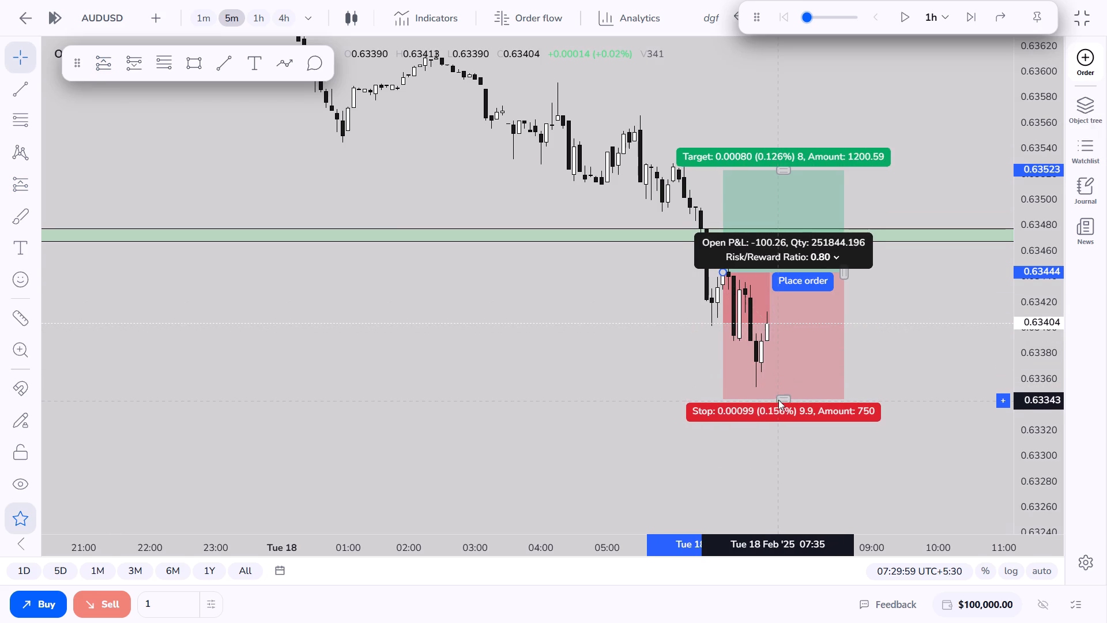
pyautogui.click(907, 358)
# Advance the replay one hour to 18 February 08:29.
pyautogui.click(970, 24)
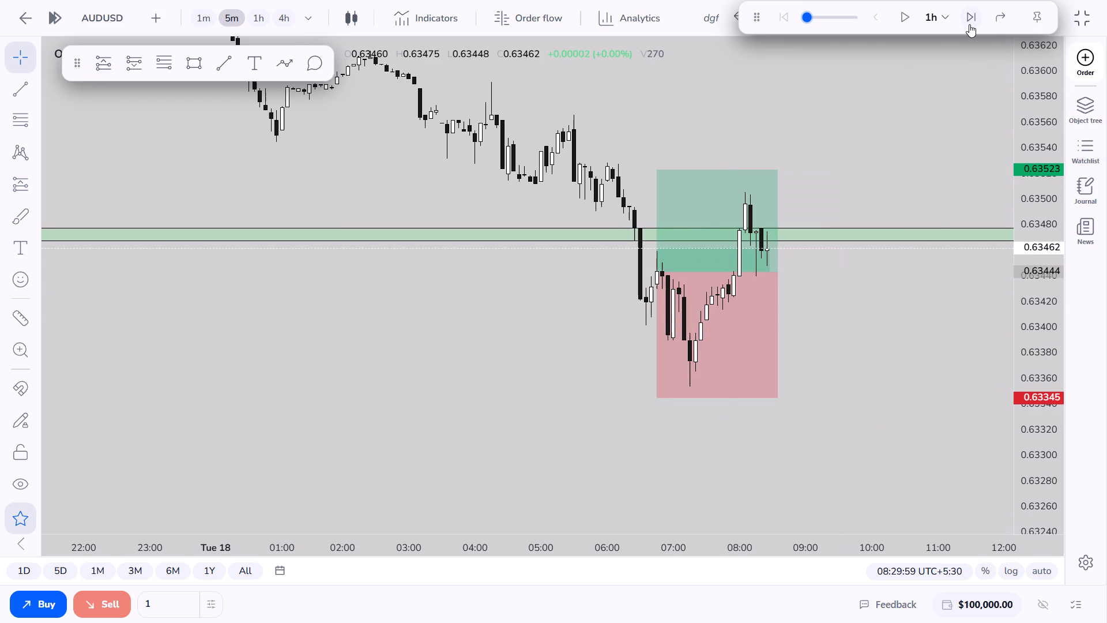
# Raise the long position's target to 0.63645 and extend the position to about 12:00 on 18 February.
pyautogui.moveTo(816, 307); pyautogui.dragTo(818, 414)
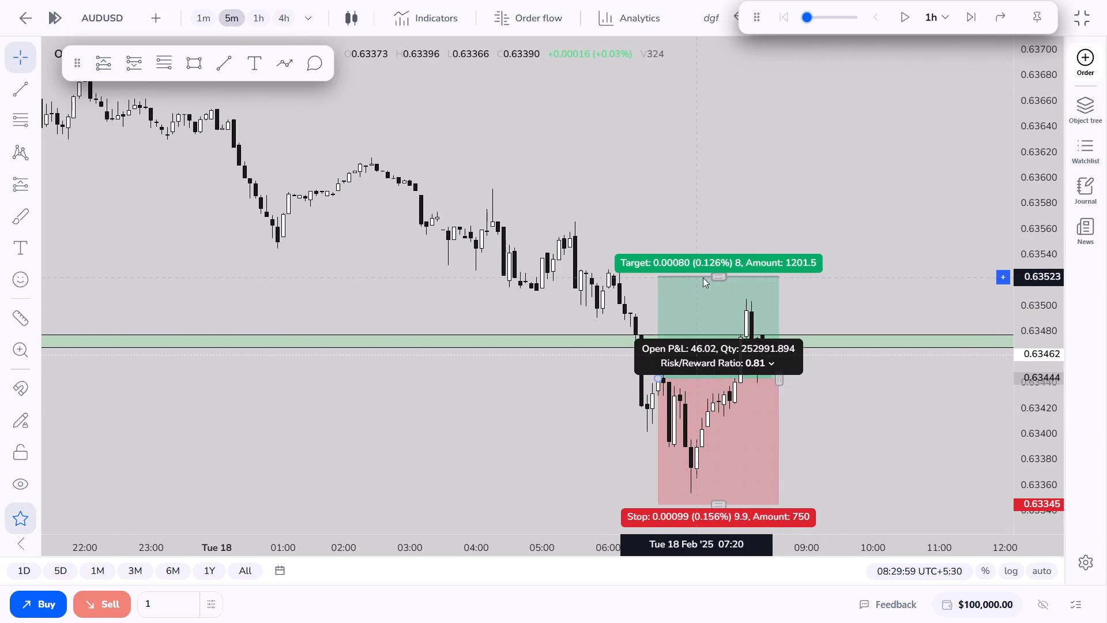
pyautogui.moveTo(721, 278); pyautogui.dragTo(746, 122)
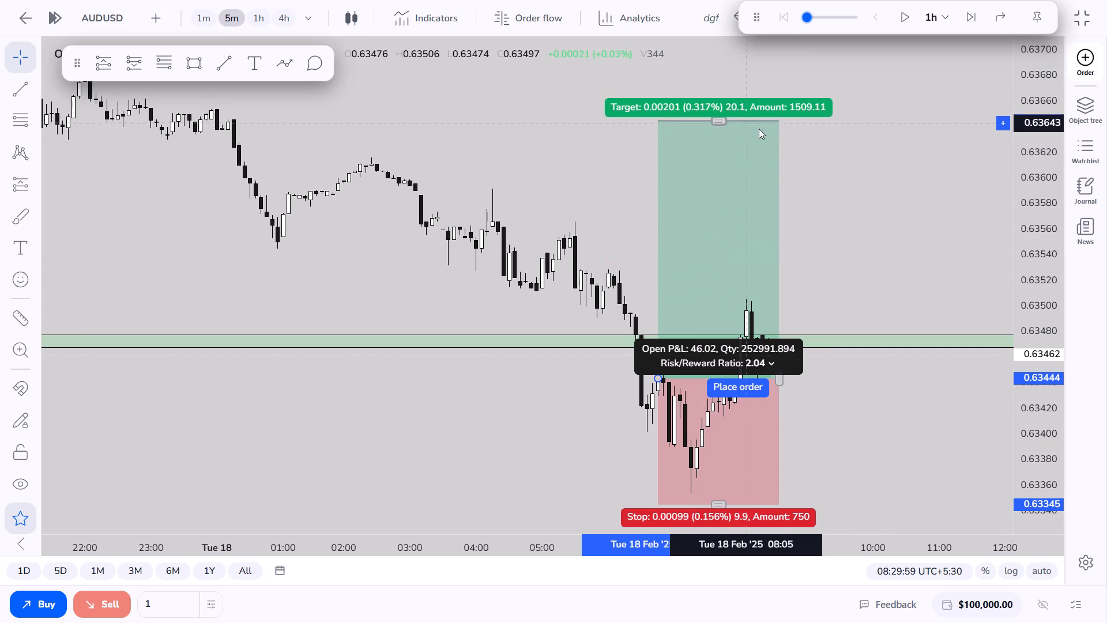
pyautogui.moveTo(838, 173); pyautogui.dragTo(838, 179)
pyautogui.moveTo(774, 382); pyautogui.dragTo(983, 401)
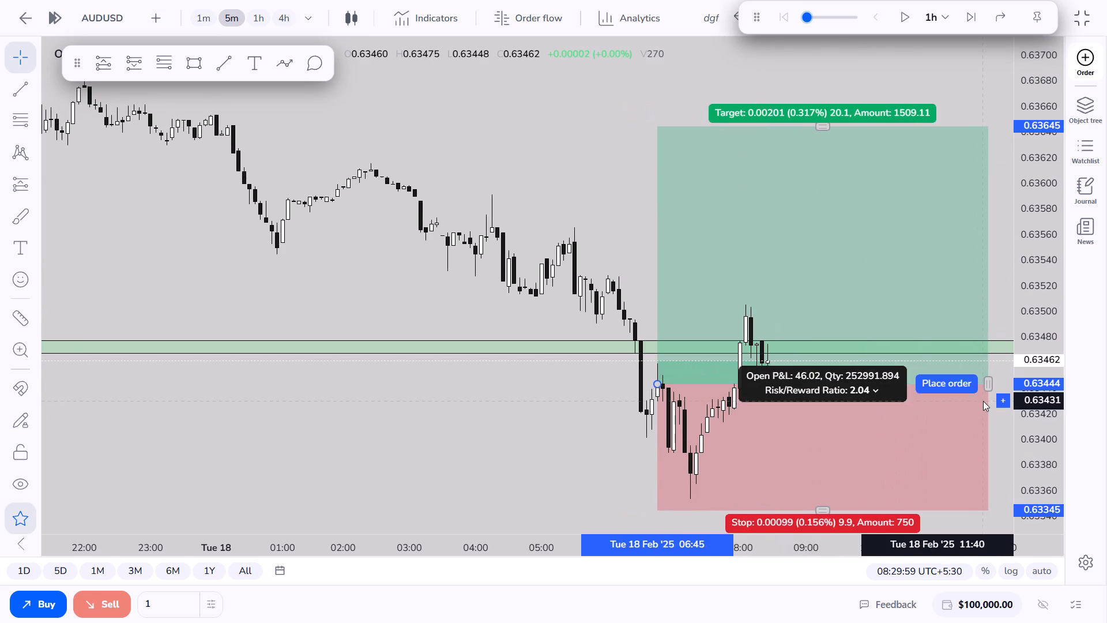
pyautogui.moveTo(983, 401); pyautogui.dragTo(999, 399)
# Advance the replay one hour to 18 February 09:29.
pyautogui.moveTo(578, 235); pyautogui.dragTo(486, 206)
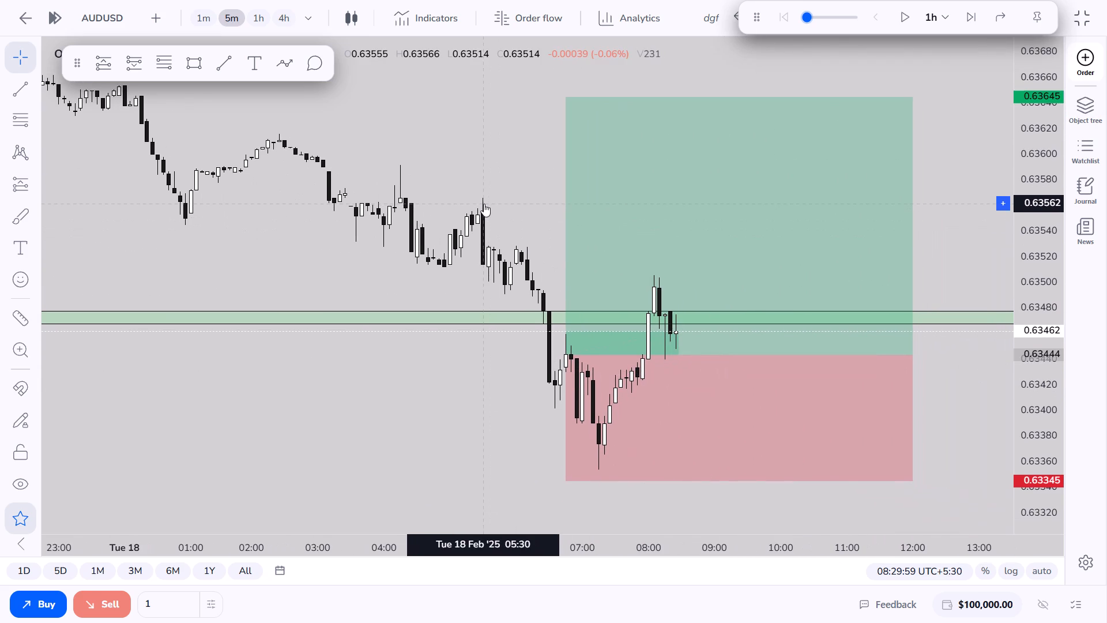
pyautogui.click(899, 29)
pyautogui.click(902, 27)
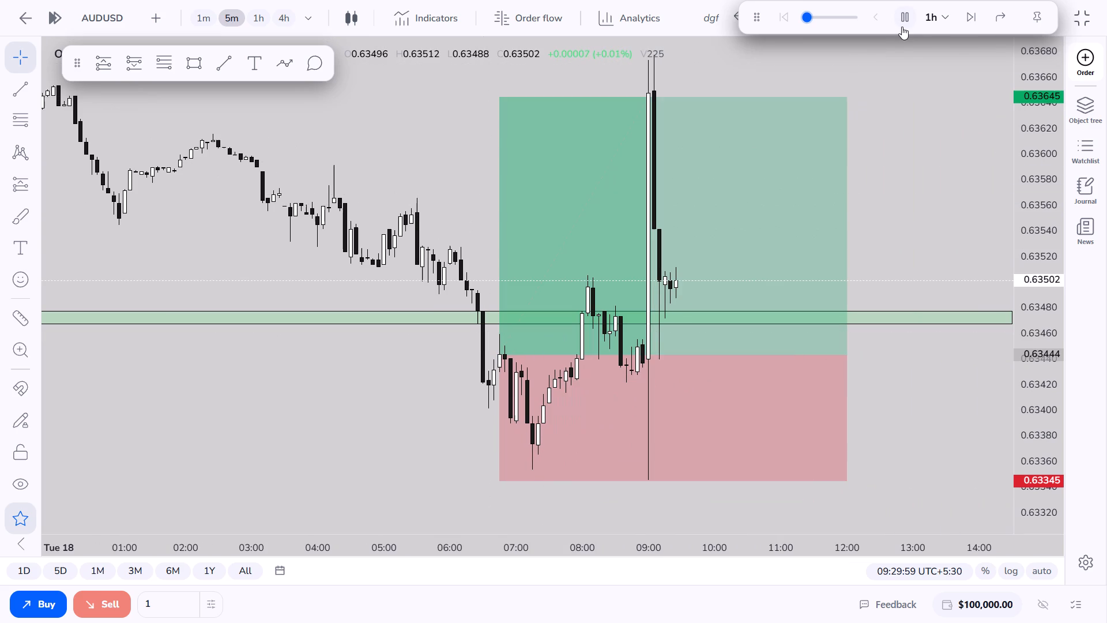
pyautogui.click(902, 27)
# Shorten the long position to end at about 09:05 on 18 February, just past the large 09:00 candle.
pyautogui.moveTo(847, 353); pyautogui.dragTo(674, 346)
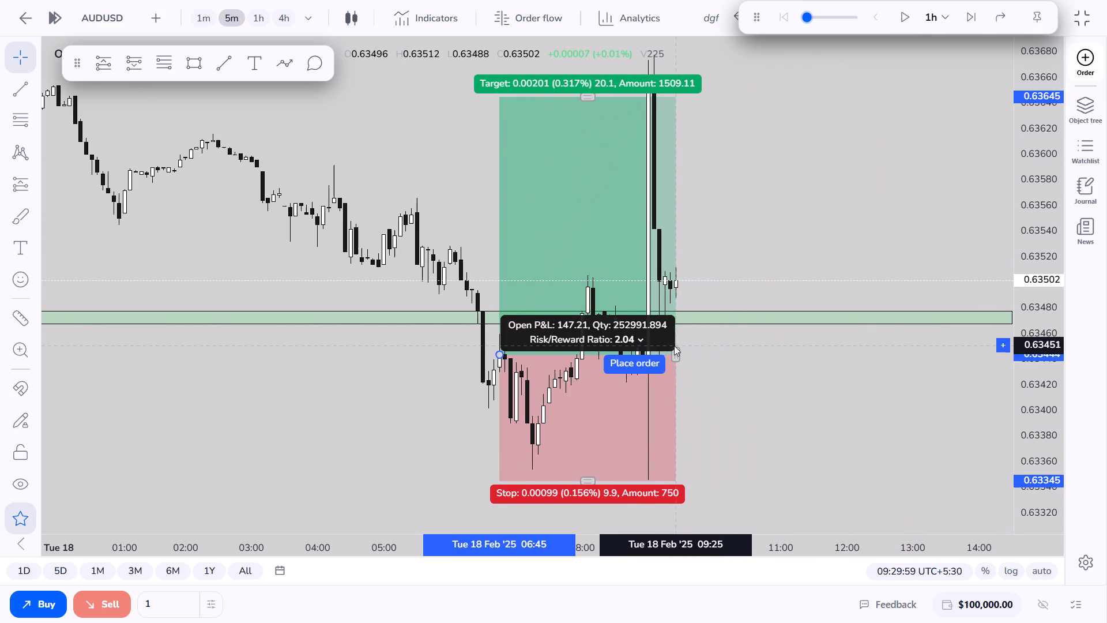
pyautogui.moveTo(674, 346); pyautogui.dragTo(653, 340)
# Examine the wicks of the 09:00 candle against the long position's stop and target levels.
pyautogui.moveTo(788, 407); pyautogui.dragTo(793, 271)
pyautogui.moveTo(774, 369); pyautogui.dragTo(829, 373)
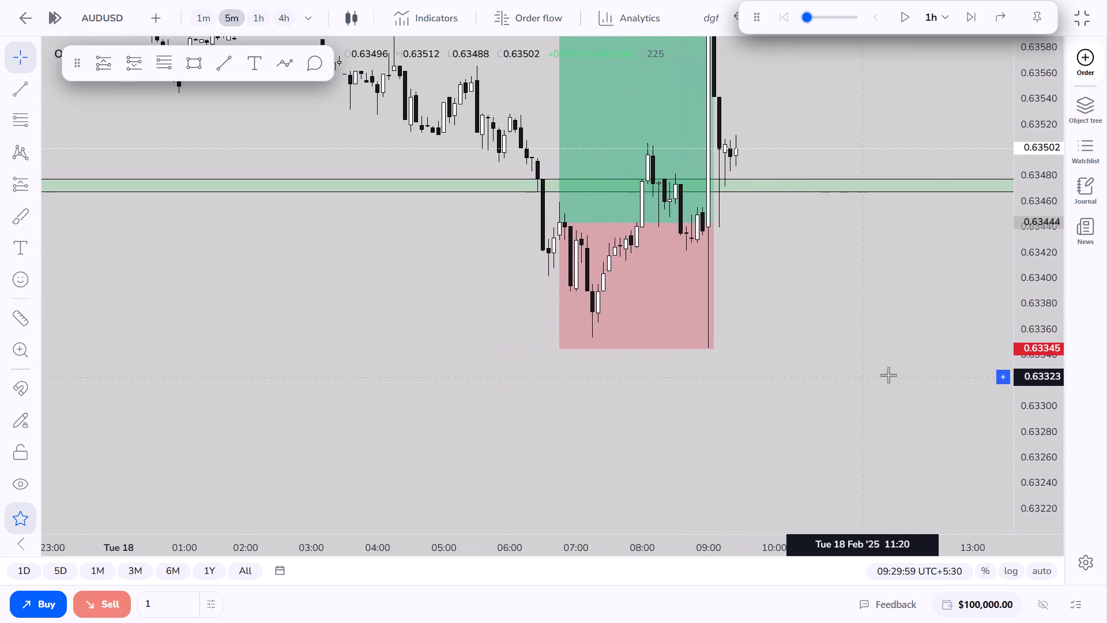
pyautogui.moveTo(1033, 453); pyautogui.dragTo(1036, 266)
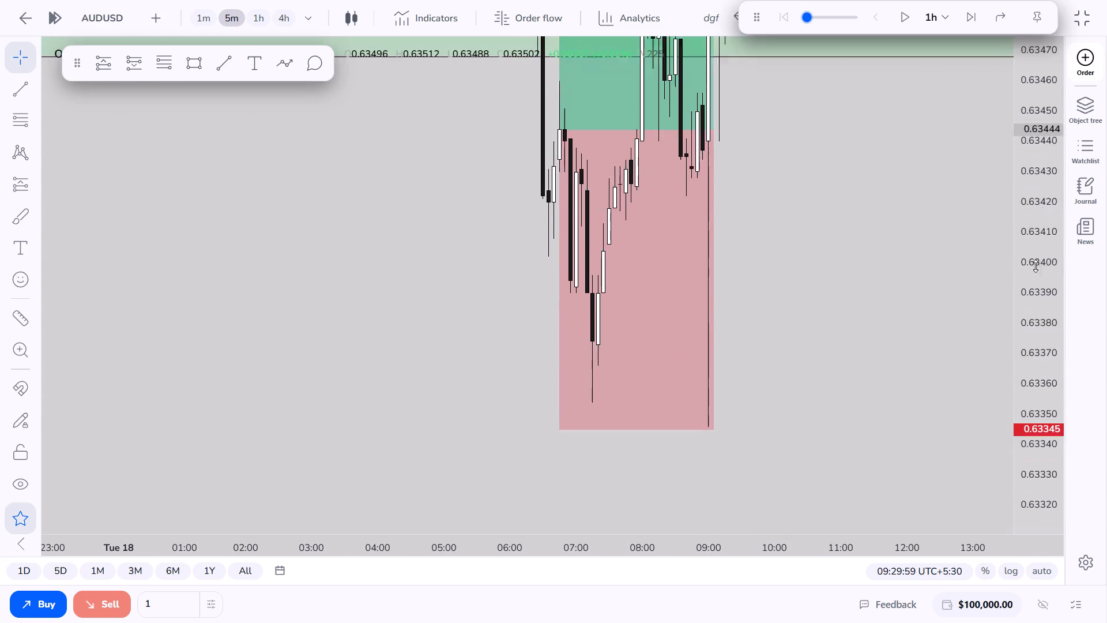
pyautogui.moveTo(1036, 266); pyautogui.dragTo(1026, 341)
pyautogui.moveTo(848, 219); pyautogui.dragTo(882, 322)
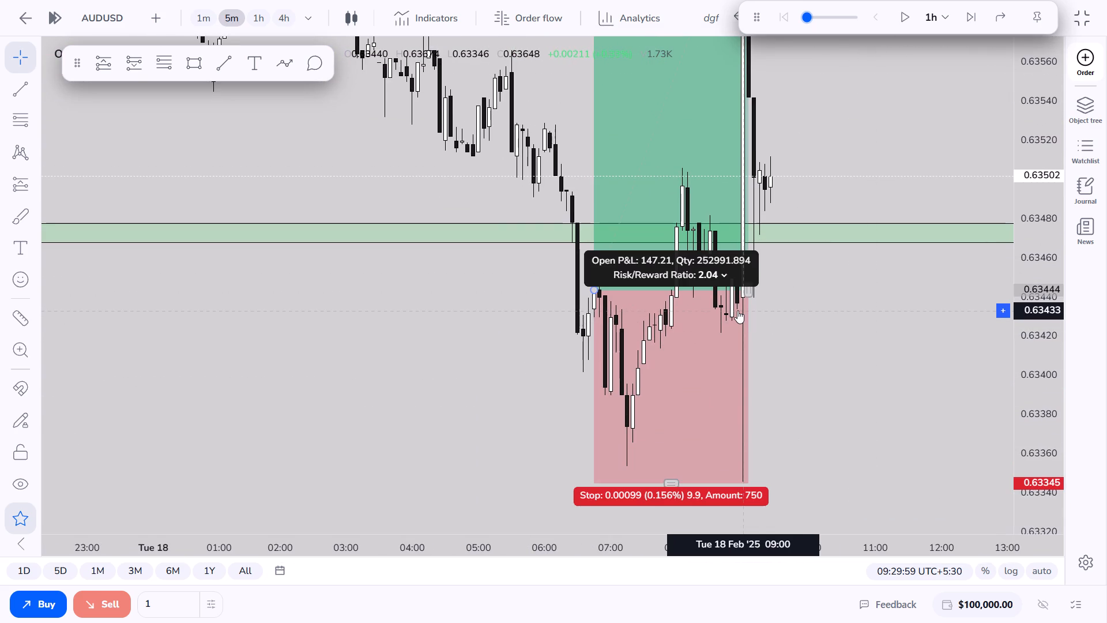
pyautogui.moveTo(865, 325); pyautogui.dragTo(883, 453)
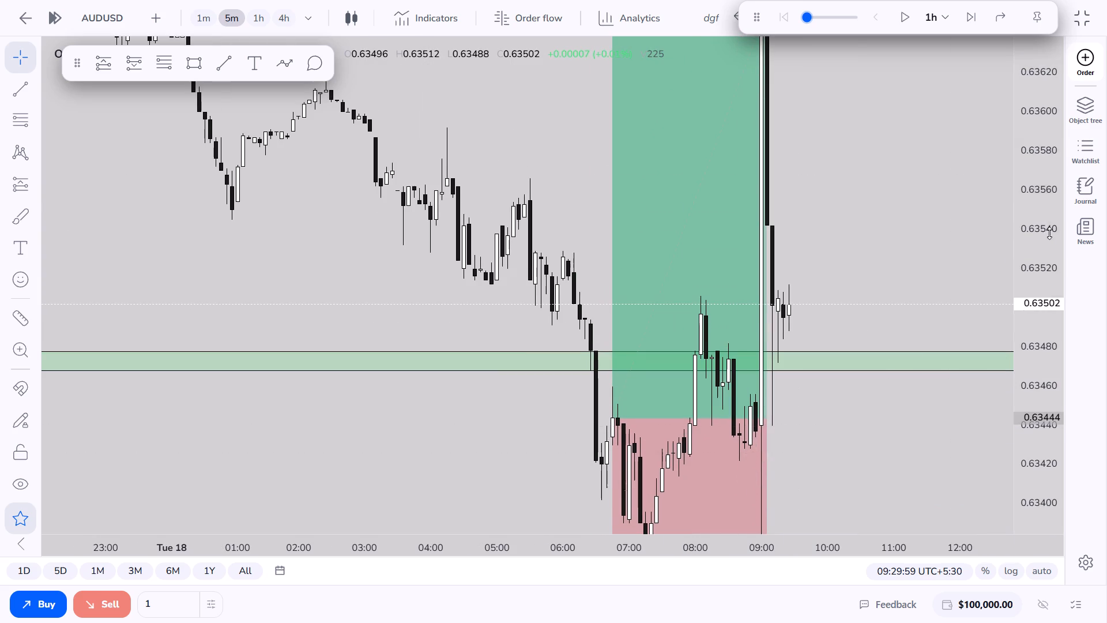
pyautogui.moveTo(1042, 193); pyautogui.dragTo(1016, 368)
pyautogui.moveTo(869, 166); pyautogui.dragTo(854, 203)
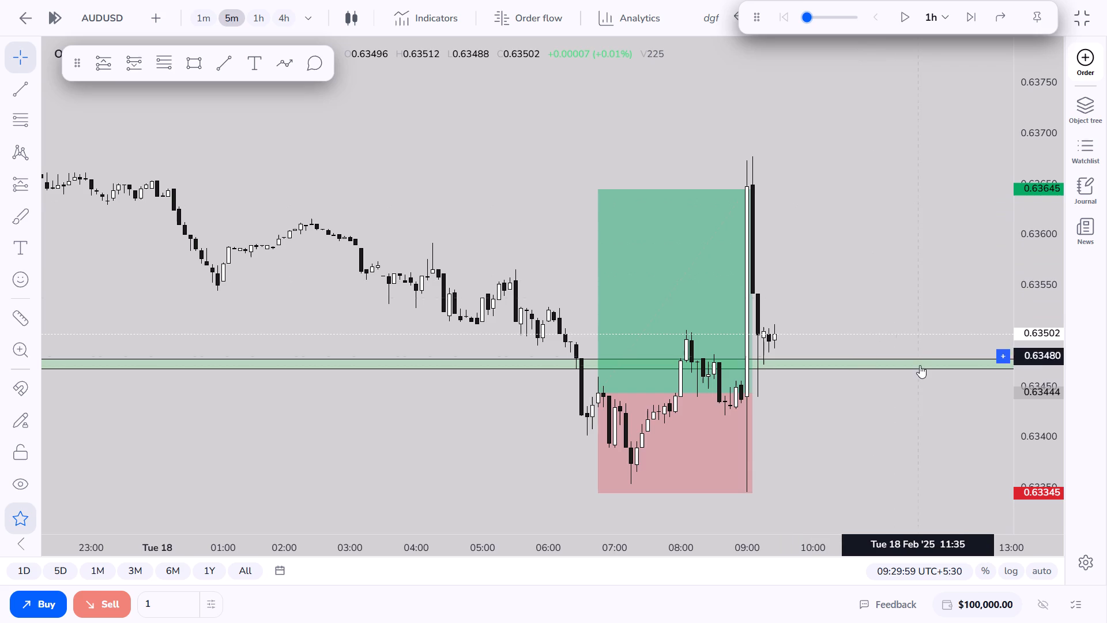
# On the 1-hour timeframe, trim the lower zone to 0.63476–0.63472, running from 15 February 02:30 to 18 February 09:30.
pyautogui.click(259, 10)
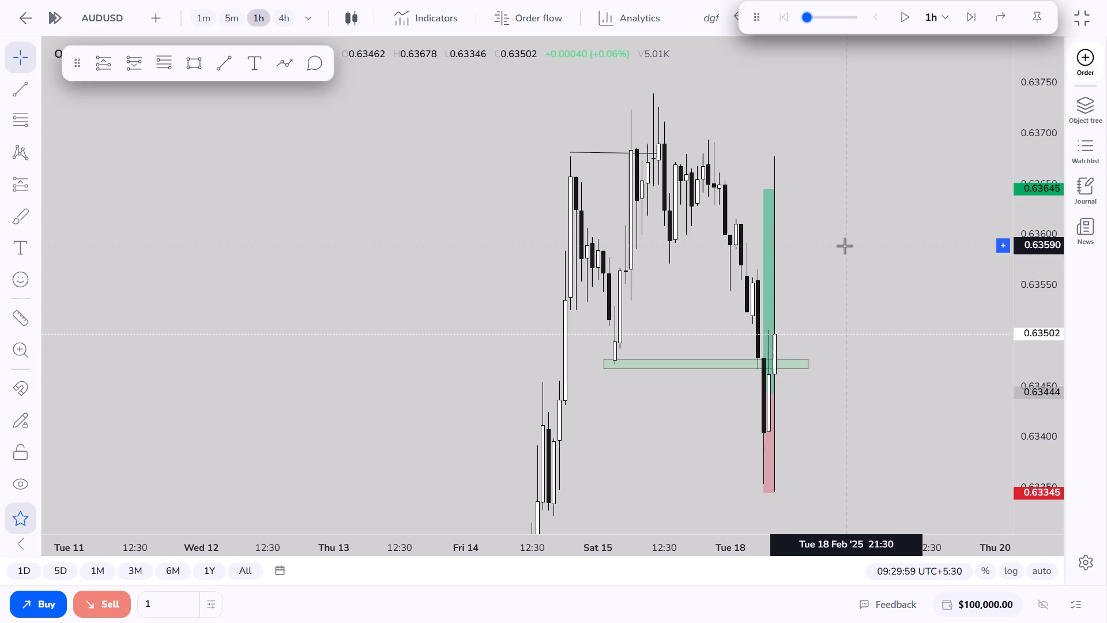
pyautogui.moveTo(1034, 170); pyautogui.dragTo(1023, 335)
pyautogui.scroll(5, 840, 341)
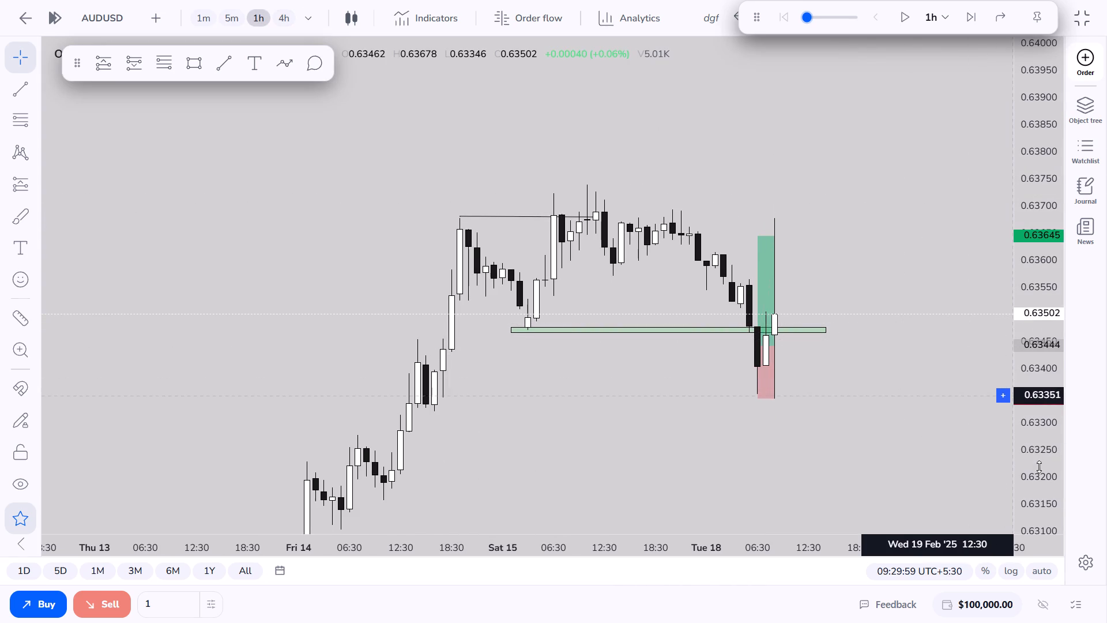
pyautogui.moveTo(1041, 473); pyautogui.dragTo(1056, 396)
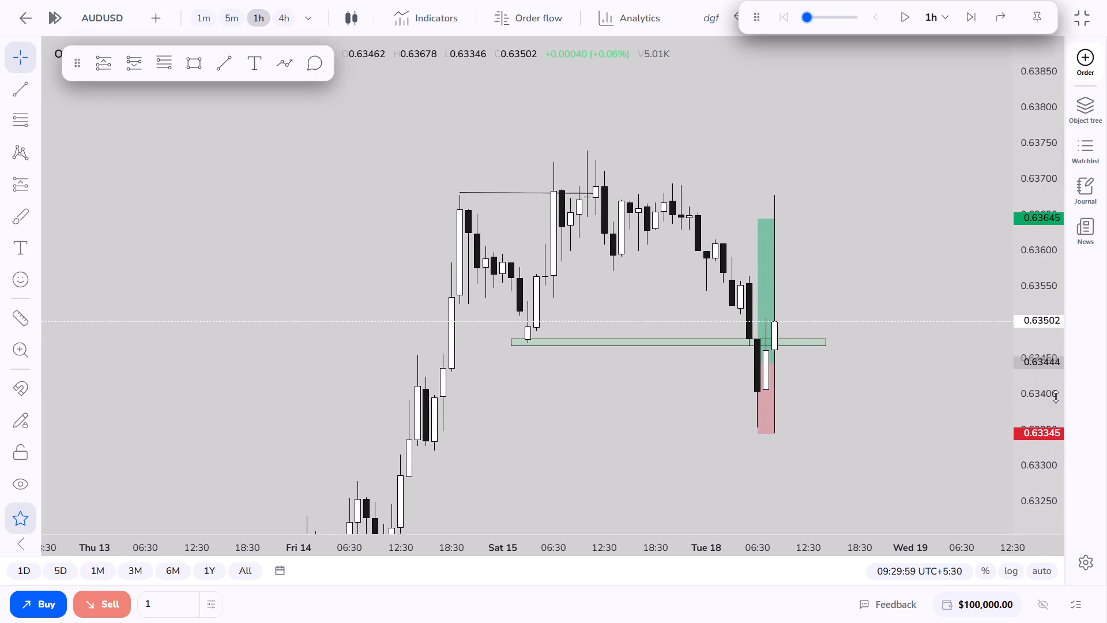
pyautogui.moveTo(1056, 396); pyautogui.dragTo(1082, 110)
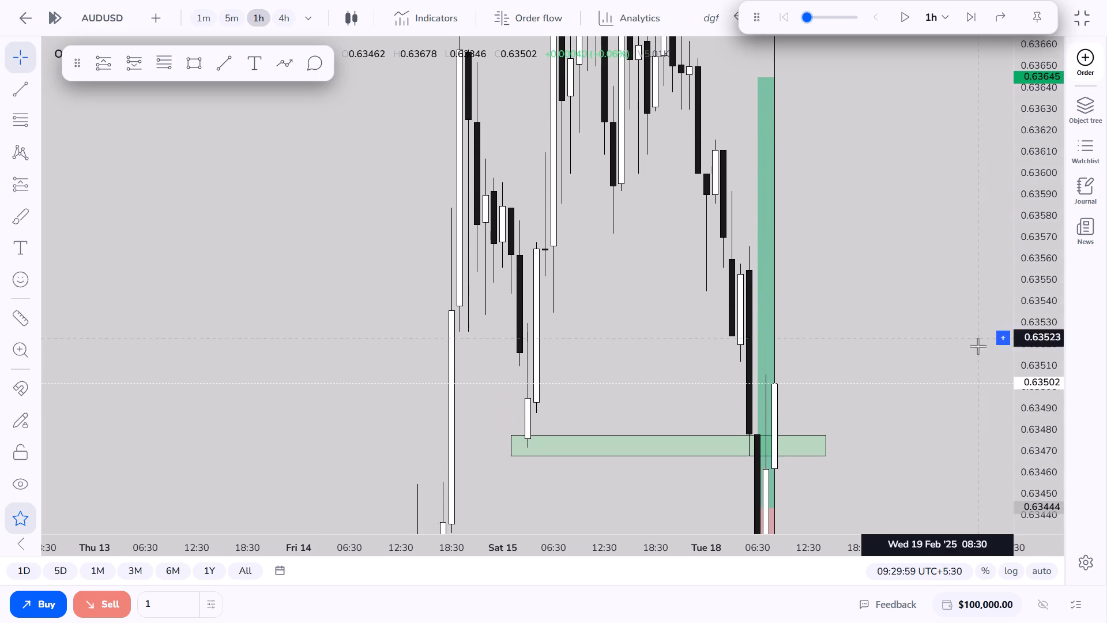
pyautogui.moveTo(978, 347); pyautogui.dragTo(947, 158)
pyautogui.moveTo(795, 257); pyautogui.dragTo(772, 256)
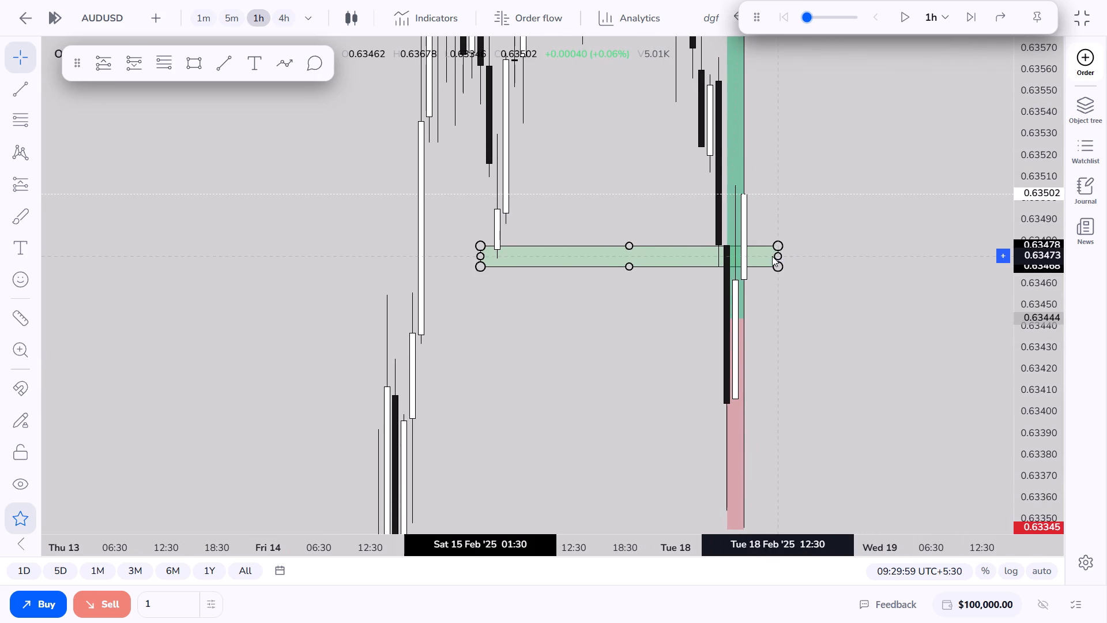
pyautogui.moveTo(772, 256); pyautogui.dragTo(751, 256)
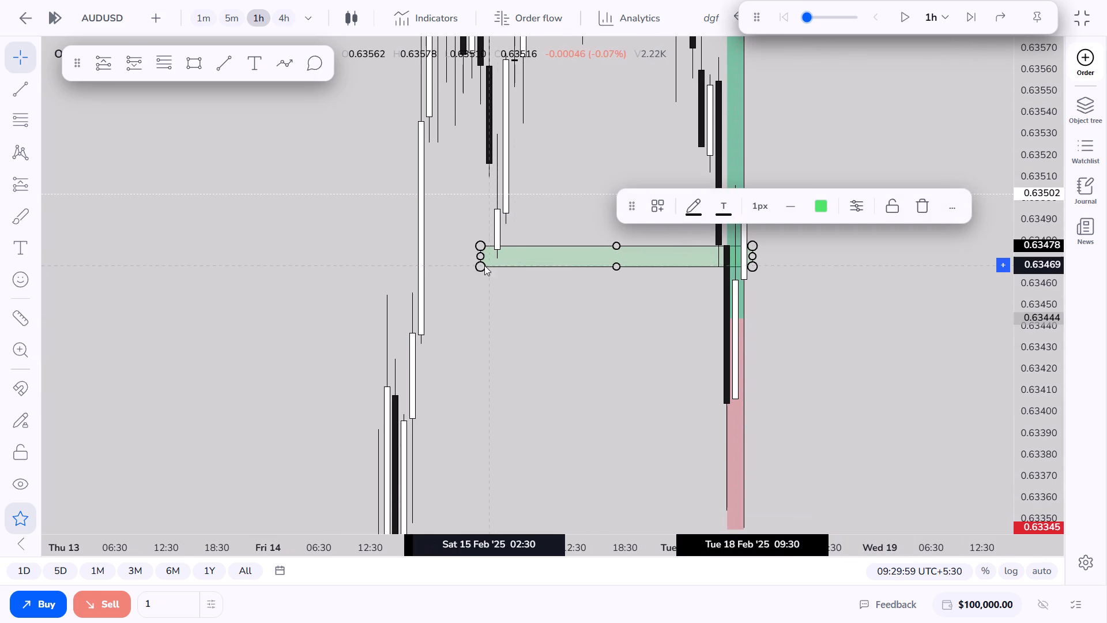
pyautogui.moveTo(477, 264); pyautogui.dragTo(484, 256)
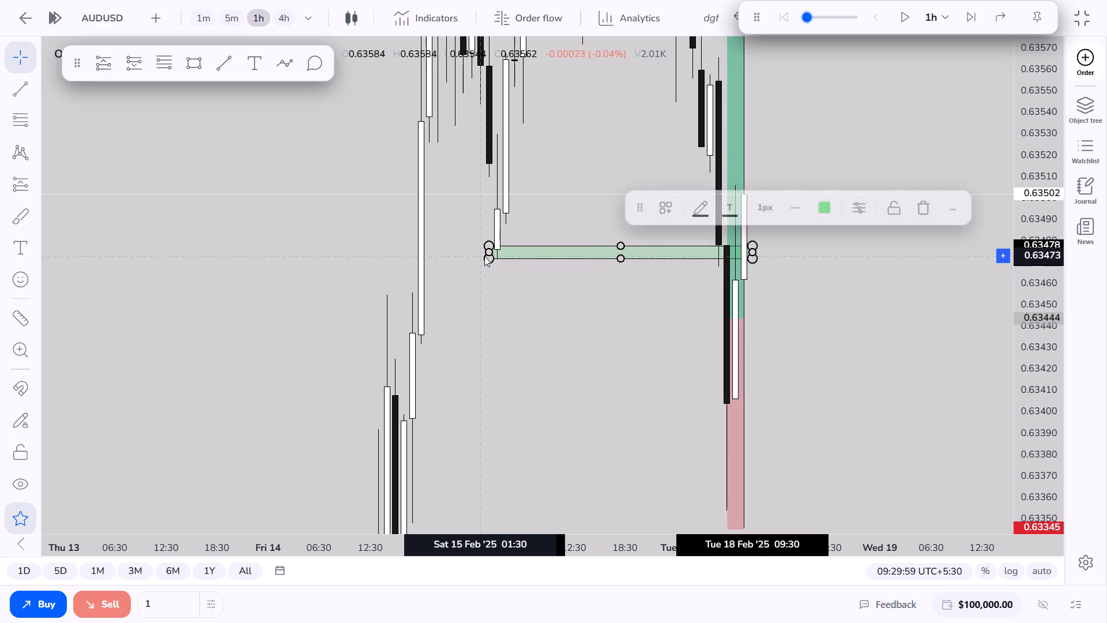
pyautogui.click(487, 245)
pyautogui.click(642, 215)
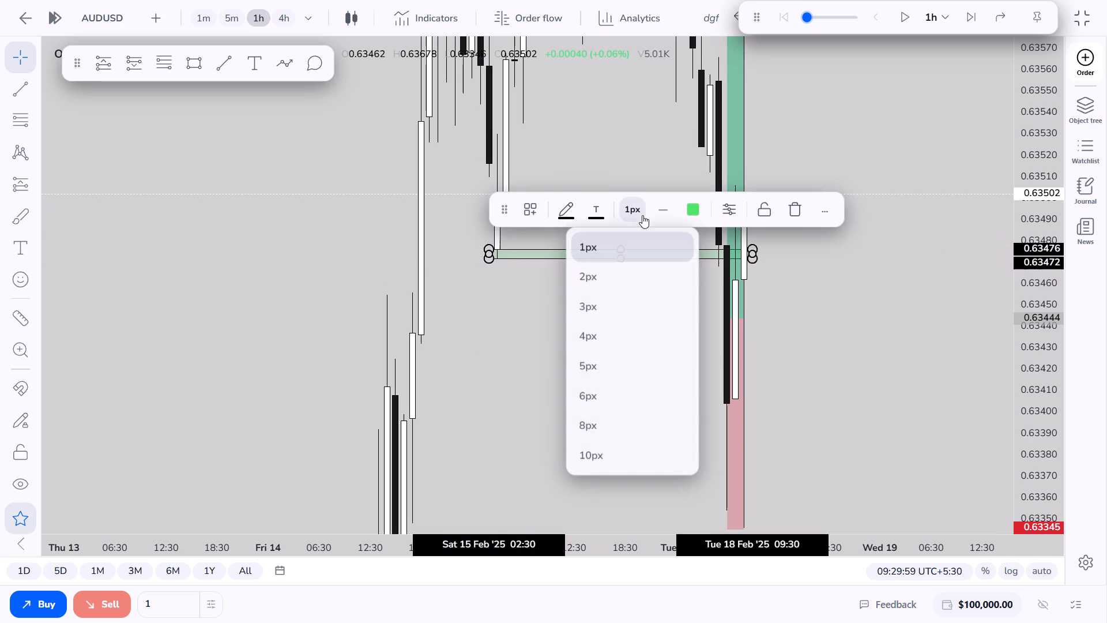
pyautogui.click(652, 142)
# Draw a rectangle zone between 0.63677 and 0.63661 at the 14 February swing high, from 14 February 17:30 to about 16:30 on 18 February.
pyautogui.moveTo(1044, 168); pyautogui.dragTo(1039, 344)
pyautogui.moveTo(893, 194); pyautogui.dragTo(908, 291)
pyautogui.moveTo(1026, 189); pyautogui.dragTo(1013, 295)
pyautogui.click(942, 281)
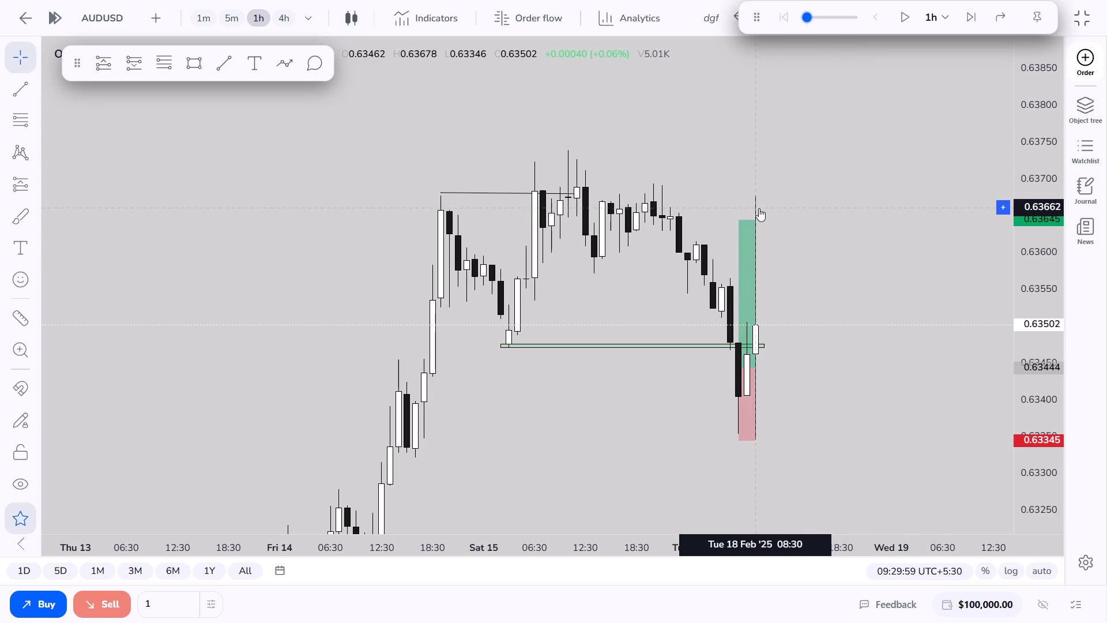
pyautogui.click(189, 69)
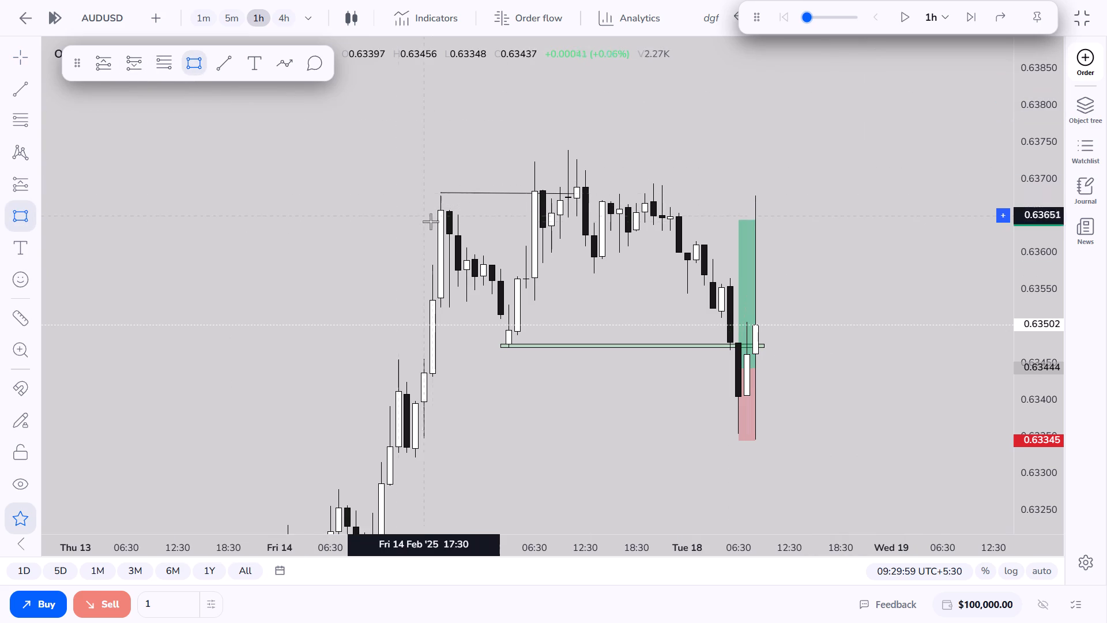
pyautogui.click(423, 208)
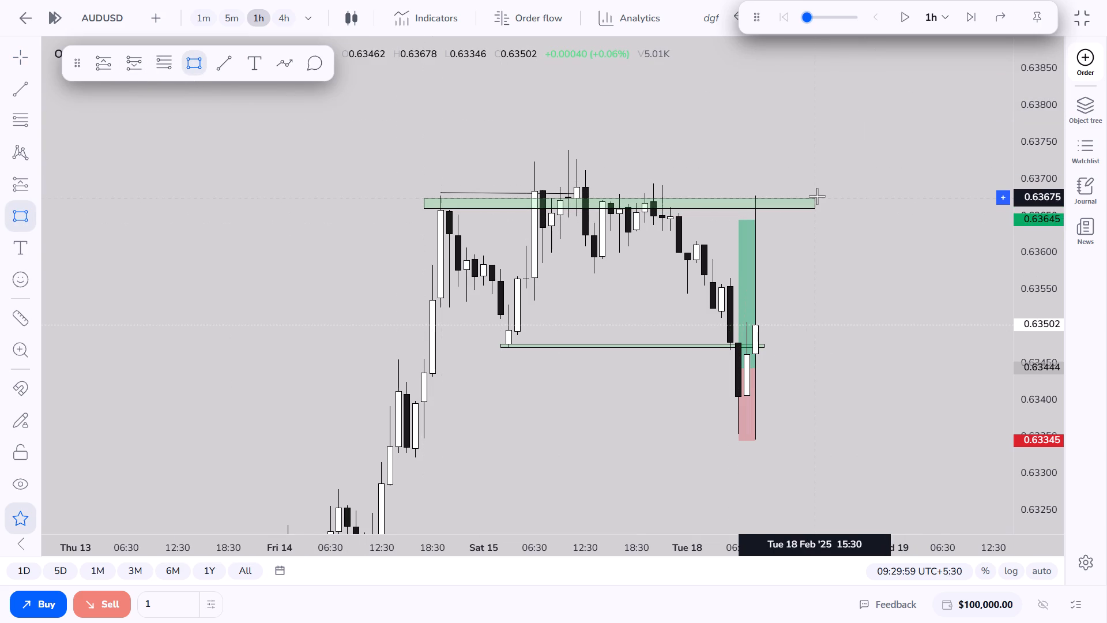
pyautogui.click(820, 196)
# Play the replay forward on the 5-minute timeframe from 18 February 09:29 into the morning of 19 February.
pyautogui.click(234, 21)
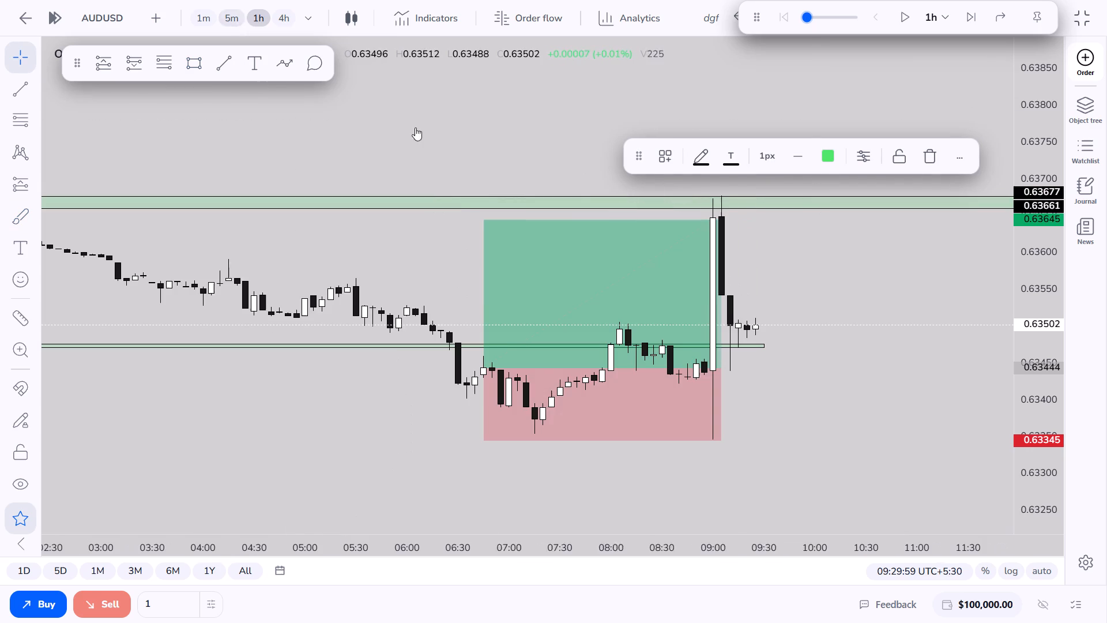
pyautogui.click(784, 303)
pyautogui.click(905, 14)
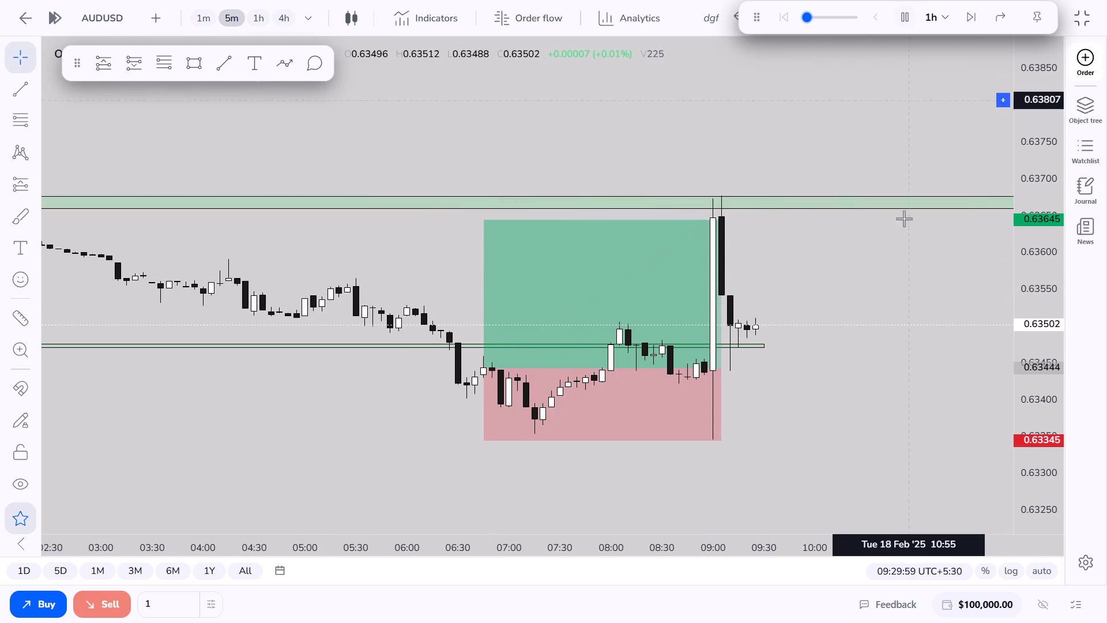
pyautogui.moveTo(891, 324); pyautogui.dragTo(684, 344)
pyautogui.scroll(-5, 701, 365)
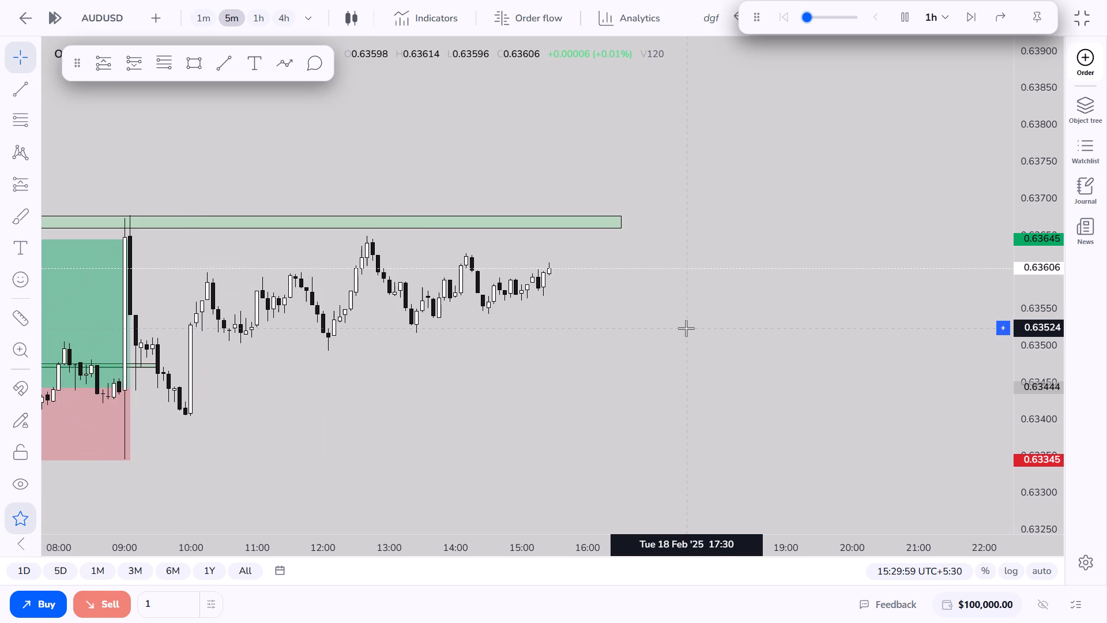
pyautogui.scroll(-10, 703, 332)
pyautogui.moveTo(624, 340); pyautogui.dragTo(900, 282)
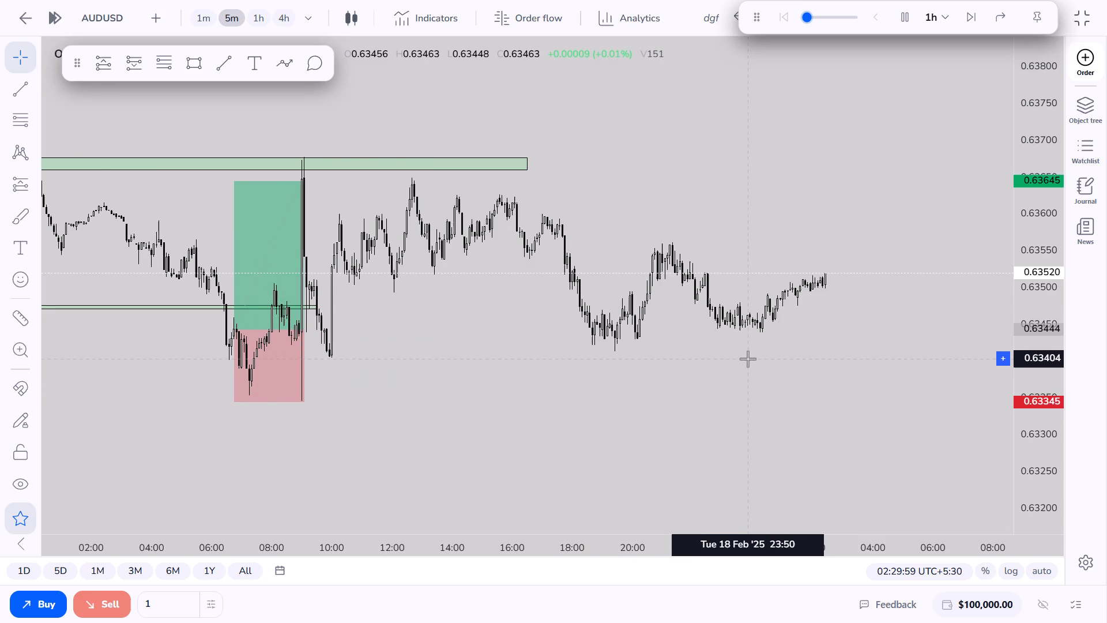
pyautogui.scroll(-6, 748, 359)
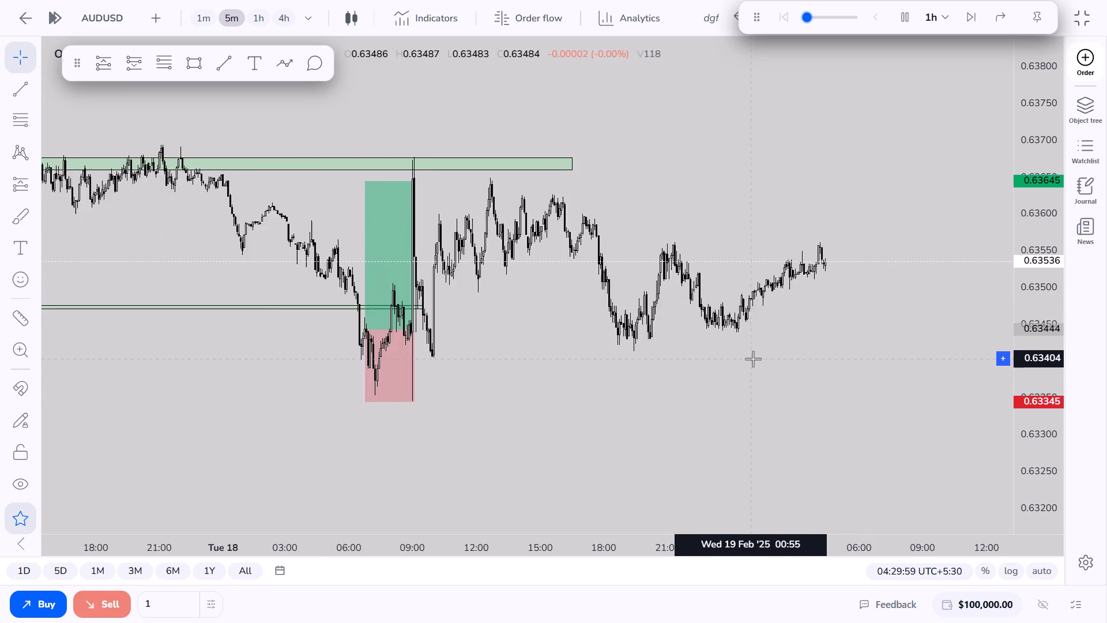
pyautogui.moveTo(744, 362); pyautogui.dragTo(774, 373)
# On the 1-hour timeframe, extend the upper zone's end to about 16:30 on 19 February.
pyautogui.click(258, 20)
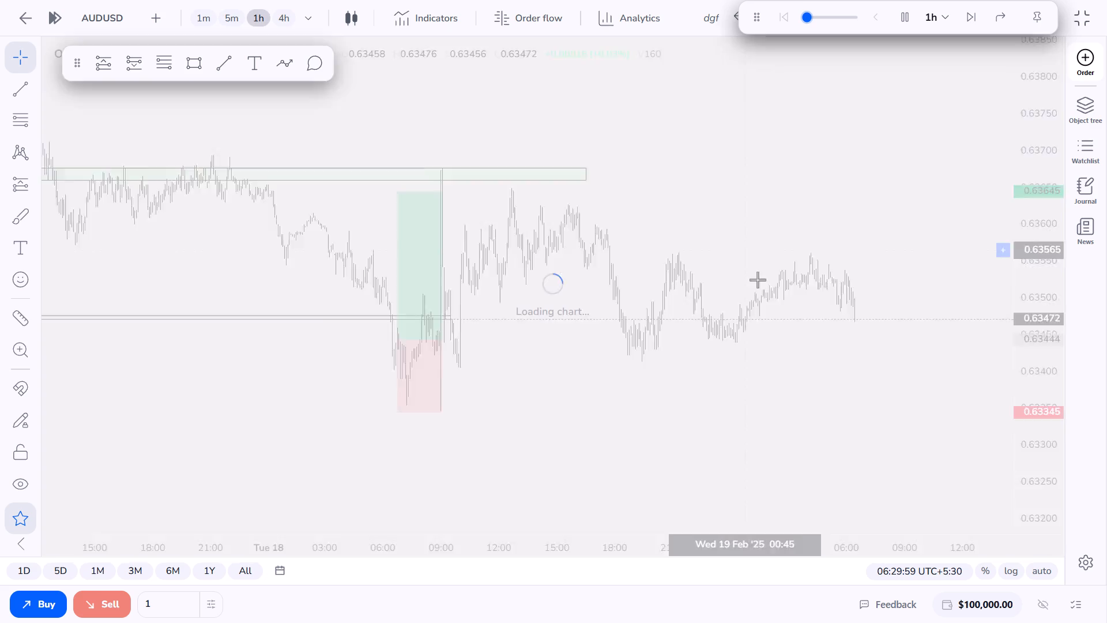
pyautogui.scroll(10, 805, 354)
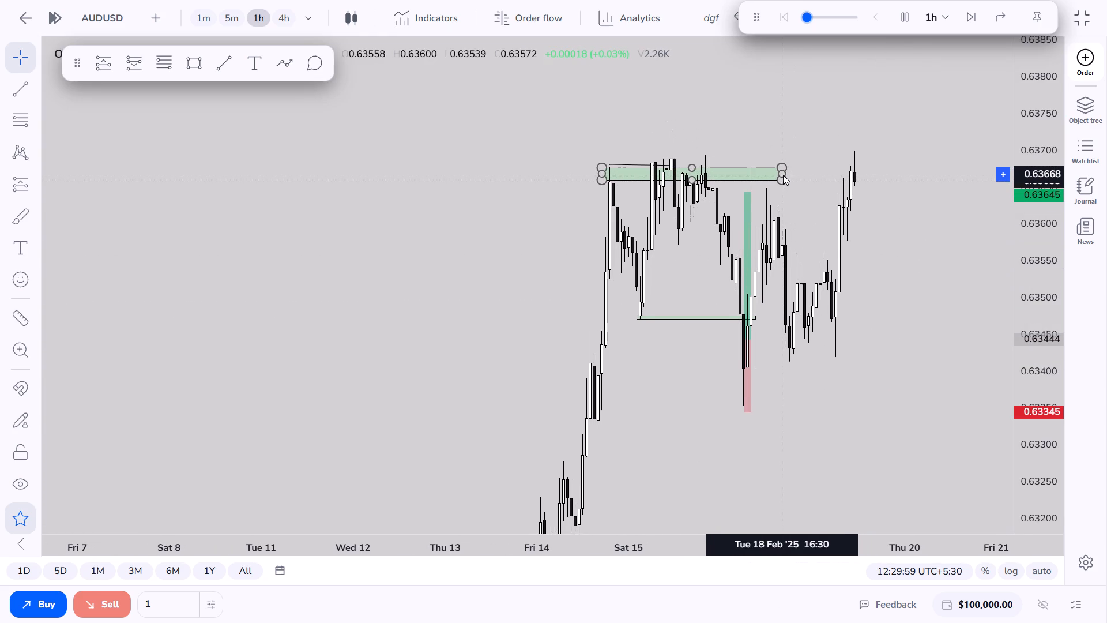
pyautogui.click(783, 175)
pyautogui.moveTo(775, 174); pyautogui.dragTo(807, 174)
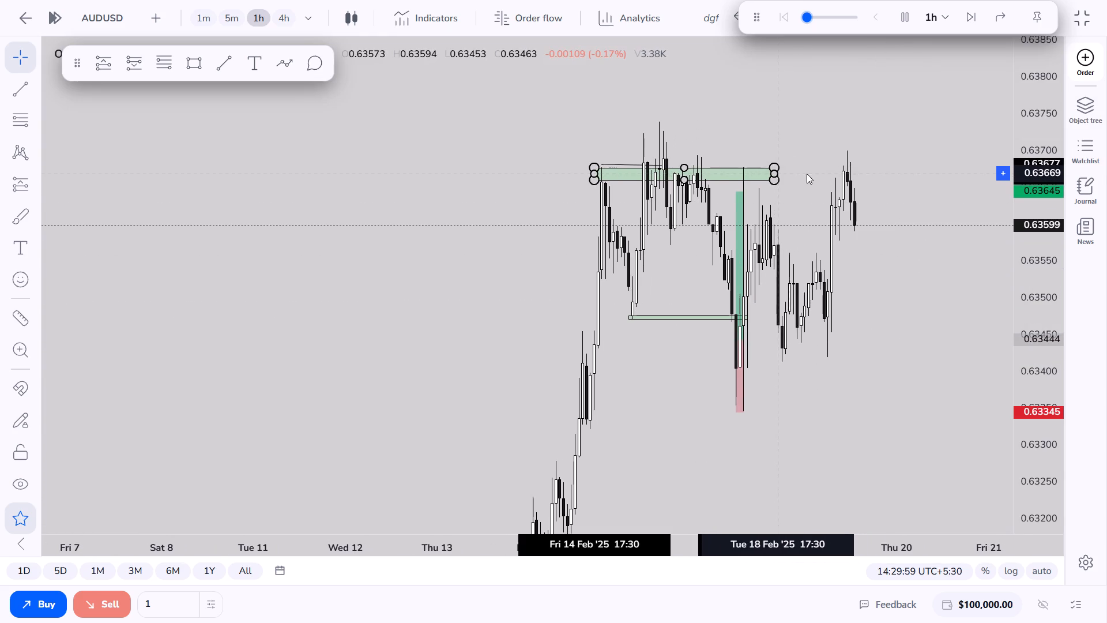
pyautogui.moveTo(807, 174); pyautogui.dragTo(869, 172)
pyautogui.click(893, 235)
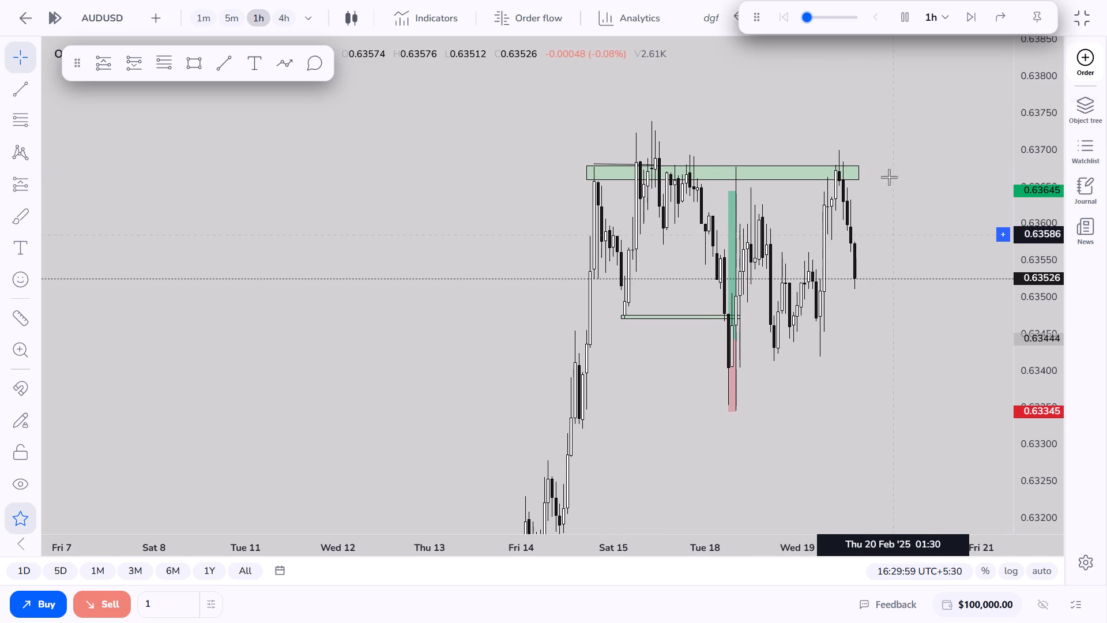
# Pause the replay at 19 February 17:29.
pyautogui.click(918, 9)
pyautogui.click(907, 16)
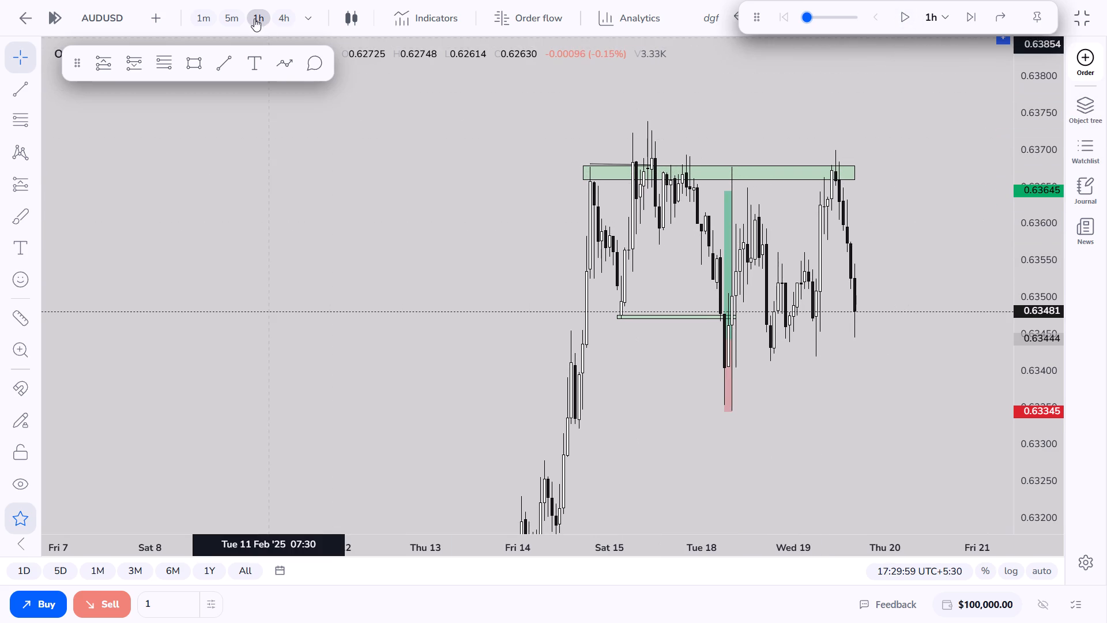
# On the 5-minute timeframe, place a short position at 19 February 12:00 with entry 0.63667 and stop 0.63768.
pyautogui.click(239, 17)
pyautogui.click(134, 69)
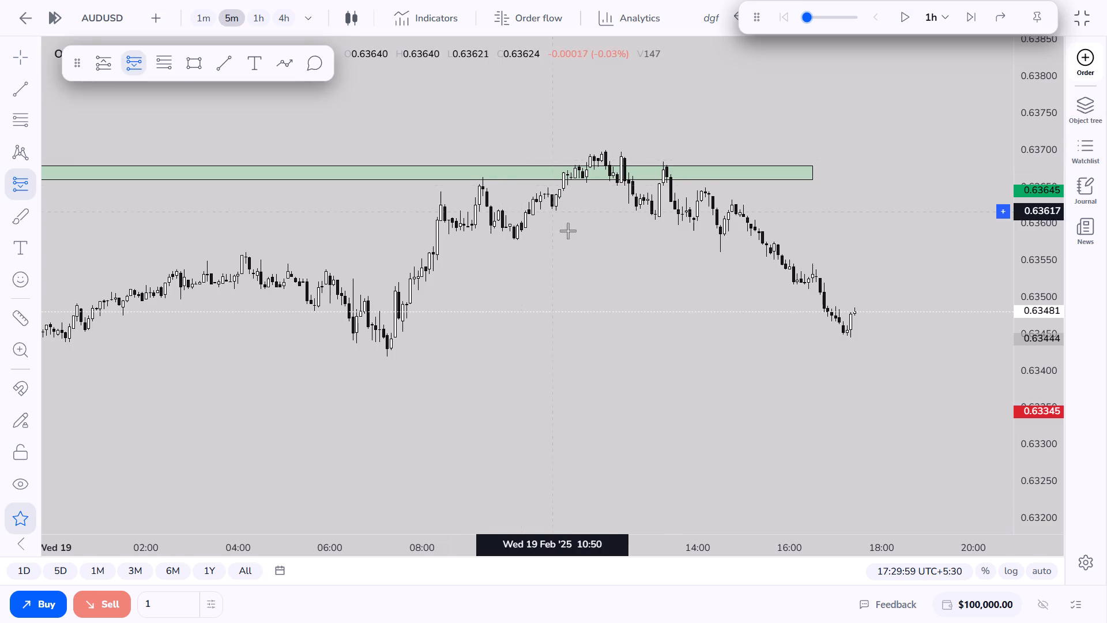
pyautogui.click(607, 175)
pyautogui.moveTo(670, 122); pyautogui.dragTo(680, 99)
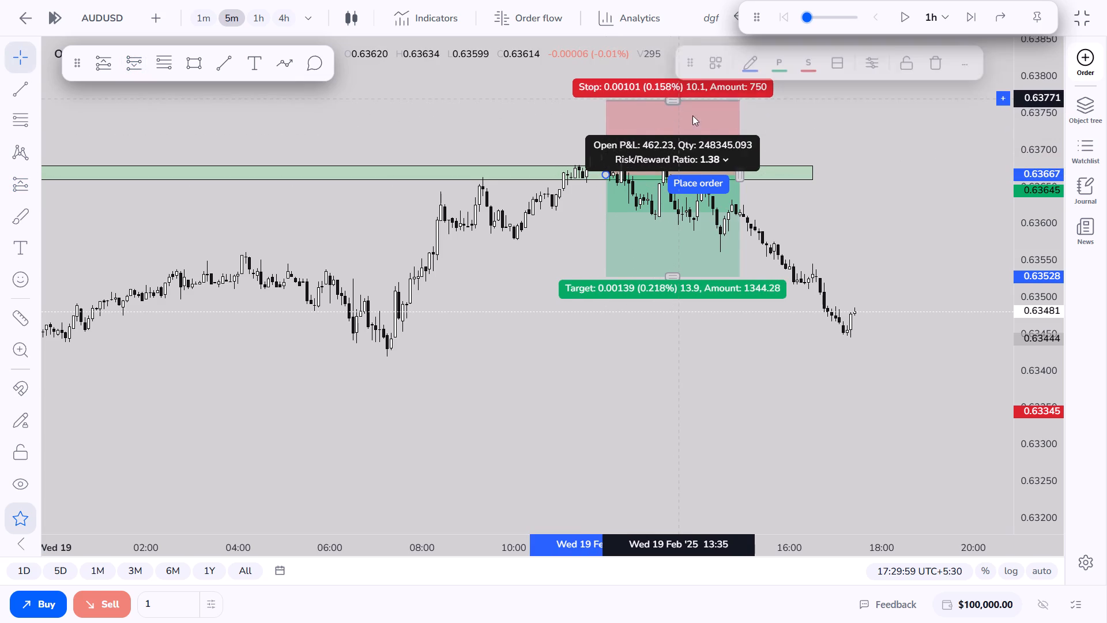
# Extend the short position to about 17:15 on 19 February and lower its target to 0.63453.
pyautogui.moveTo(737, 177); pyautogui.dragTo(830, 175)
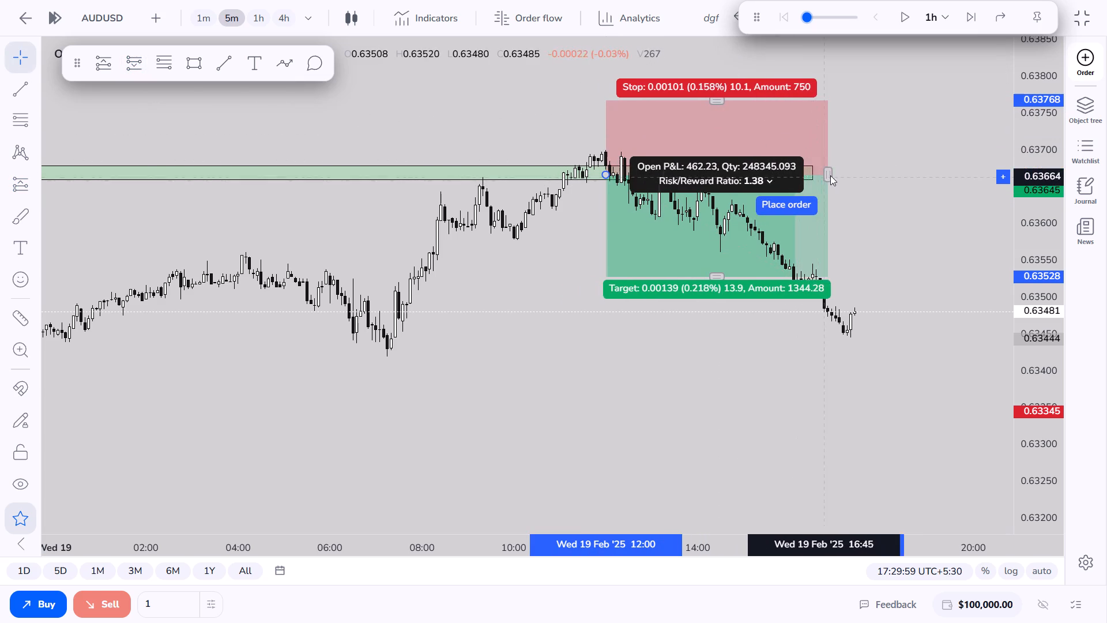
pyautogui.moveTo(830, 175); pyautogui.dragTo(846, 173)
pyautogui.moveTo(726, 276); pyautogui.dragTo(737, 309)
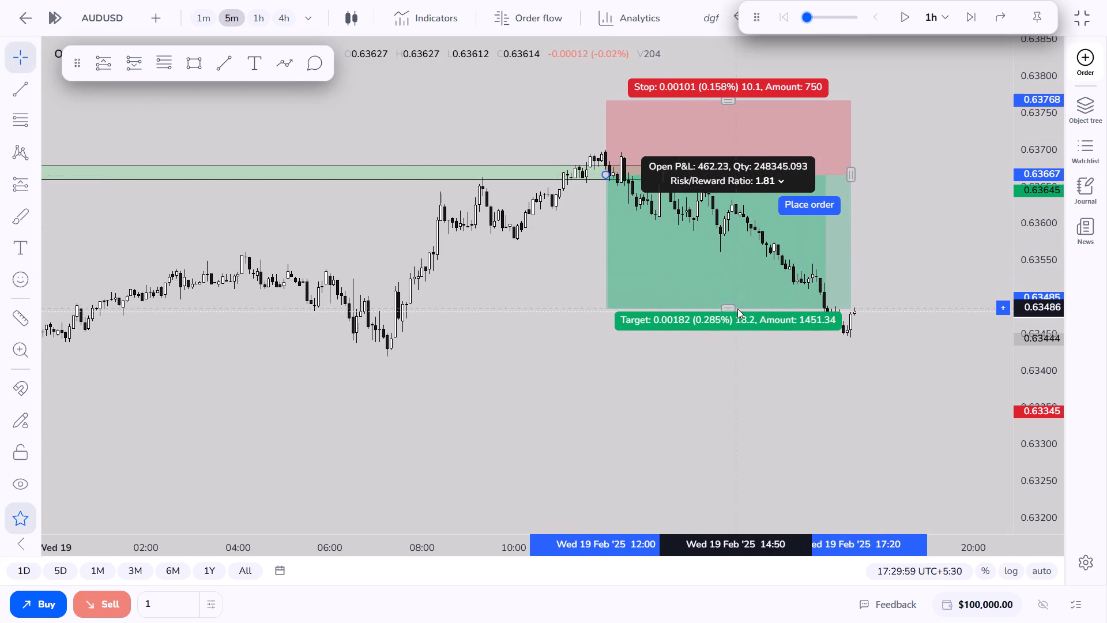
pyautogui.moveTo(737, 309); pyautogui.dragTo(741, 324)
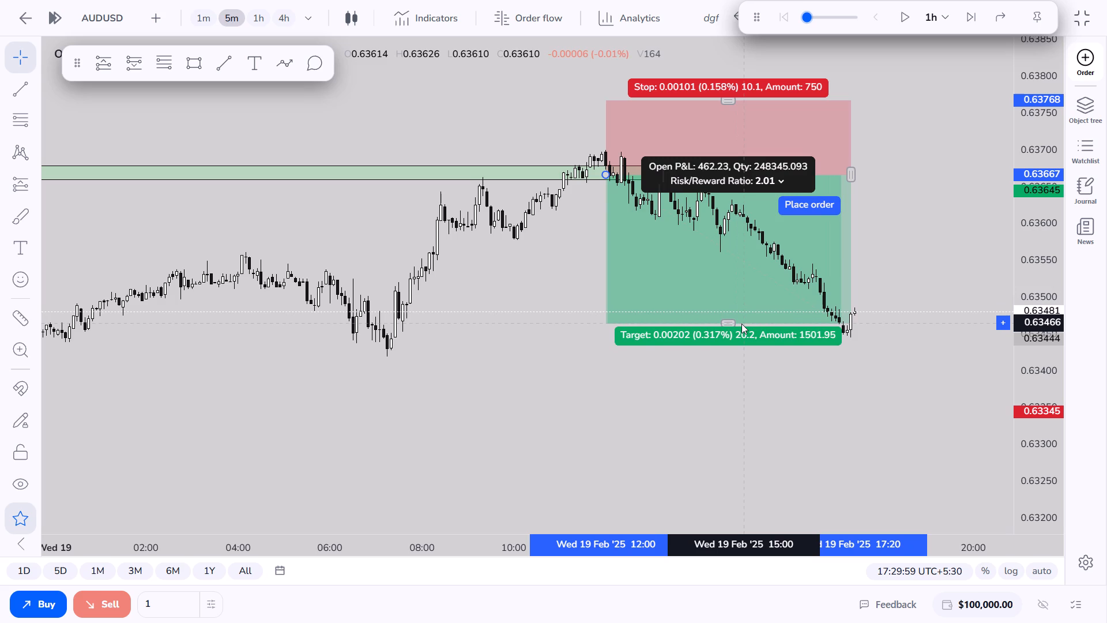
pyautogui.moveTo(741, 324); pyautogui.dragTo(743, 332)
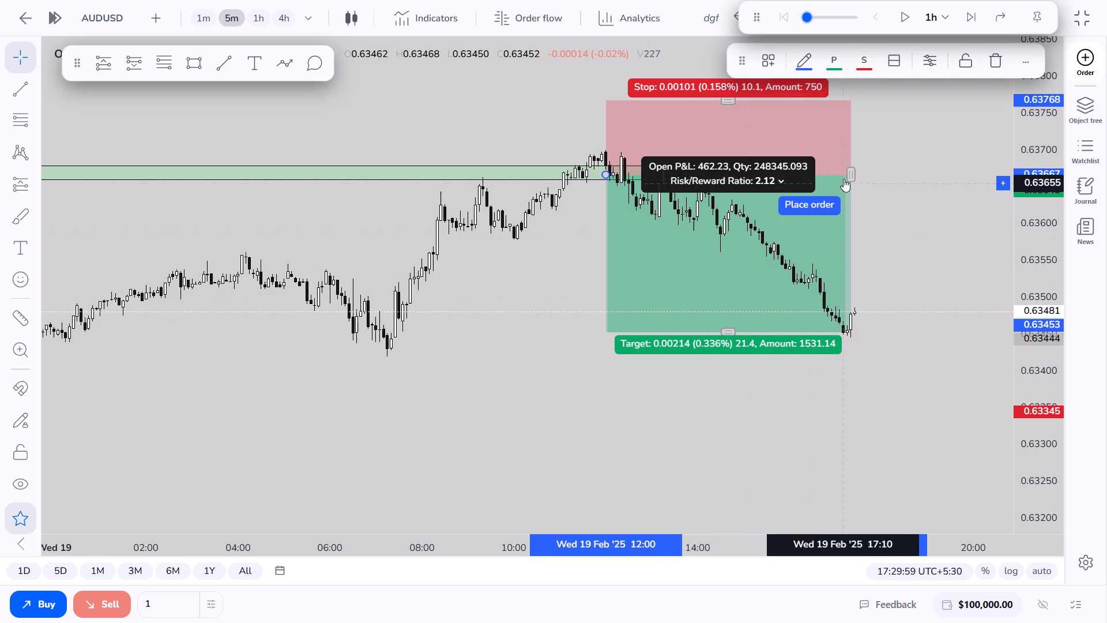
pyautogui.click(848, 173)
pyautogui.click(907, 245)
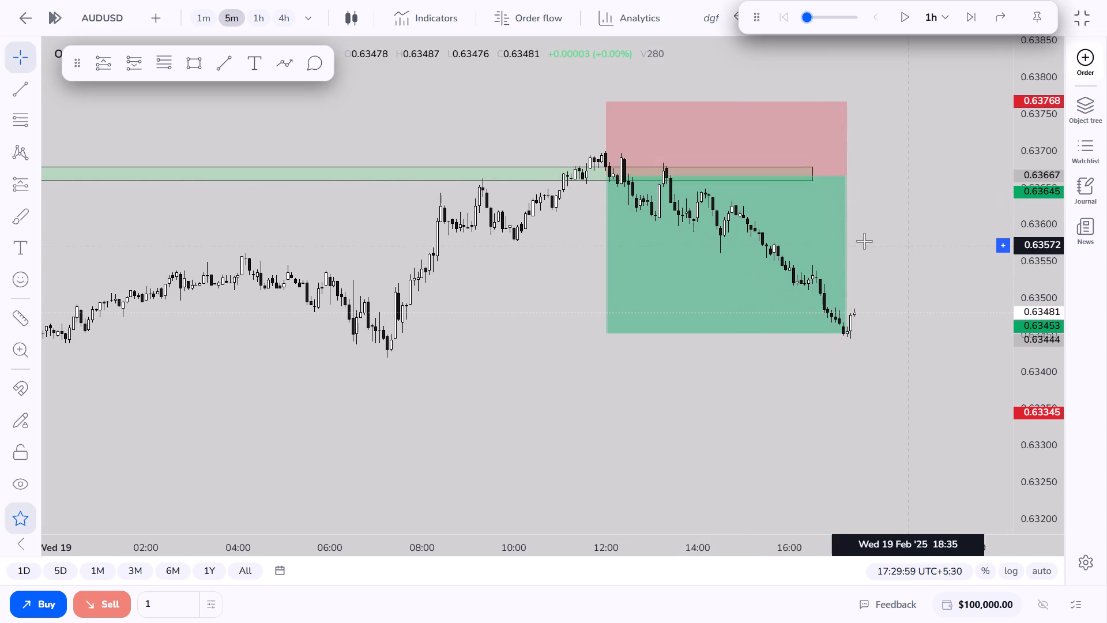
# On the 1-hour timeframe, examine the long and short positions against the two zones and the latest candles.
pyautogui.click(263, 19)
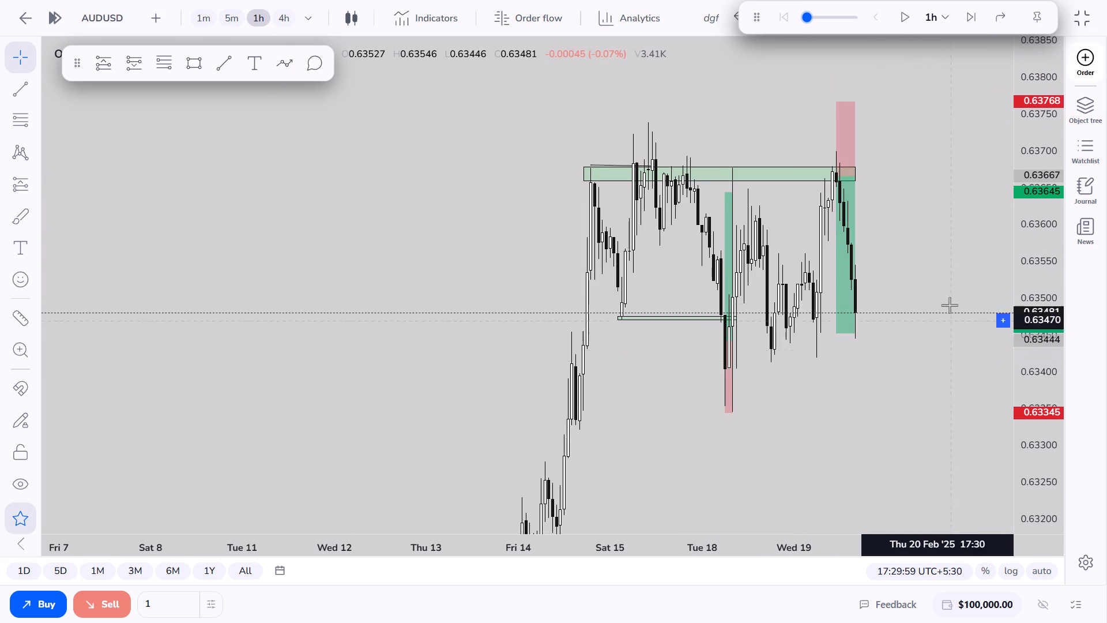
pyautogui.moveTo(931, 282); pyautogui.dragTo(906, 384)
pyautogui.scroll(4, 899, 399)
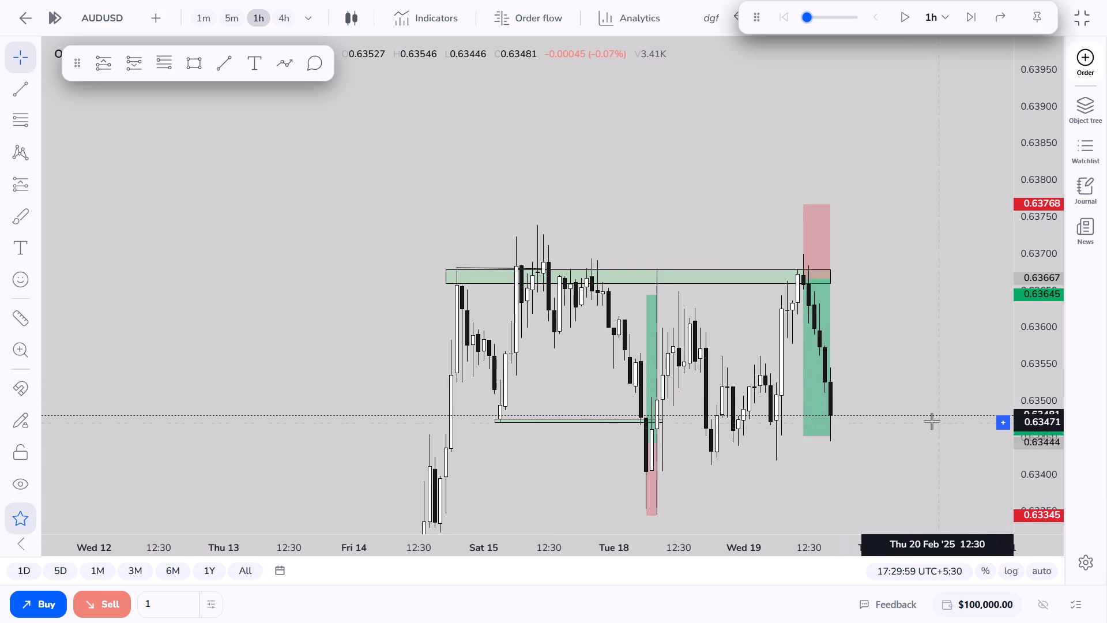
pyautogui.moveTo(926, 332); pyautogui.dragTo(905, 234)
pyautogui.scroll(4, 907, 316)
pyautogui.moveTo(894, 269); pyautogui.dragTo(903, 294)
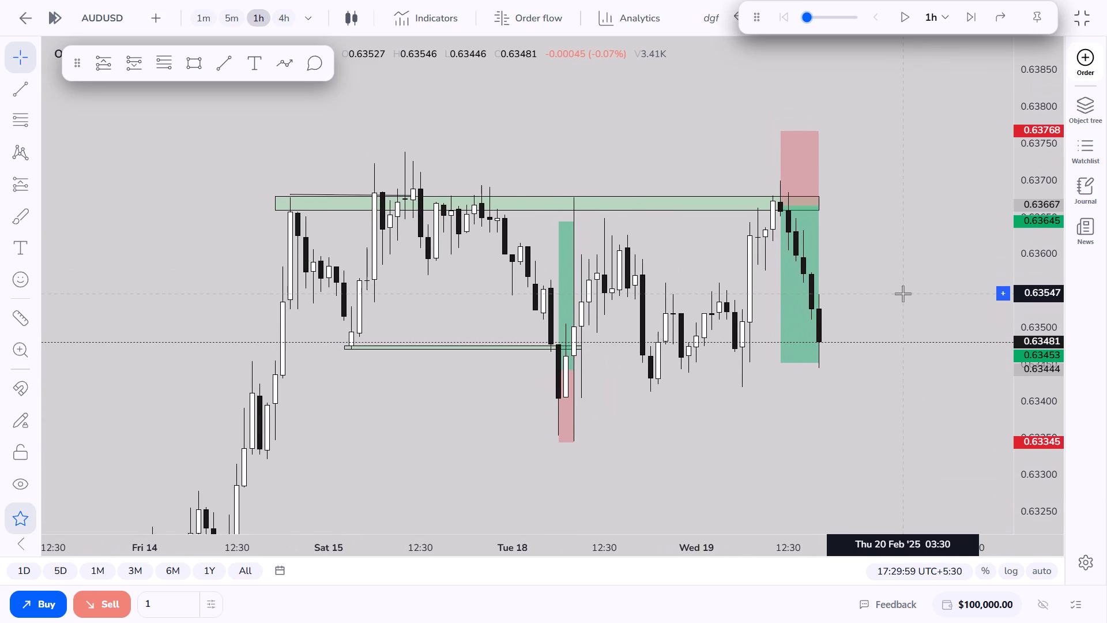
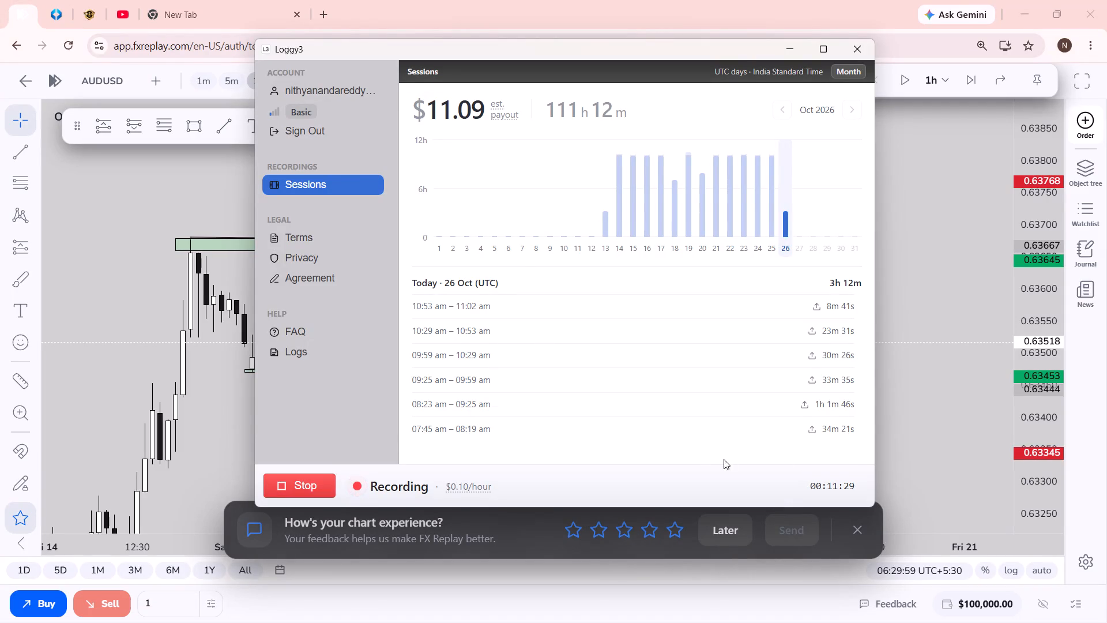
# Dismiss the chart experience feedback prompt.
pyautogui.click(852, 530)
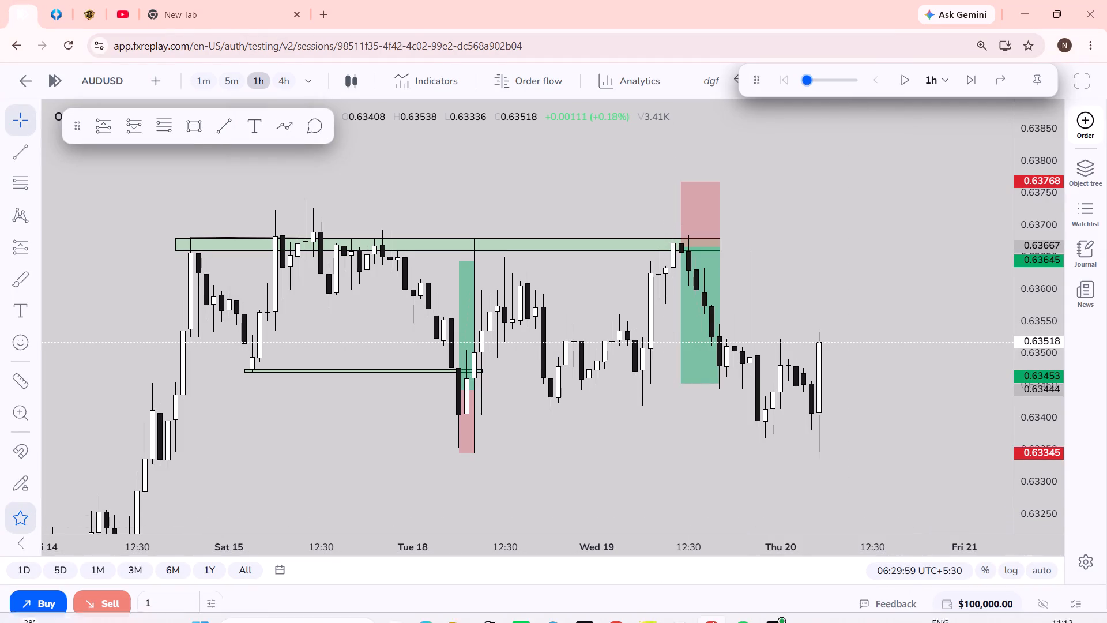
# Switch to Loggy3, stop the current recording and start a new one, and return to the AUD/USD chart.
pyautogui.click(666, 594)
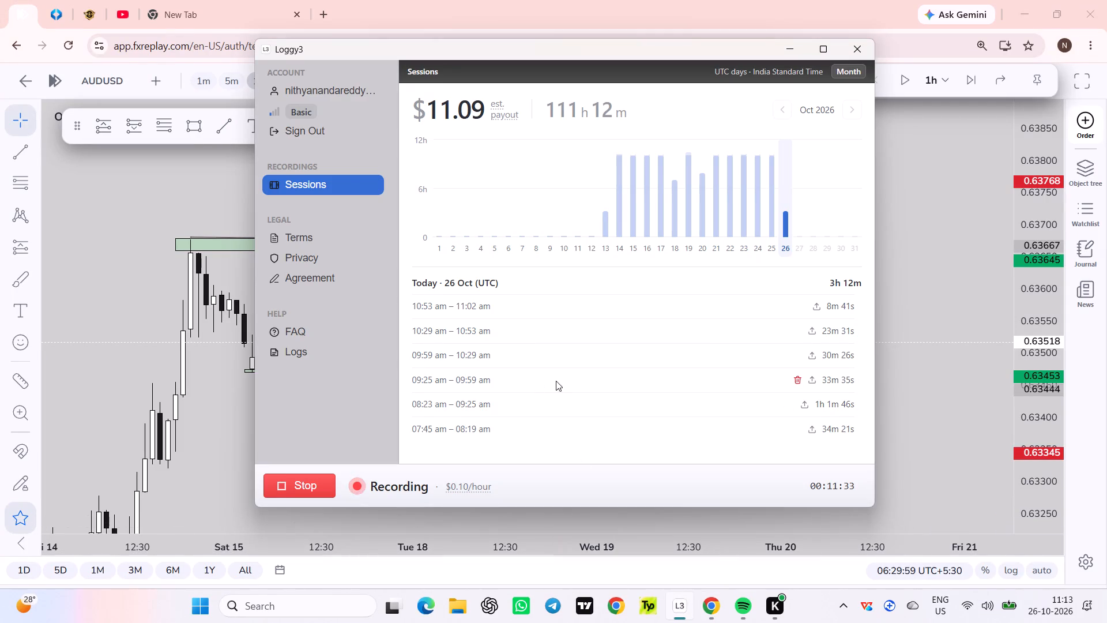
pyautogui.click(312, 476)
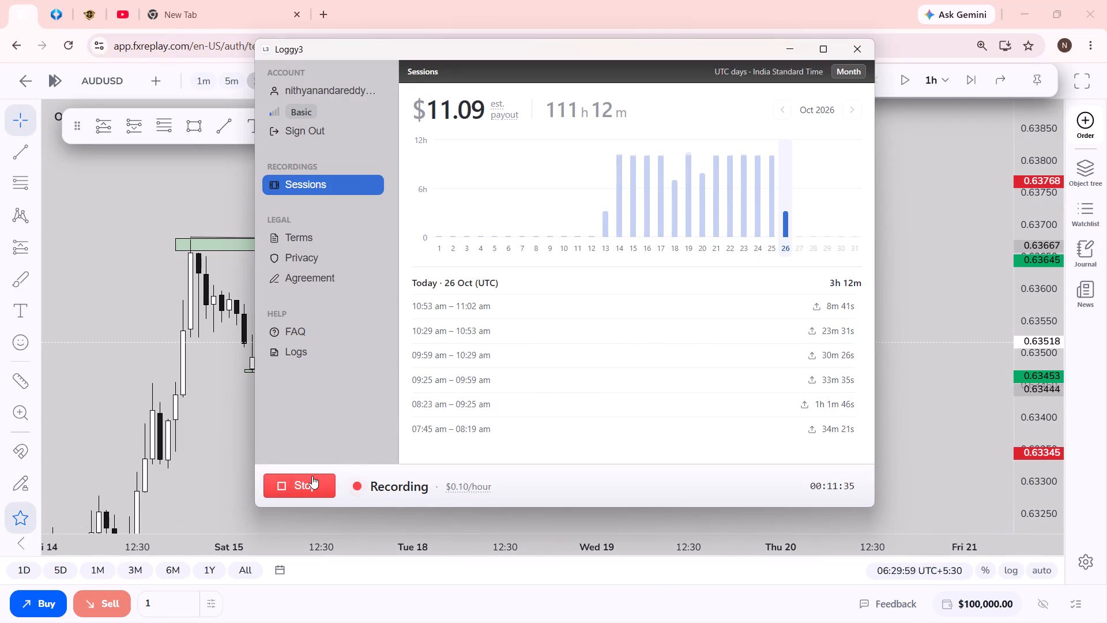
pyautogui.click(312, 476)
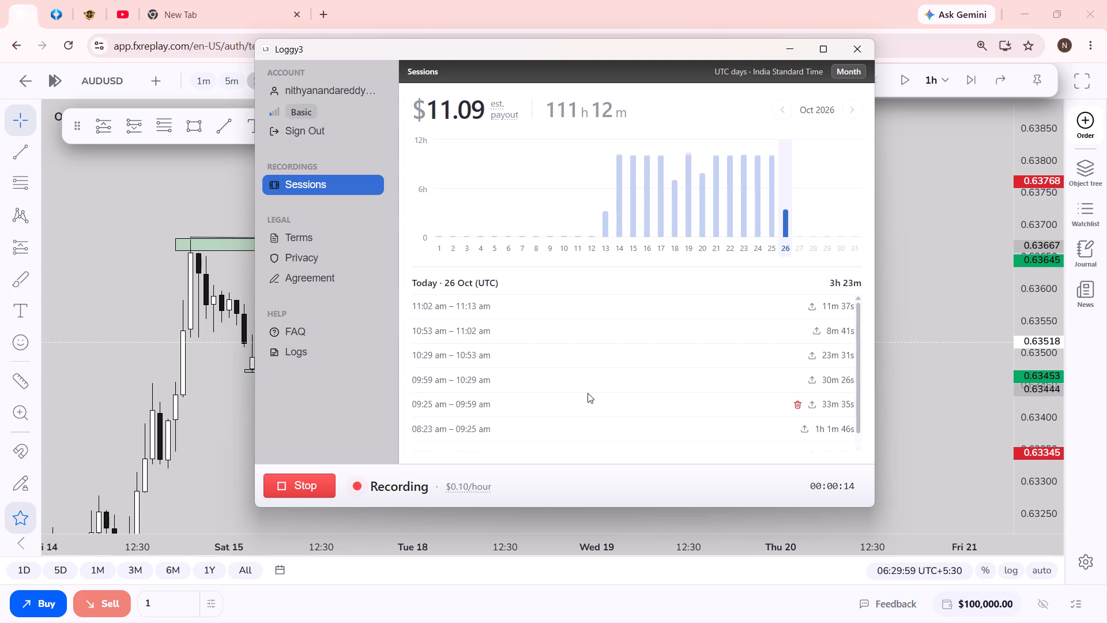
pyautogui.click(930, 374)
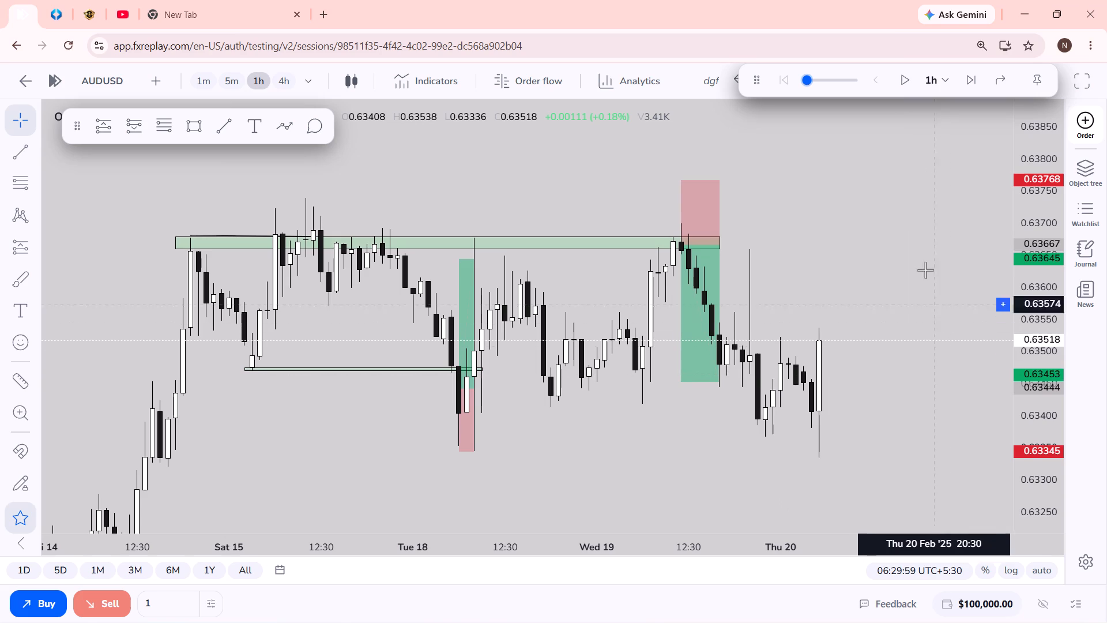
# Advance the 1-hour replay in short runs and pause it at 20 February 12:29.
pyautogui.click(903, 84)
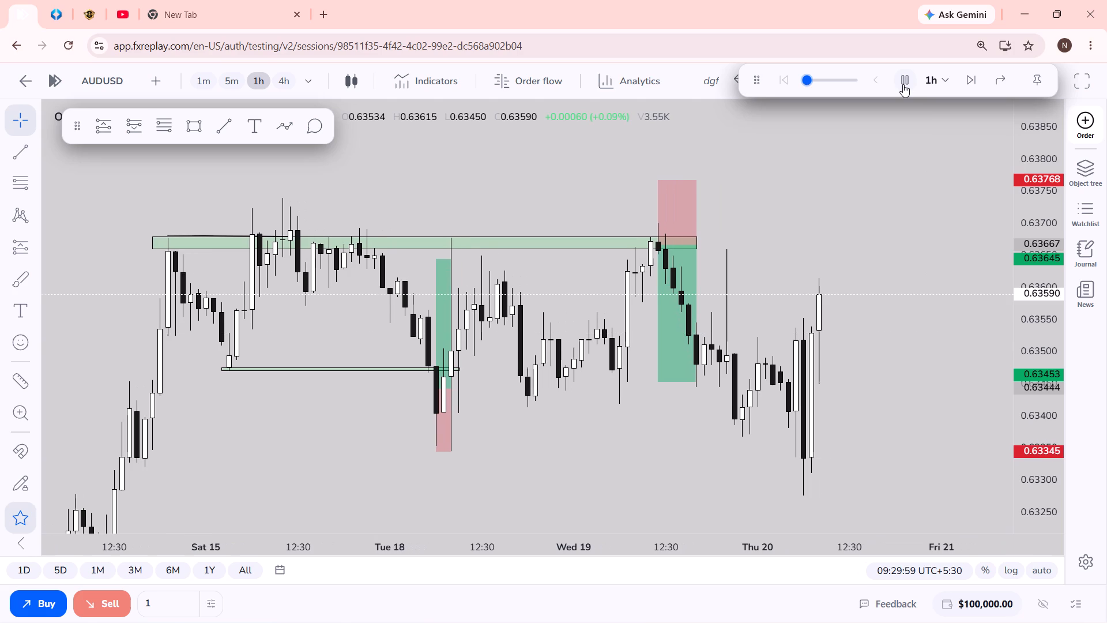
pyautogui.click(903, 84)
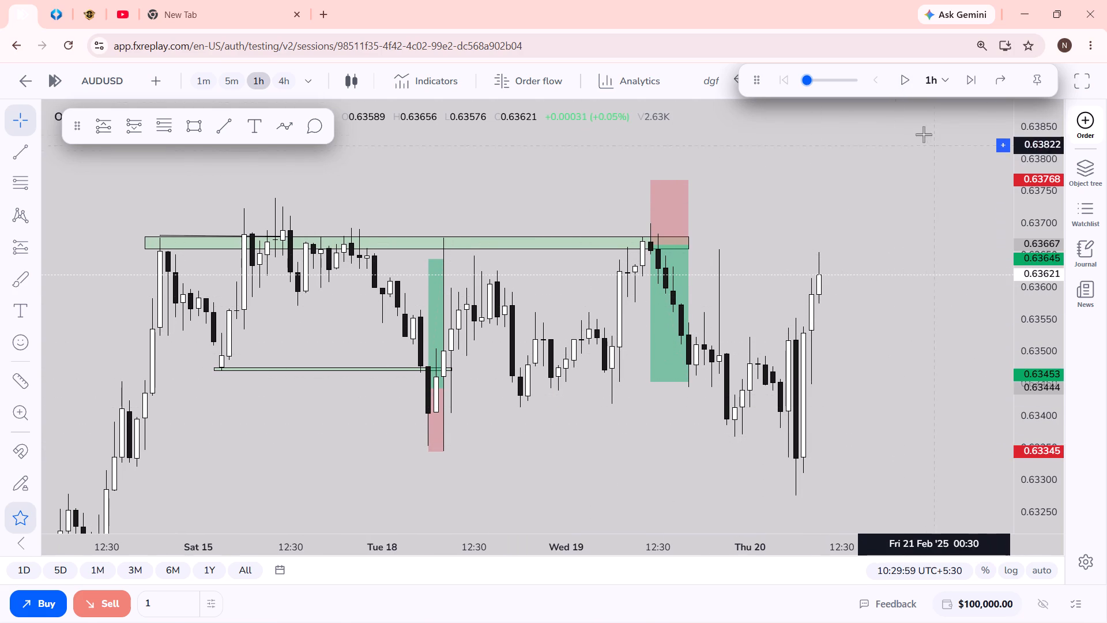
pyautogui.click(912, 77)
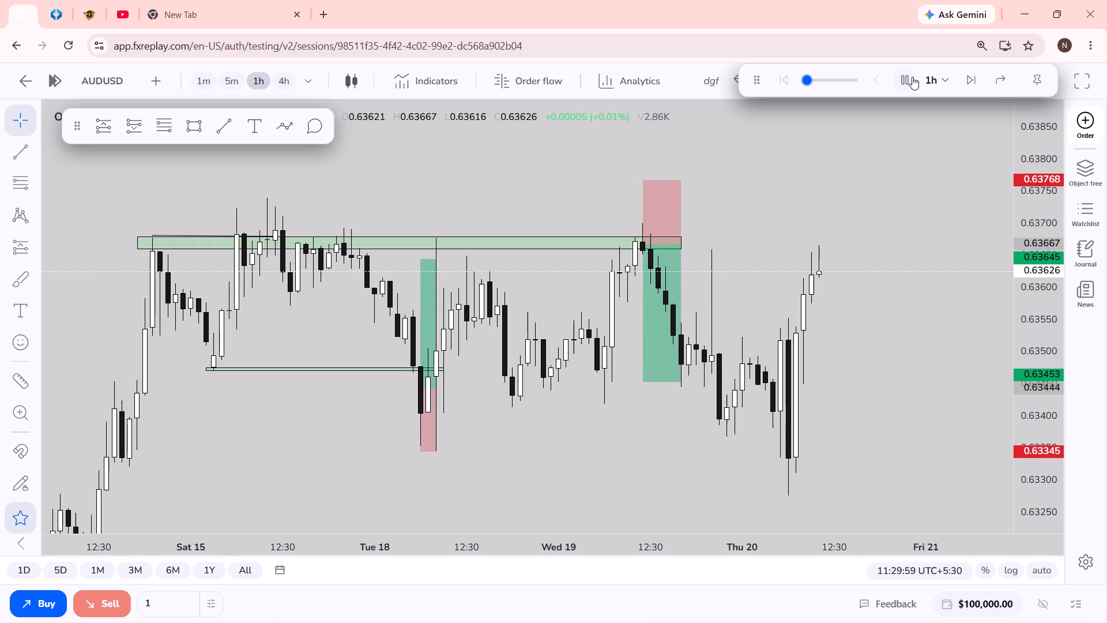
pyautogui.click(912, 77)
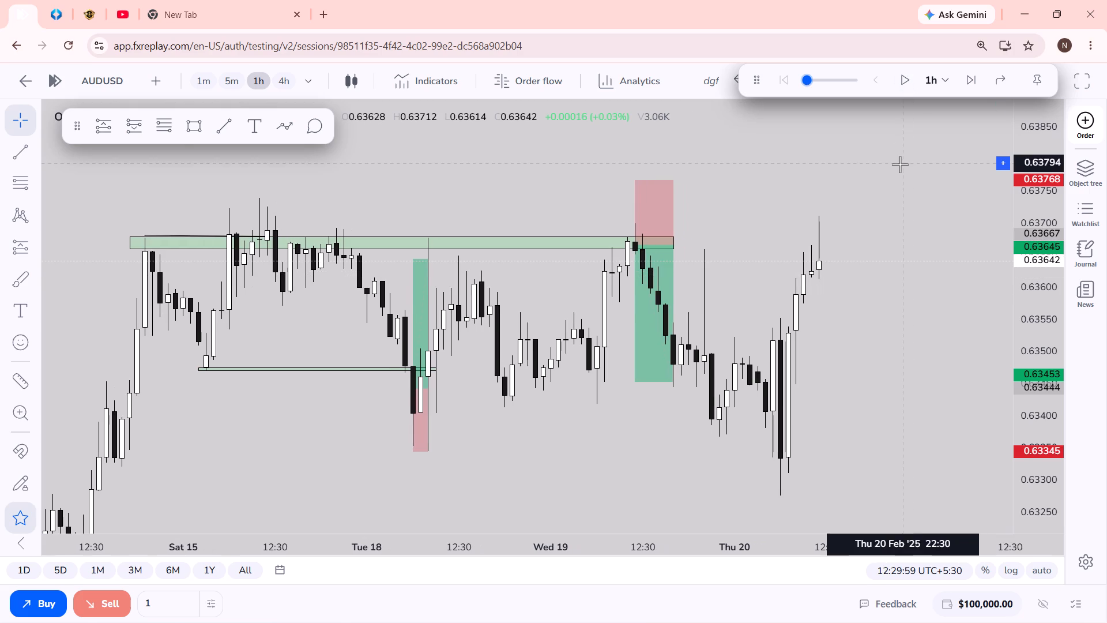
# Draw a rectangle zone from 19 February 10:30 to 20 February 15:30, between about 0.63672 and 0.63701.
pyautogui.click(192, 127)
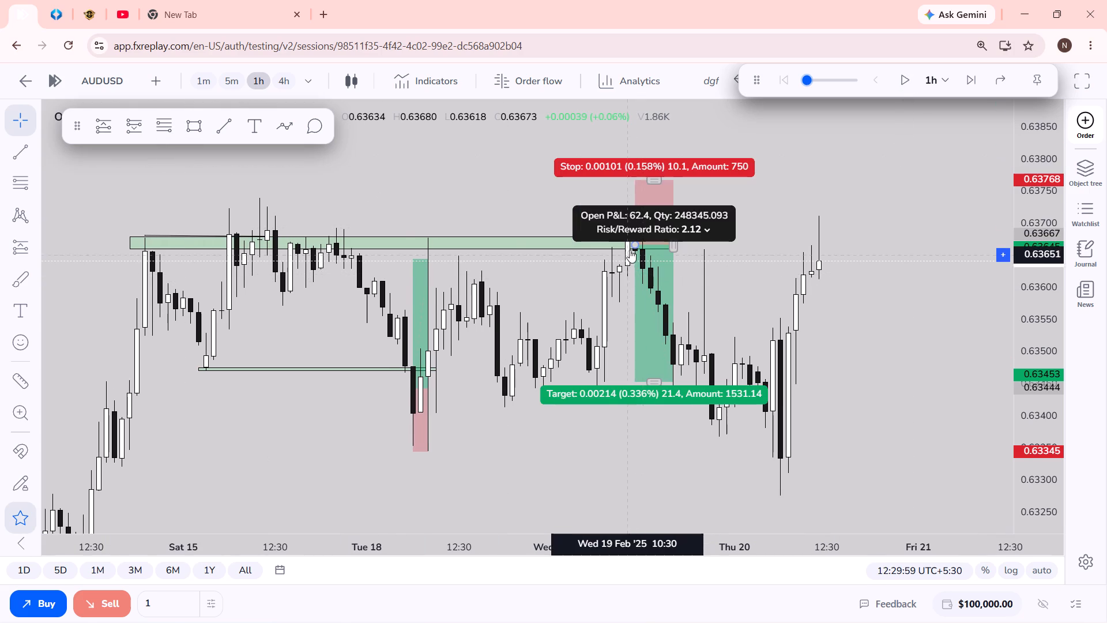
pyautogui.click(622, 241)
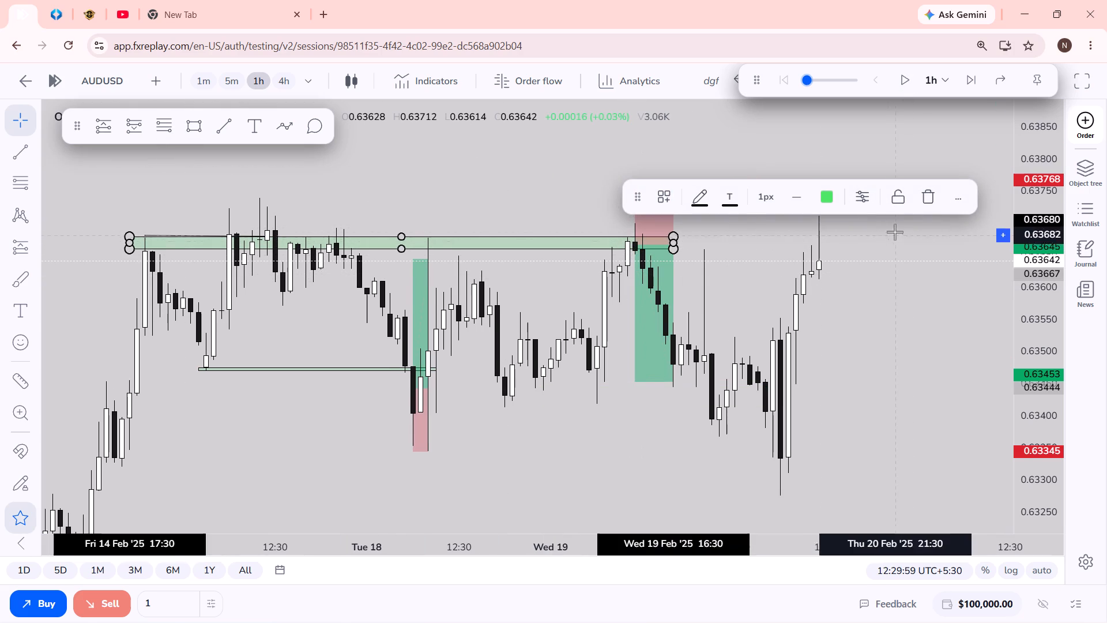
pyautogui.click(199, 127)
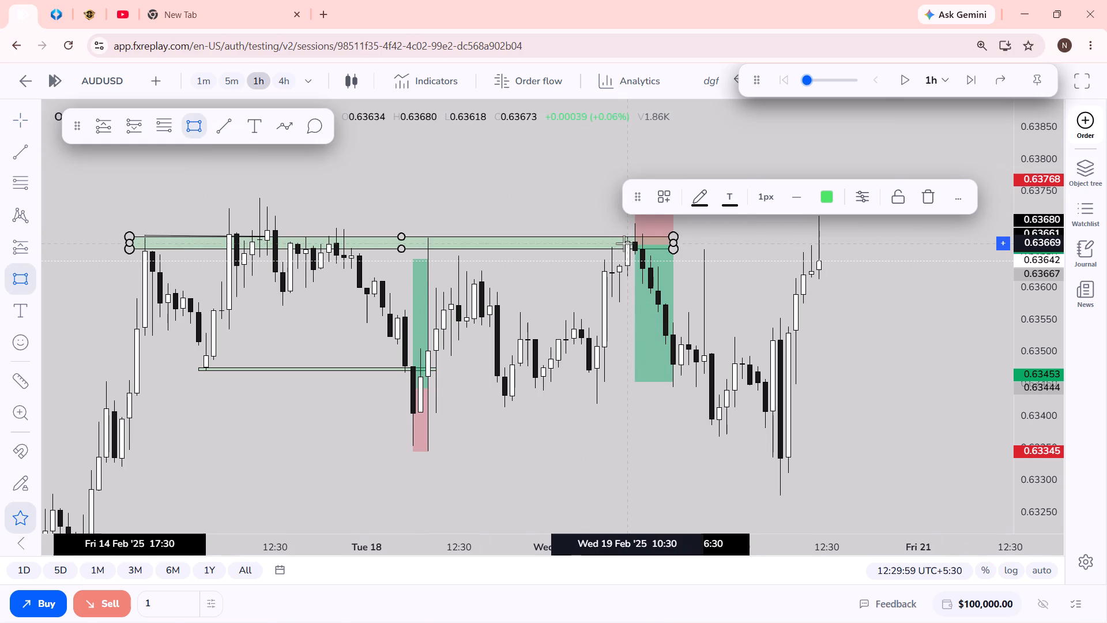
pyautogui.click(626, 241)
pyautogui.click(847, 224)
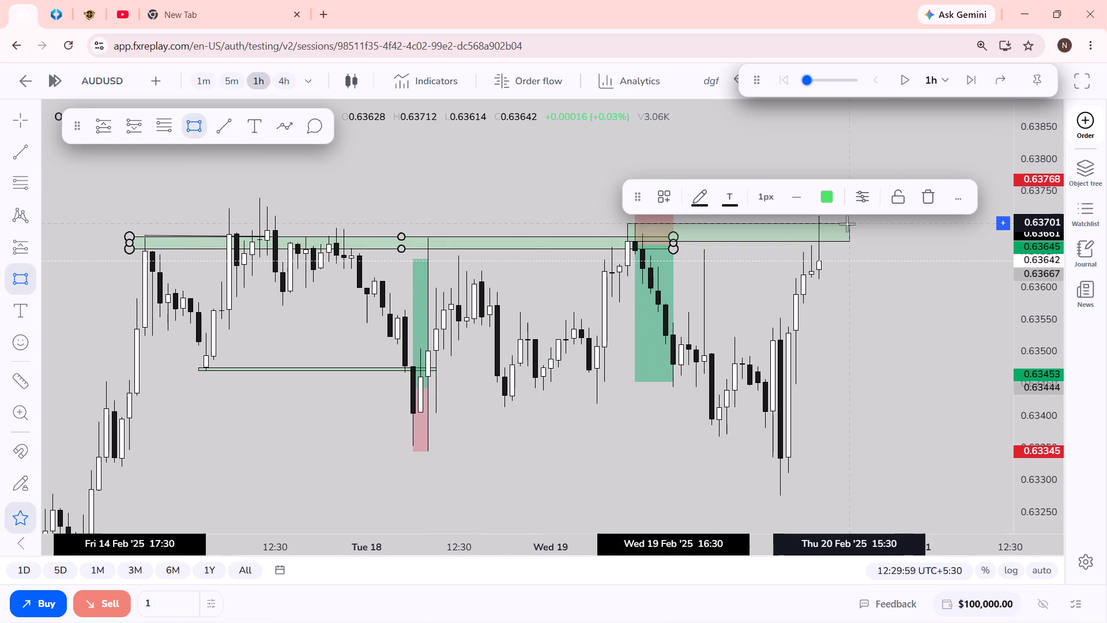
pyautogui.click(824, 276)
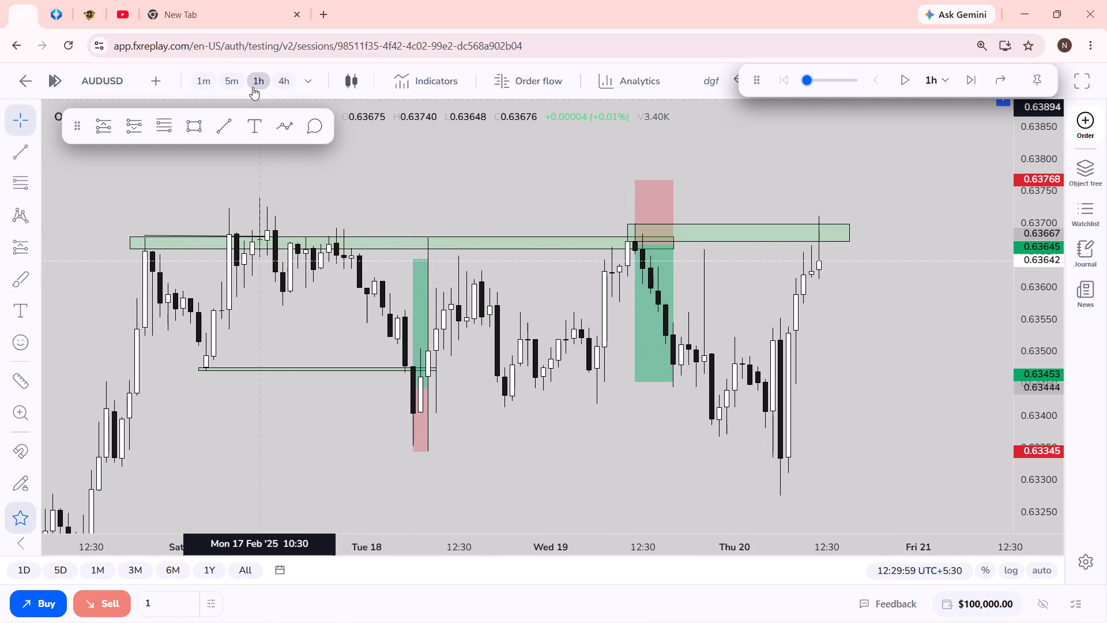
# On the 5-minute timeframe, place a short position at 20 February 12:20 with entry 0.63664 and stop 0.63764.
pyautogui.click(235, 82)
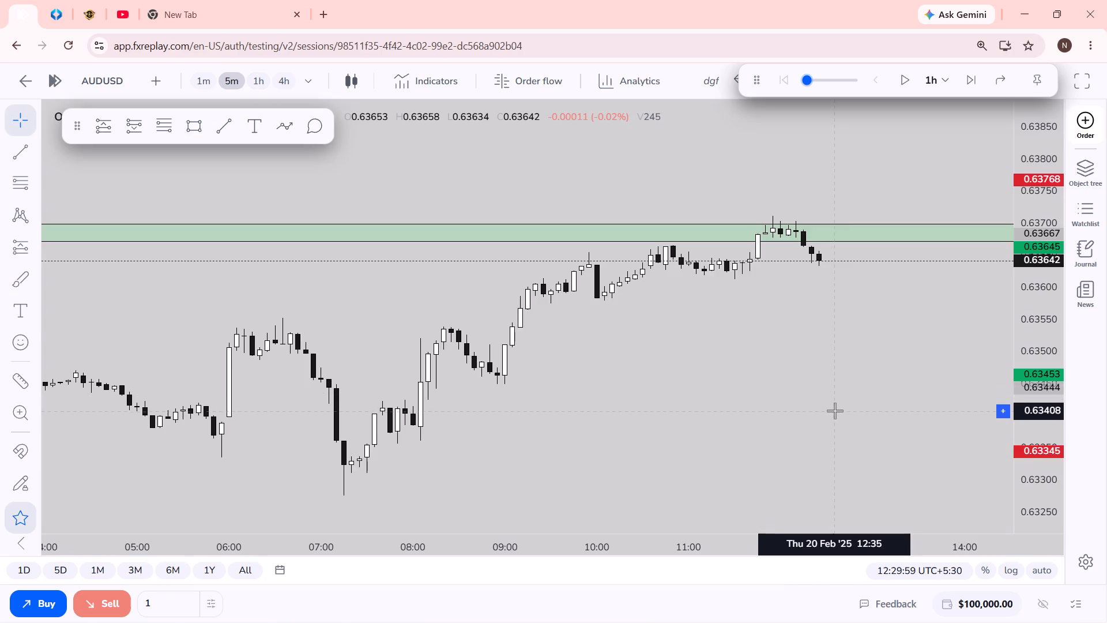
pyautogui.moveTo(1038, 444); pyautogui.dragTo(1054, 253)
pyautogui.moveTo(865, 293); pyautogui.dragTo(854, 314)
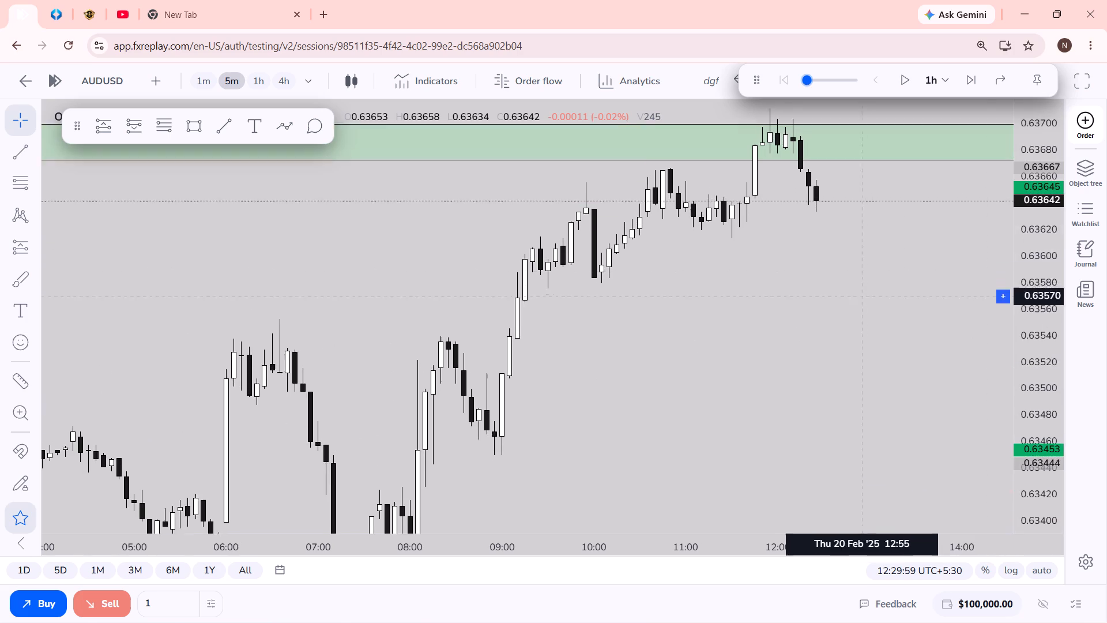
pyautogui.moveTo(854, 314); pyautogui.dragTo(780, 433)
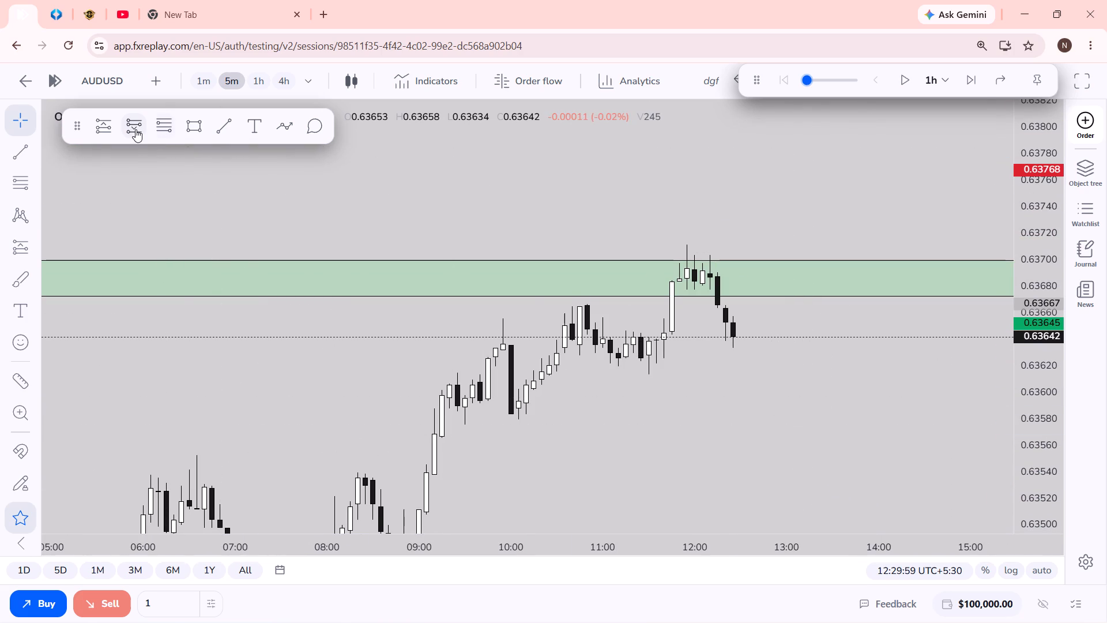
pyautogui.click(135, 129)
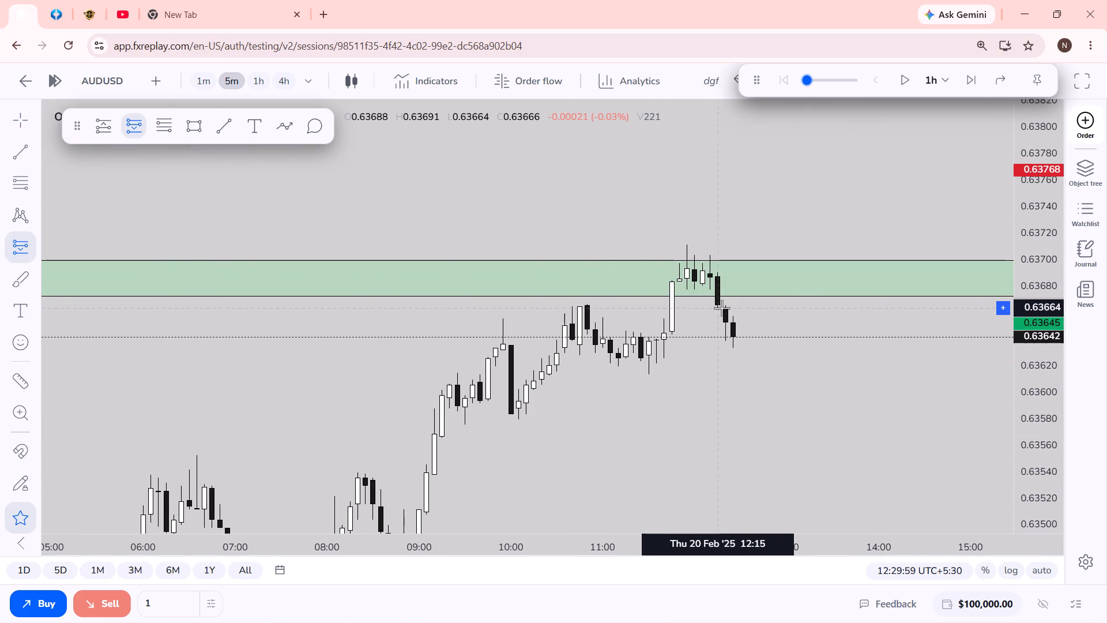
pyautogui.click(724, 308)
pyautogui.moveTo(683, 347); pyautogui.dragTo(652, 442)
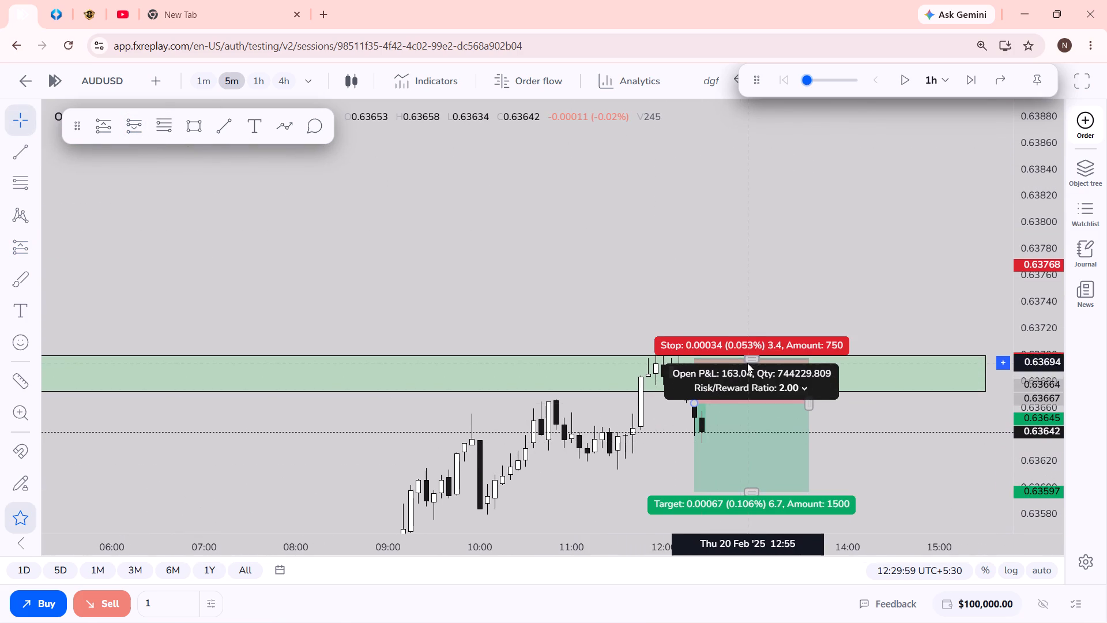
pyautogui.moveTo(747, 363); pyautogui.dragTo(759, 276)
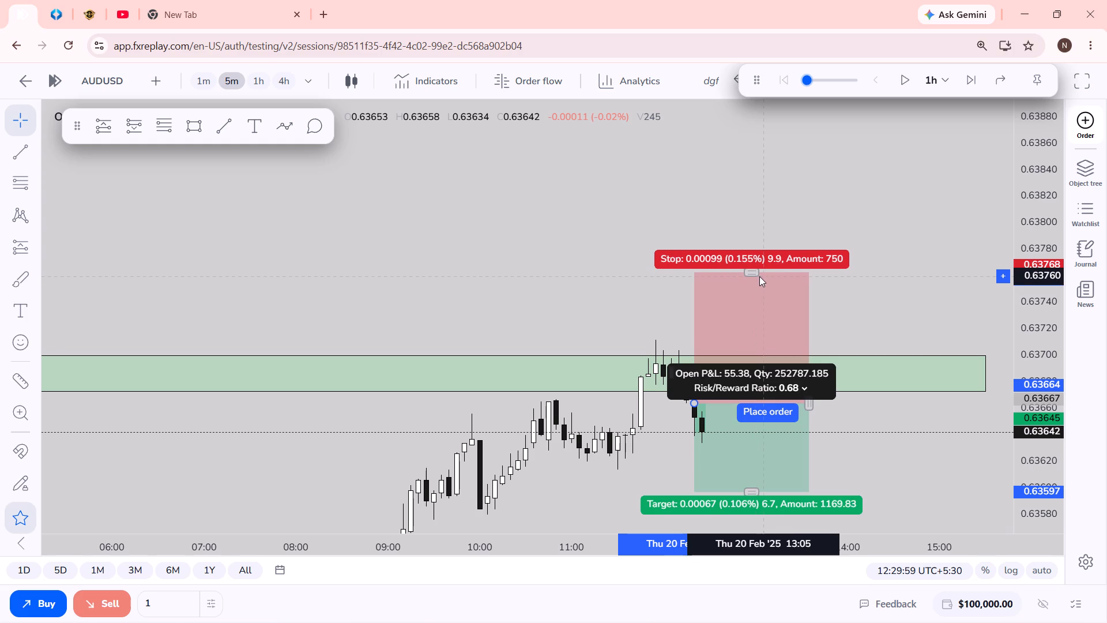
pyautogui.moveTo(759, 276); pyautogui.dragTo(760, 275)
# Lower the new short position's target to 0.63464 and extend the position to 15:30 on 20 February.
pyautogui.moveTo(617, 322); pyautogui.dragTo(473, 63)
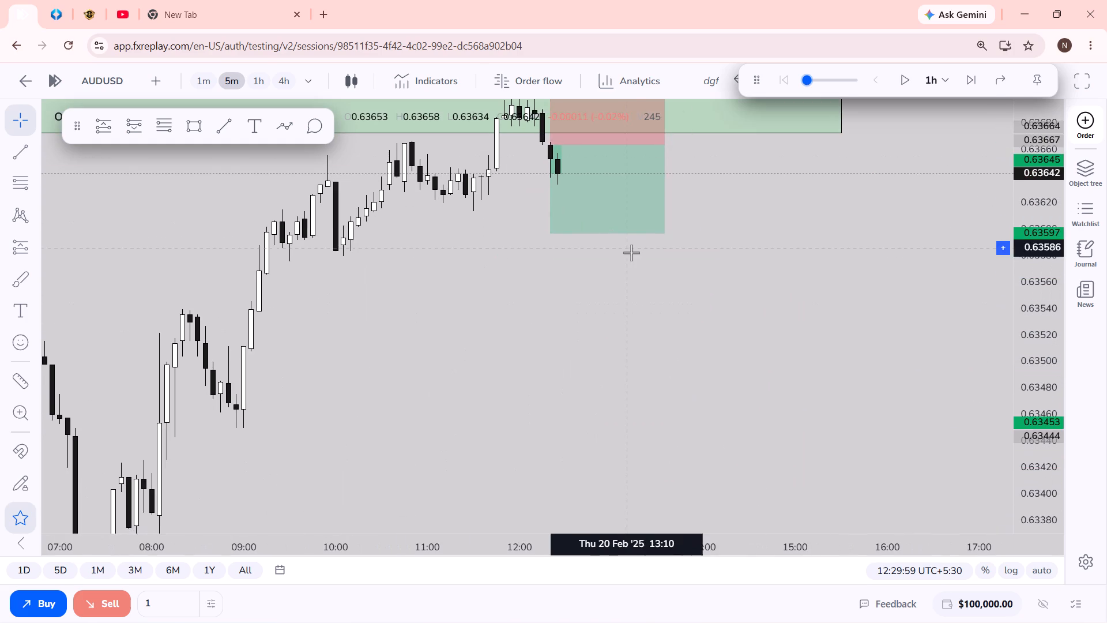
pyautogui.moveTo(610, 232); pyautogui.dragTo(628, 368)
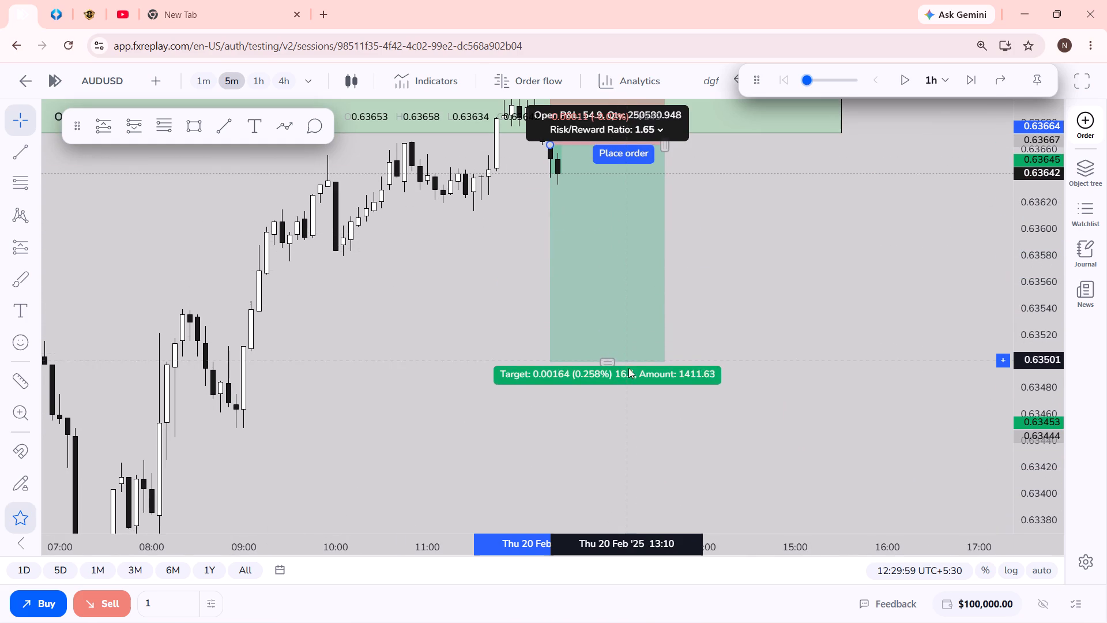
pyautogui.moveTo(628, 368); pyautogui.dragTo(638, 406)
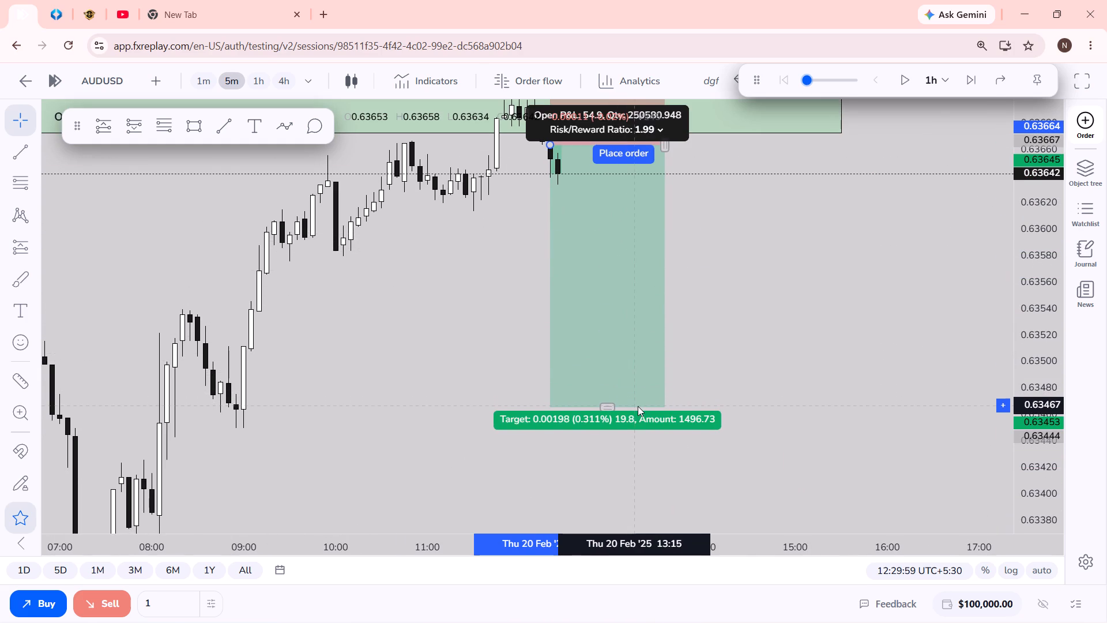
pyautogui.moveTo(638, 406); pyautogui.dragTo(638, 408)
pyautogui.moveTo(730, 243); pyautogui.dragTo(726, 372)
pyautogui.moveTo(662, 272); pyautogui.dragTo(838, 269)
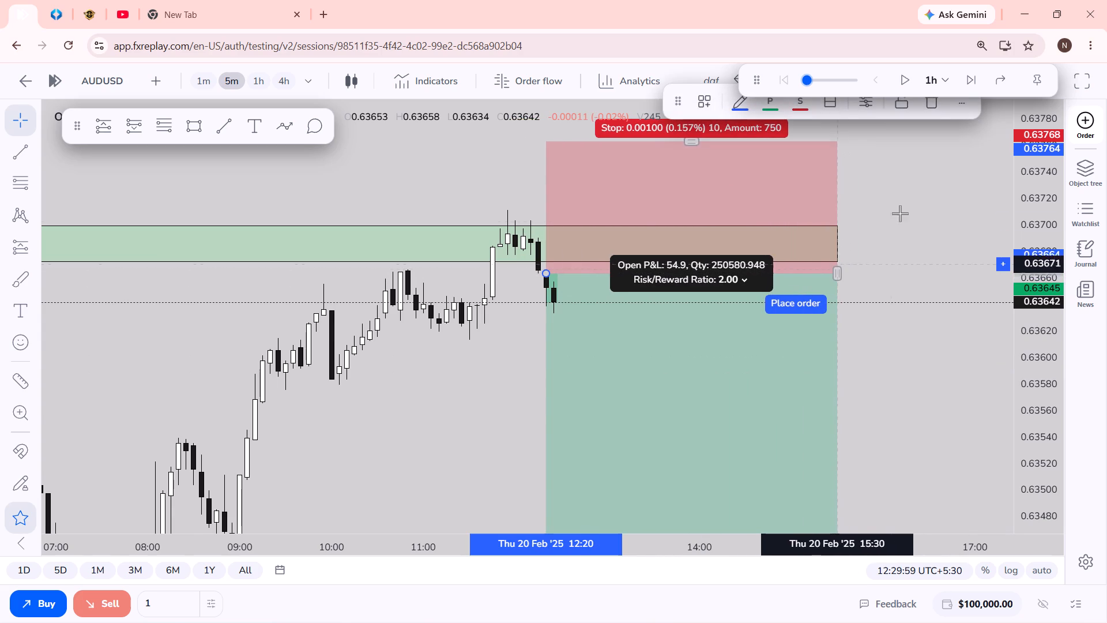
# Switch the chart to full screen.
pyautogui.click(1078, 79)
pyautogui.click(1046, 117)
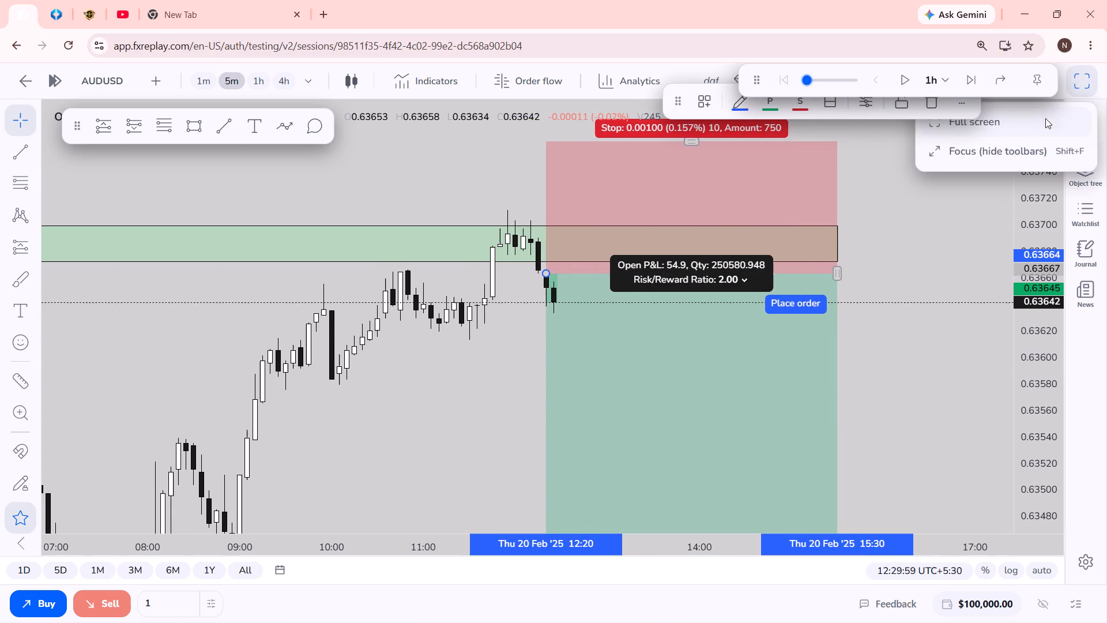
# Run the replay with the whole short position in view and pause it at 20 February 15:29.
pyautogui.moveTo(1037, 149); pyautogui.dragTo(1038, 256)
pyautogui.click(914, 230)
pyautogui.click(917, 25)
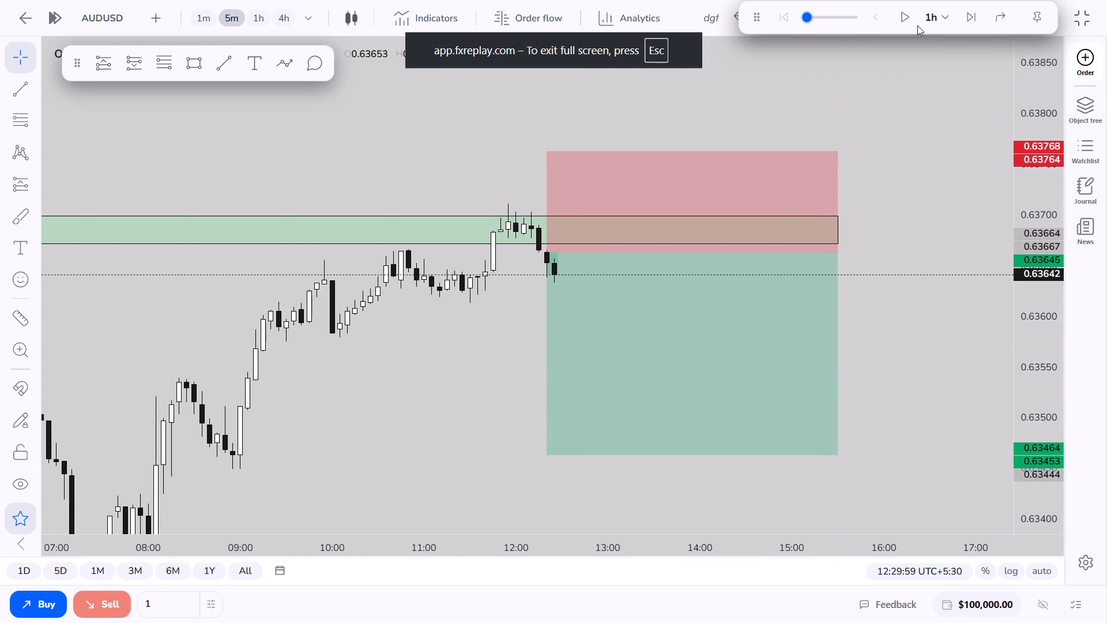
pyautogui.click(911, 22)
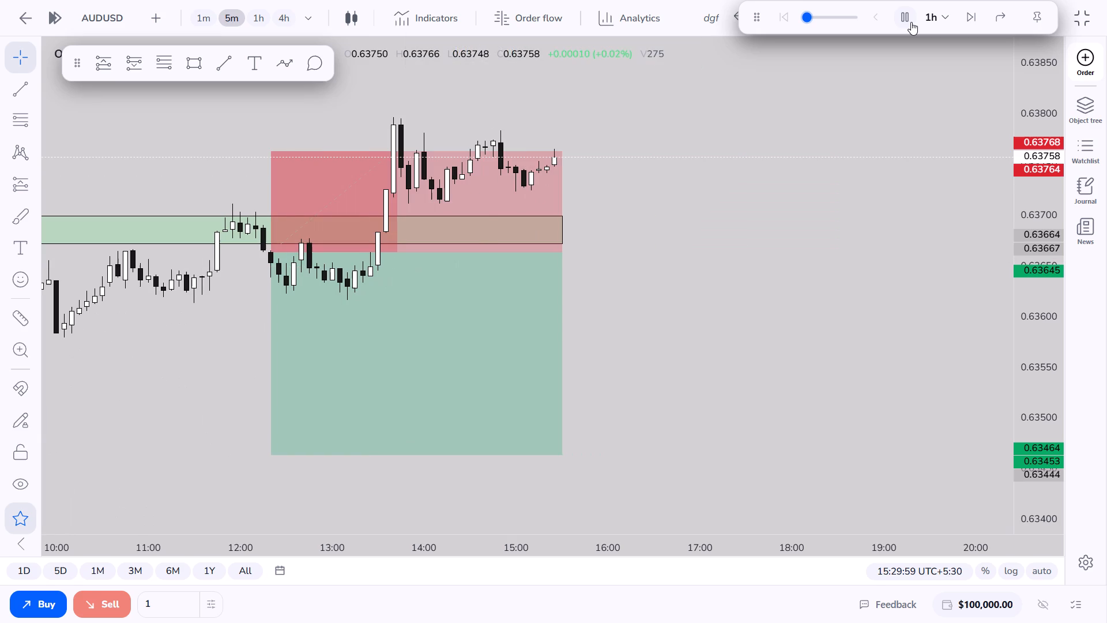
pyautogui.click(911, 22)
# Shorten the 20 February short position to end at 13:45.
pyautogui.moveTo(667, 268); pyautogui.dragTo(749, 293)
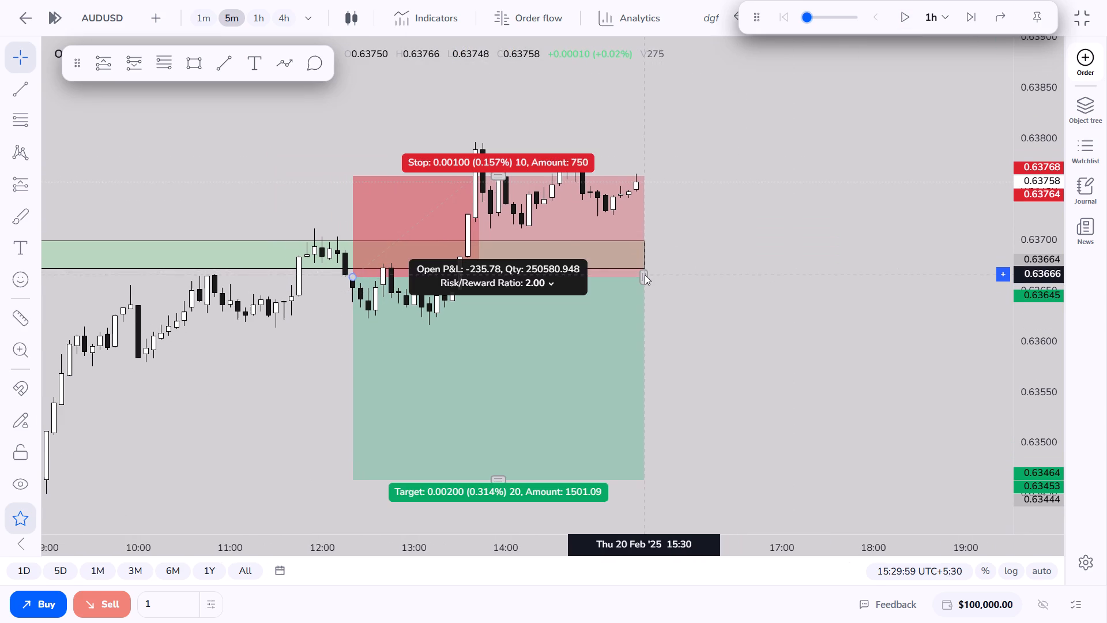
pyautogui.moveTo(643, 276); pyautogui.dragTo(485, 264)
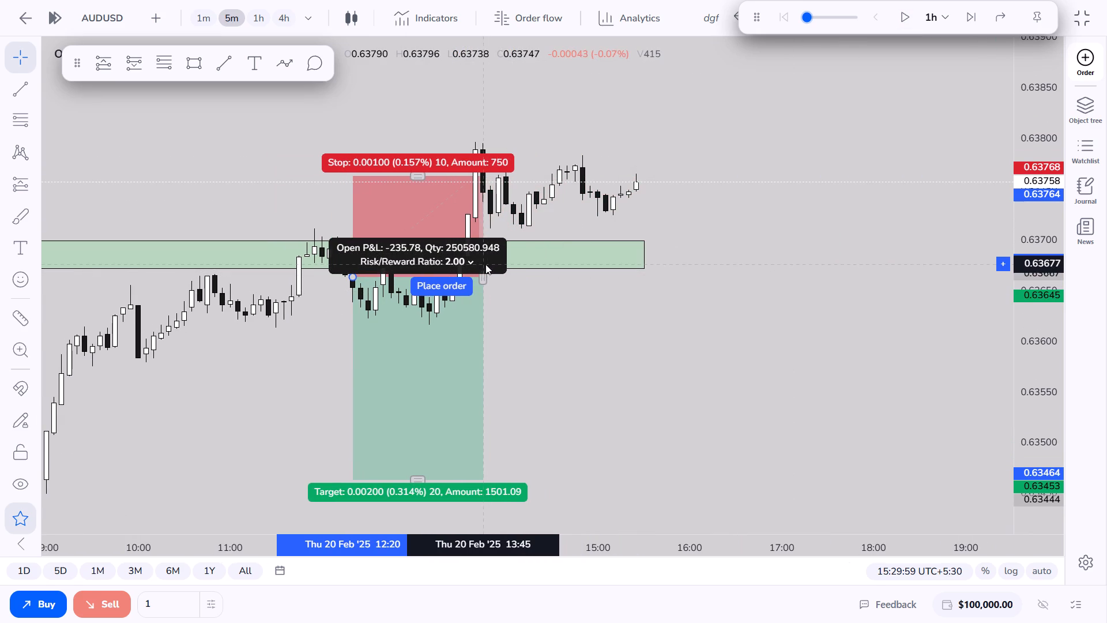
pyautogui.moveTo(485, 264); pyautogui.dragTo(485, 264)
pyautogui.moveTo(647, 351); pyautogui.dragTo(645, 345)
# On the 1-hour timeframe, run the replay and pause it at 20 February 20:29.
pyautogui.click(258, 28)
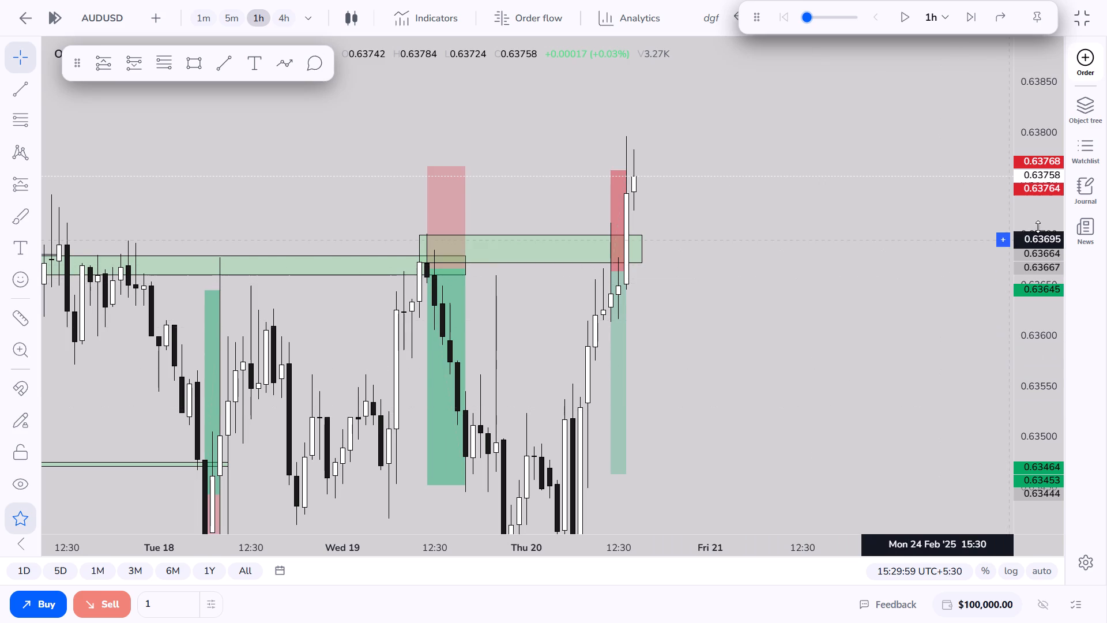
pyautogui.moveTo(1038, 227); pyautogui.dragTo(973, 364)
pyautogui.moveTo(722, 364); pyautogui.dragTo(760, 366)
pyautogui.scroll(-5, 815, 376)
pyautogui.scroll(1, 824, 377)
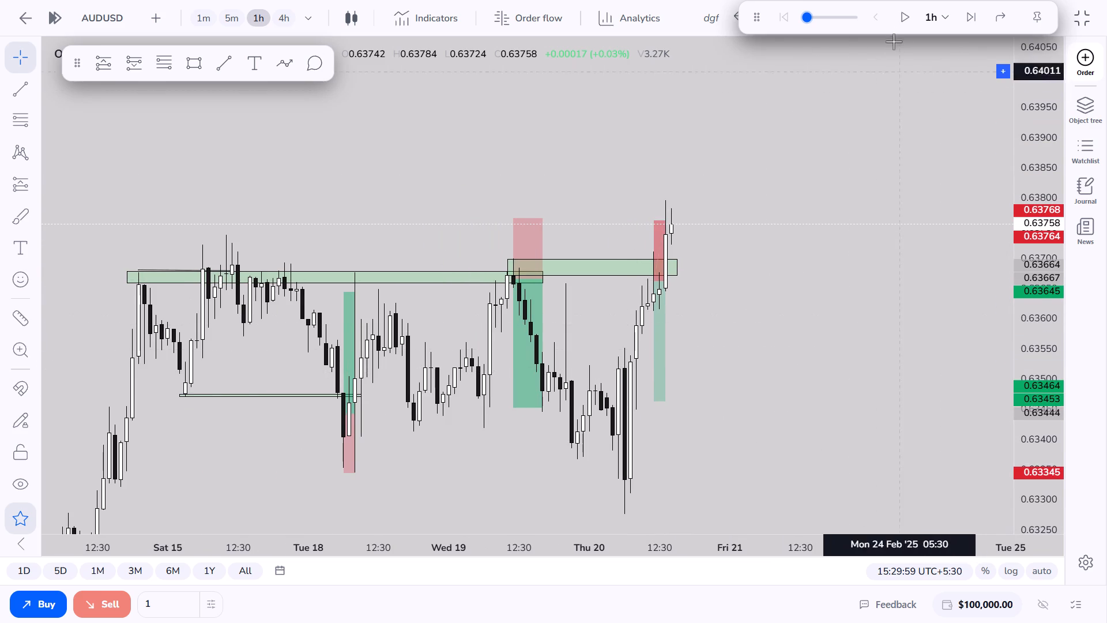
pyautogui.click(898, 15)
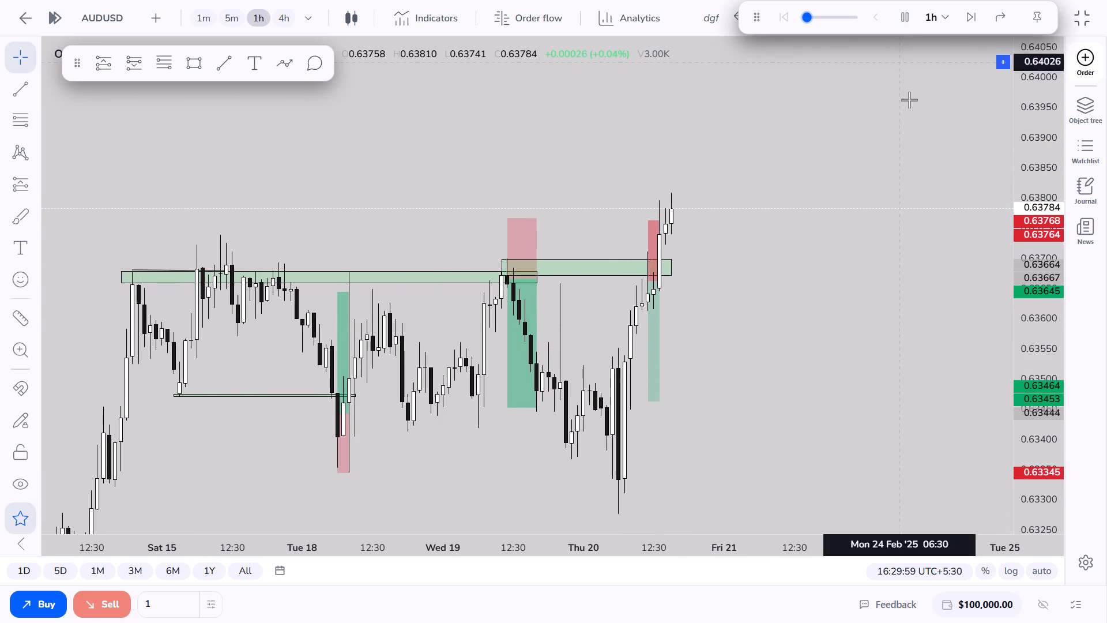
pyautogui.moveTo(930, 171); pyautogui.dragTo(965, 205)
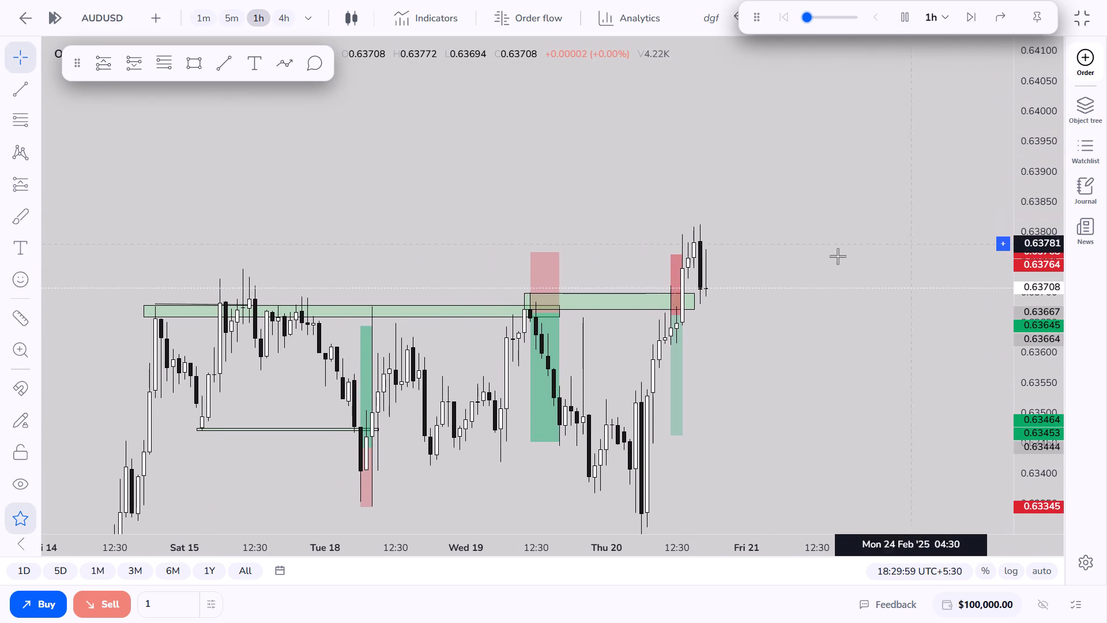
pyautogui.click(910, 18)
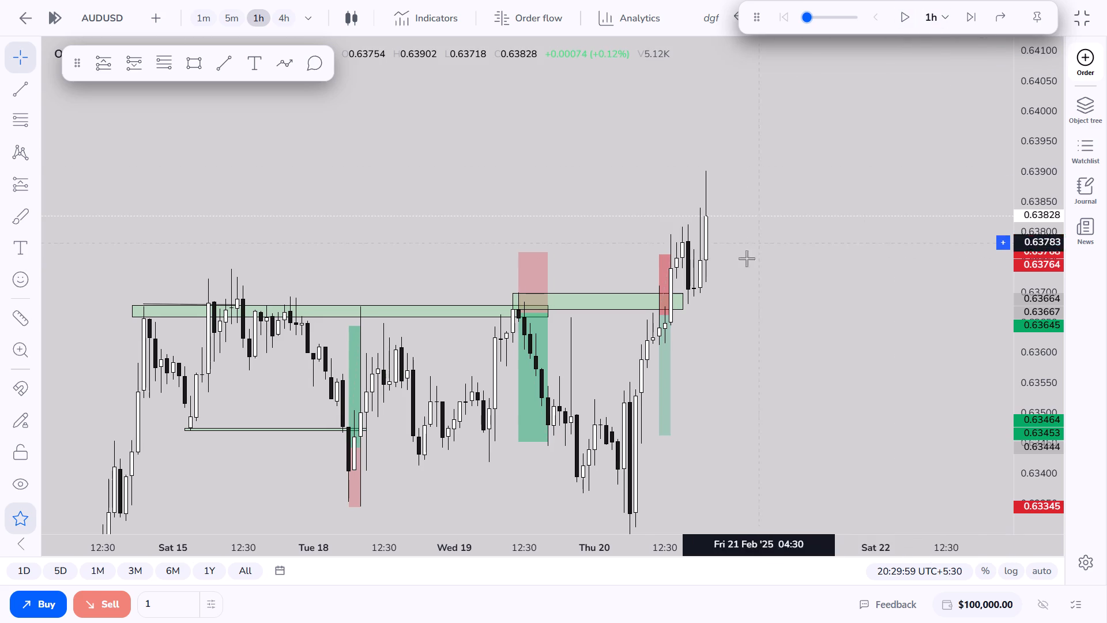
# Extend the newer zone to 20 February 19:30 and lower it to span about 0.63658 to 0.63685.
pyautogui.click(685, 301)
pyautogui.moveTo(684, 301); pyautogui.dragTo(706, 298)
pyautogui.moveTo(686, 310); pyautogui.dragTo(687, 319)
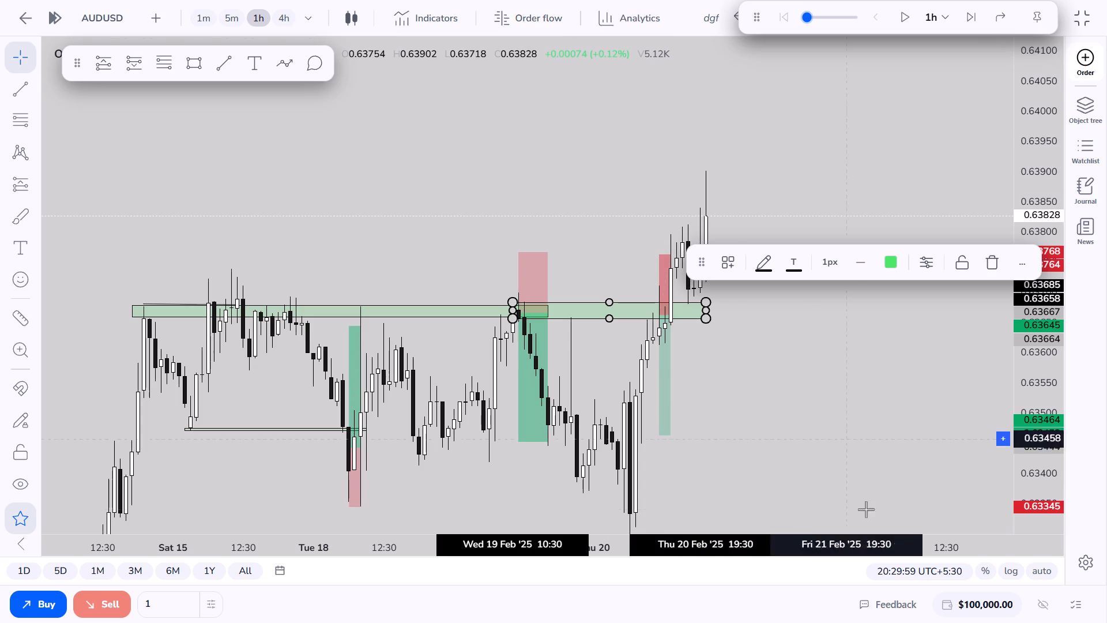
# Undo the last lowering of the newer green zone, moving the replay controls out of the way.
pyautogui.moveTo(757, 13); pyautogui.dragTo(765, 76)
pyautogui.click(737, 19)
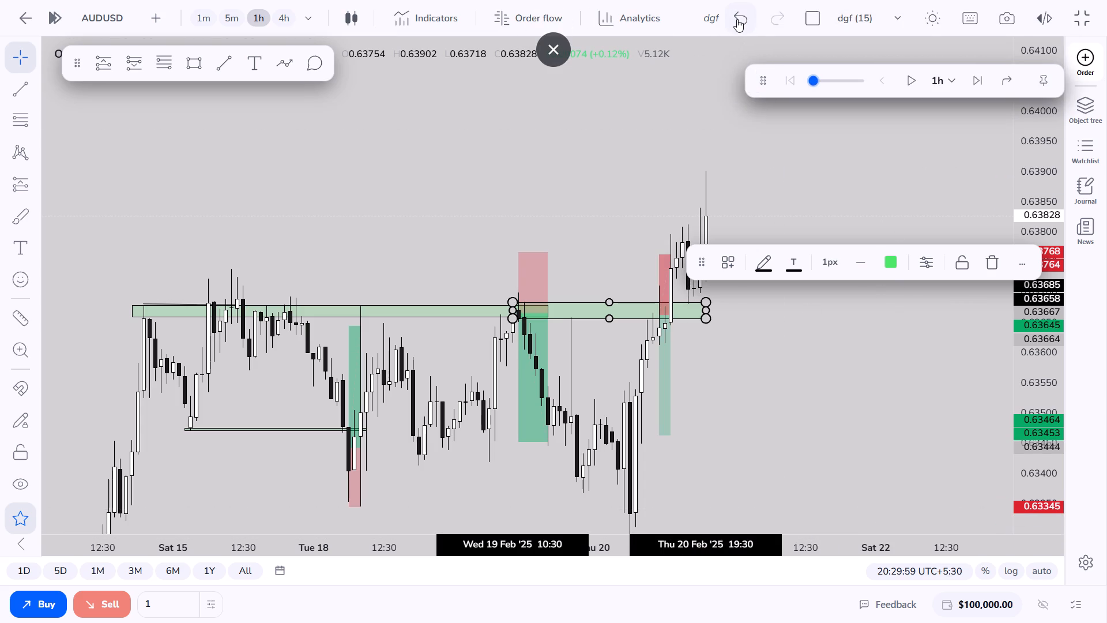
pyautogui.click(668, 139)
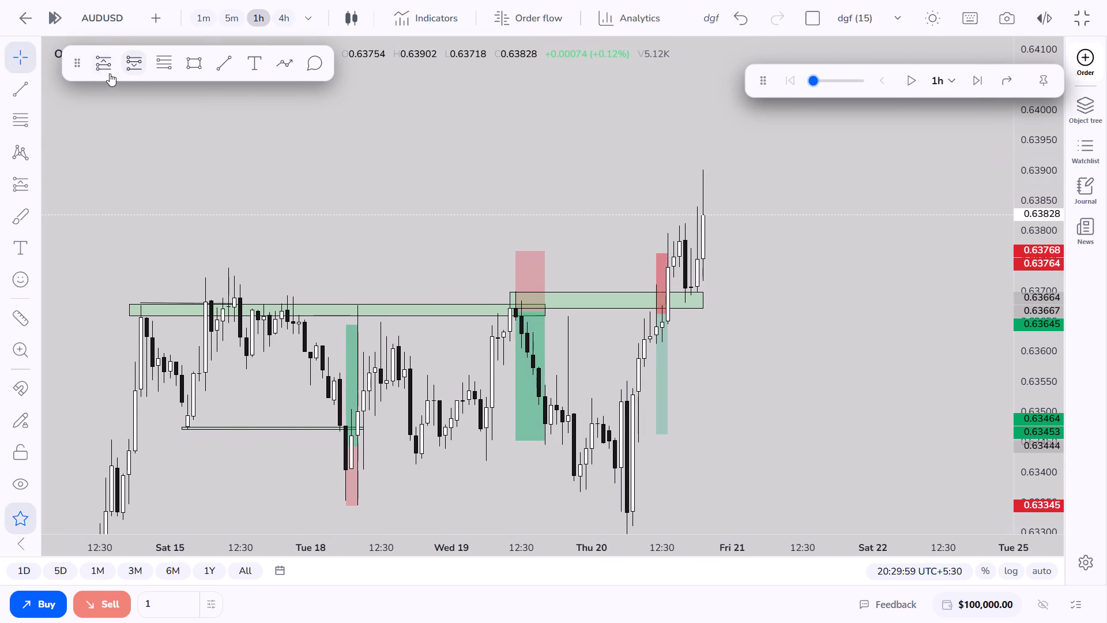
# Place a 20 February long position with entry 0.63707 and stop 0.63622, and raise its target to 0.63908.
pyautogui.click(110, 73)
pyautogui.click(109, 70)
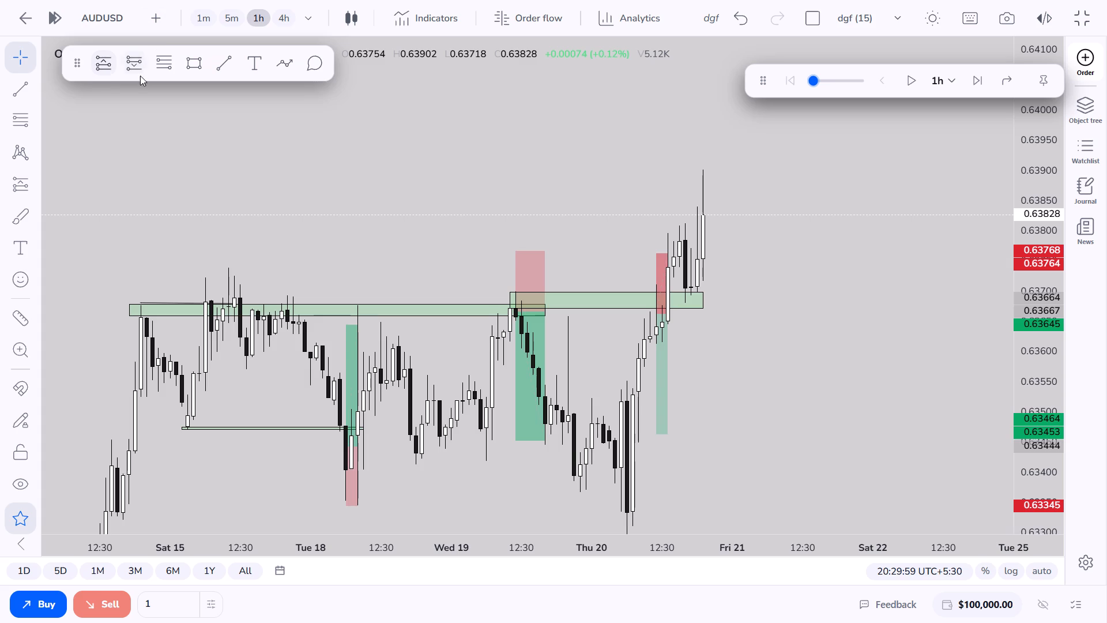
pyautogui.click(93, 67)
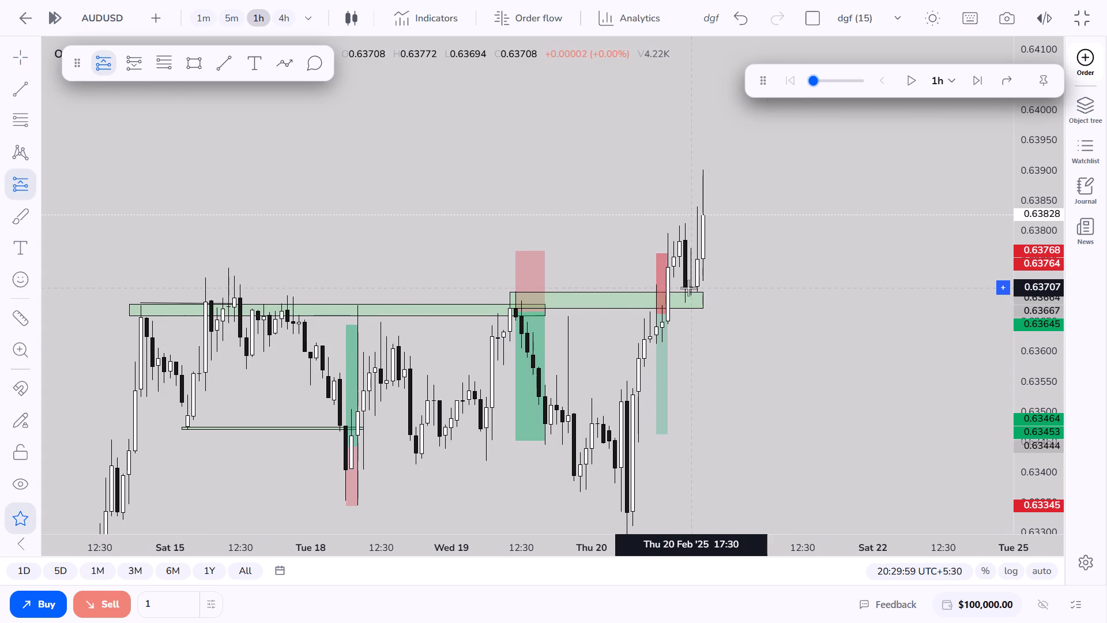
pyautogui.click(688, 288)
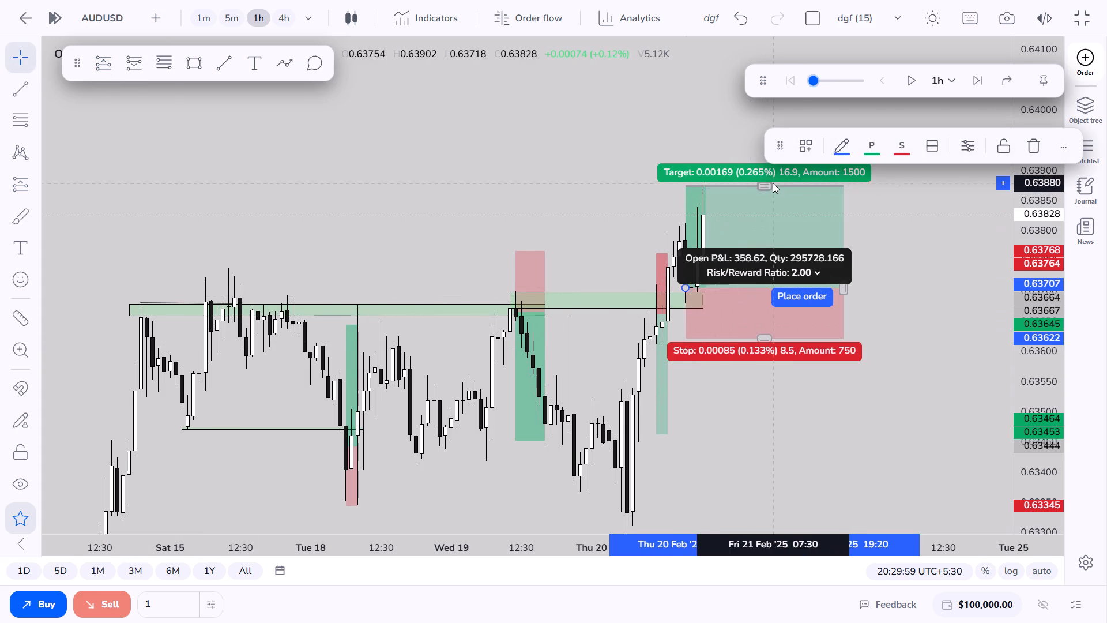
pyautogui.moveTo(768, 182); pyautogui.dragTo(768, 161)
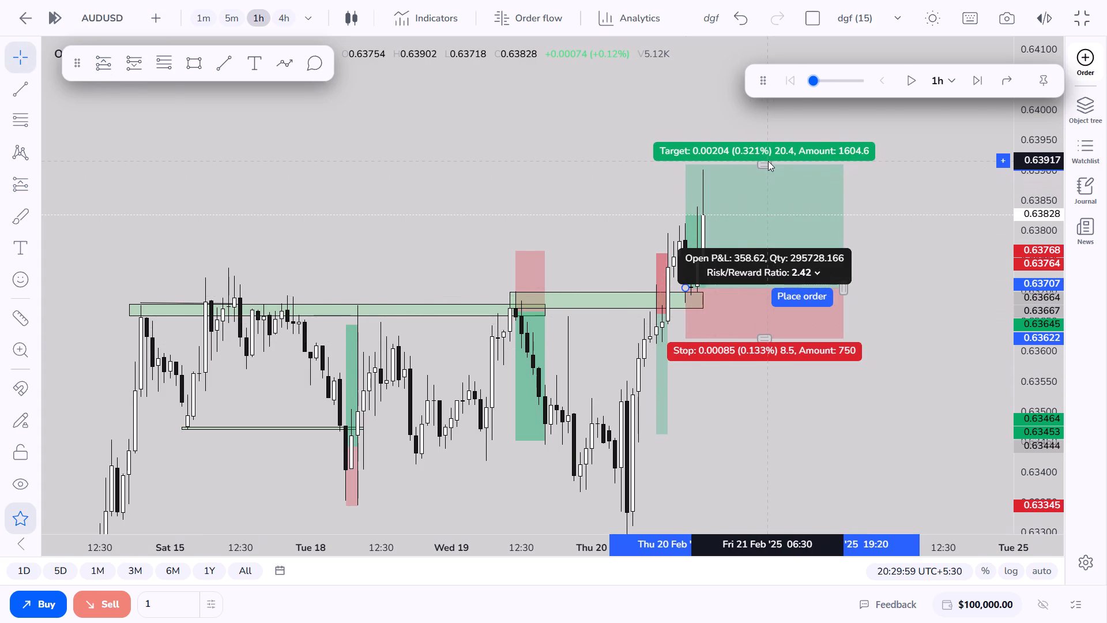
pyautogui.moveTo(768, 161); pyautogui.dragTo(769, 163)
pyautogui.click(932, 168)
# Run the 1-hour replay and pause it at 20 February 21:29.
pyautogui.click(920, 81)
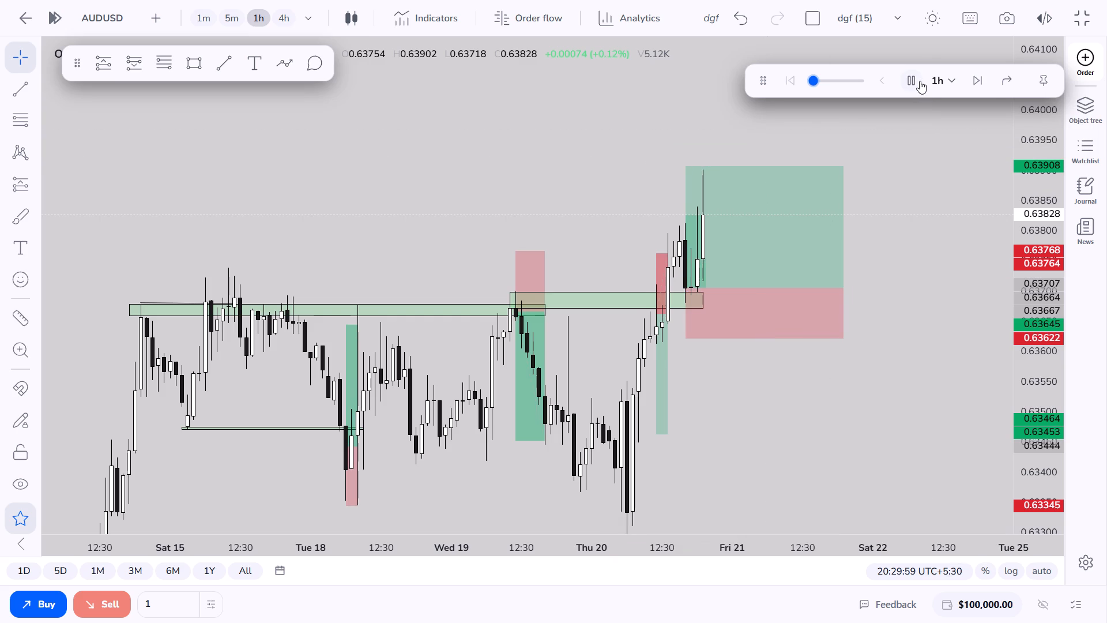
pyautogui.click(920, 81)
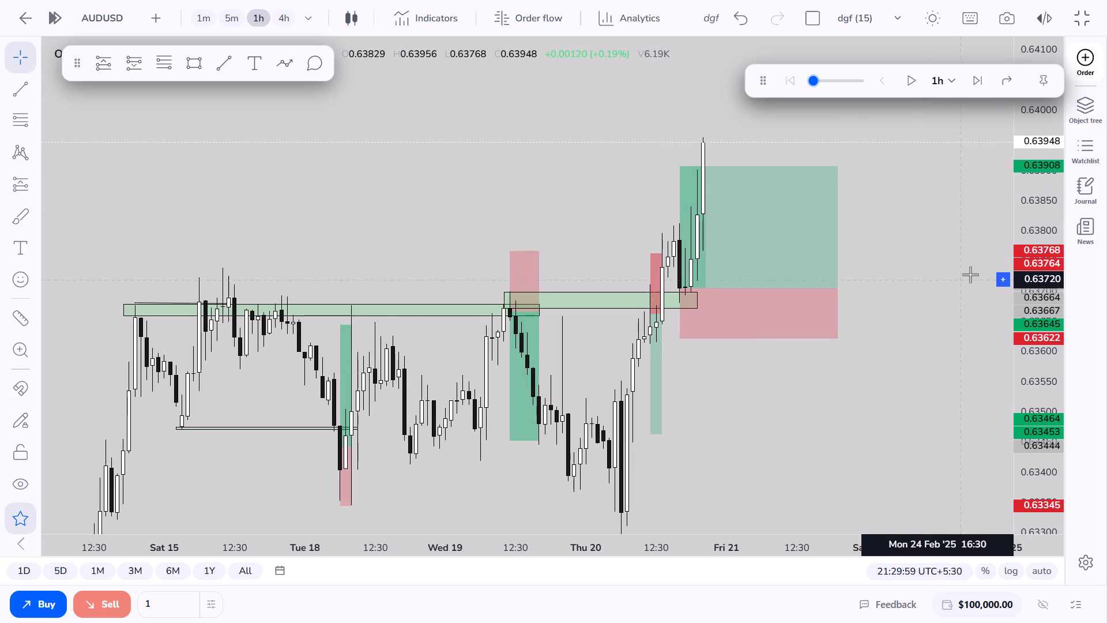
# Shorten the new 20 February long position to end just past the latest candle.
pyautogui.moveTo(834, 284); pyautogui.dragTo(747, 285)
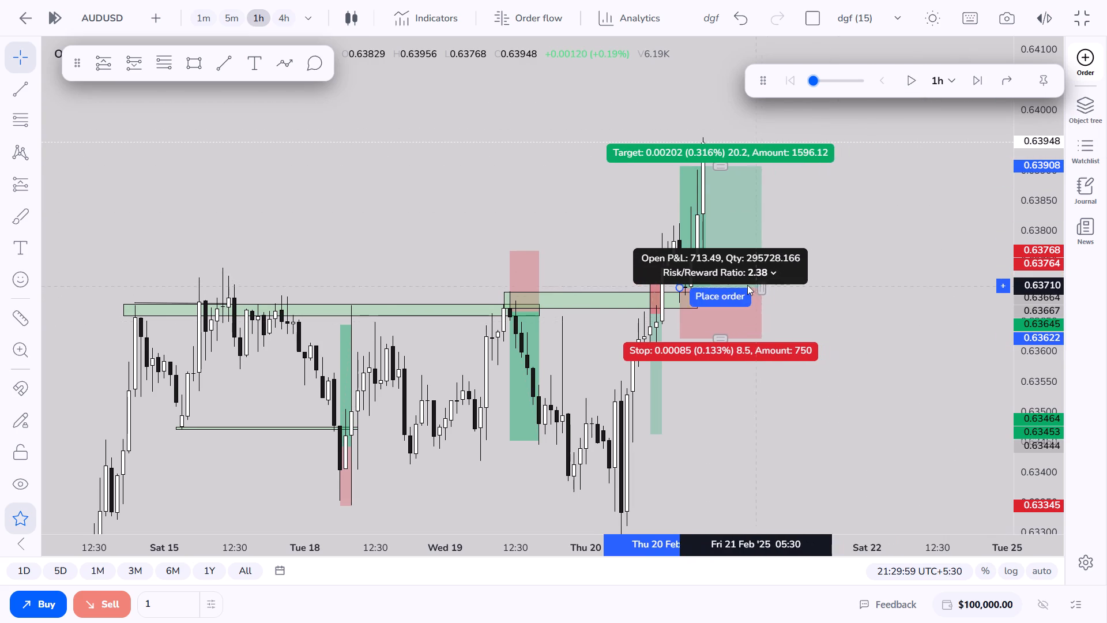
pyautogui.moveTo(747, 285); pyautogui.dragTo(709, 279)
pyautogui.click(861, 297)
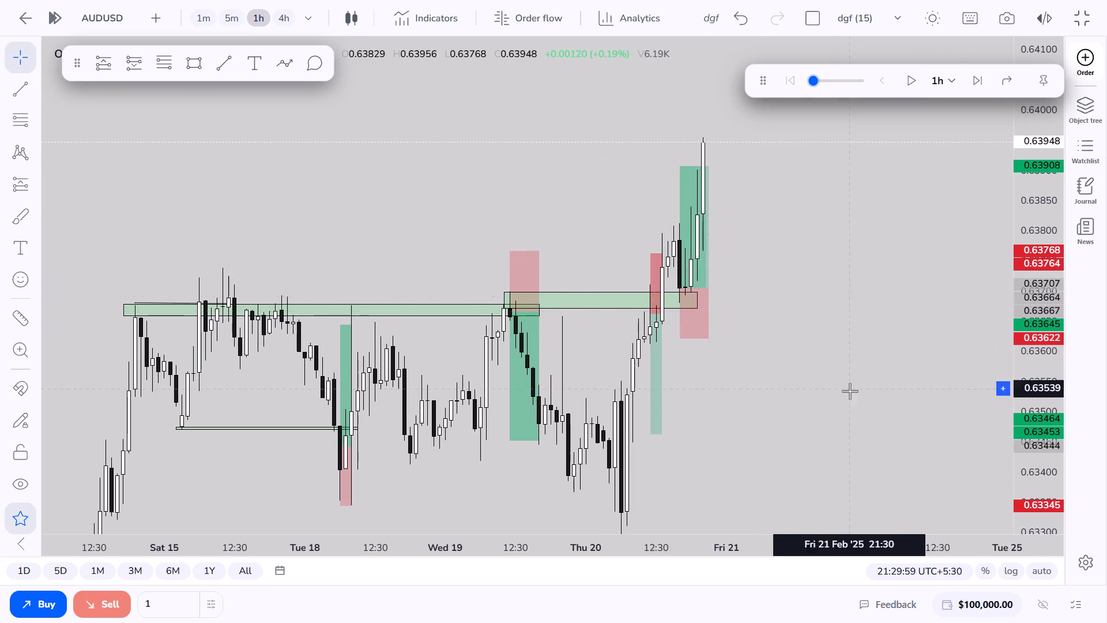
# Review the February zones and earlier positions on the 1-hour chart, from the start of the month to 20 February.
pyautogui.moveTo(850, 391); pyautogui.dragTo(954, 209)
pyautogui.scroll(-5, 949, 261)
pyautogui.moveTo(1054, 193); pyautogui.dragTo(1023, 356)
pyautogui.moveTo(538, 421); pyautogui.dragTo(538, 422)
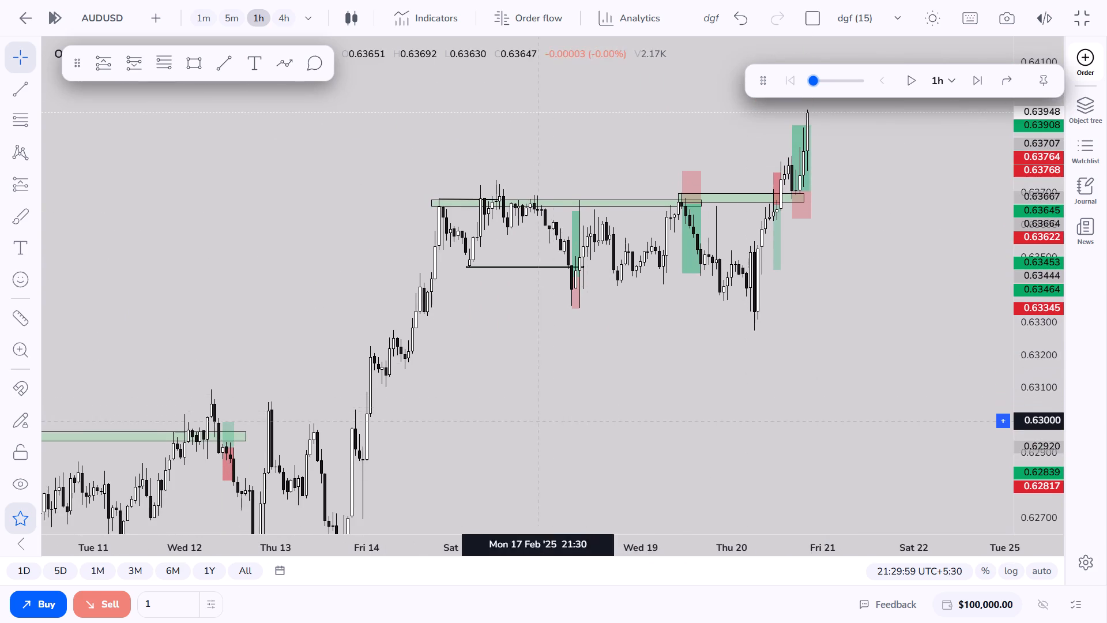
pyautogui.moveTo(538, 422); pyautogui.dragTo(607, 349)
pyautogui.scroll(-9, 615, 348)
pyautogui.moveTo(795, 377); pyautogui.dragTo(799, 313)
pyautogui.moveTo(799, 313); pyautogui.dragTo(789, 326)
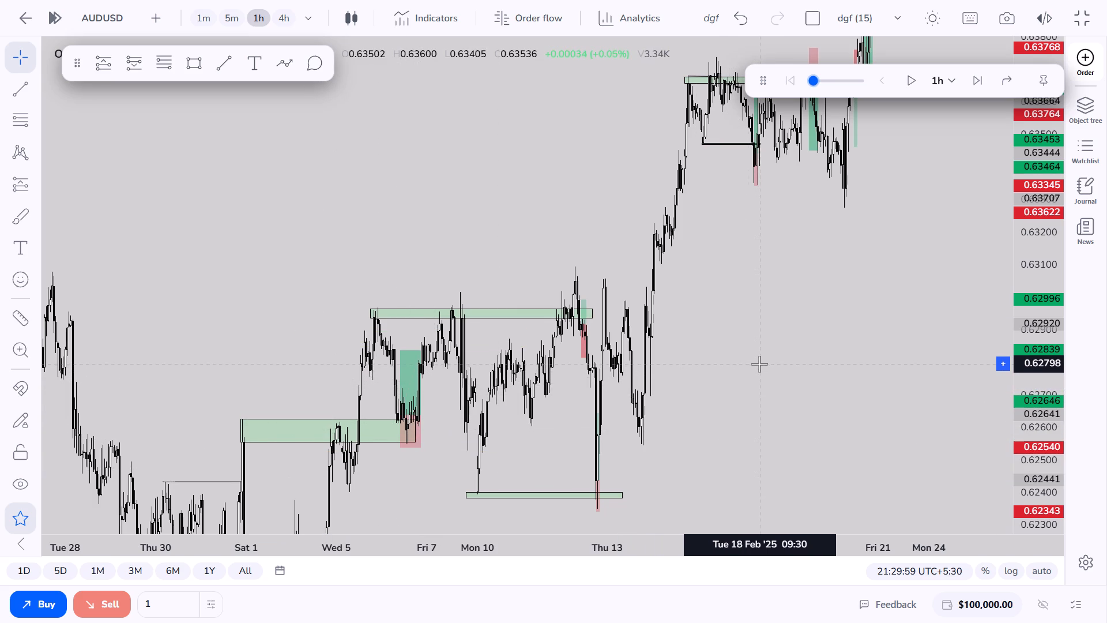
pyautogui.moveTo(760, 363); pyautogui.dragTo(762, 422)
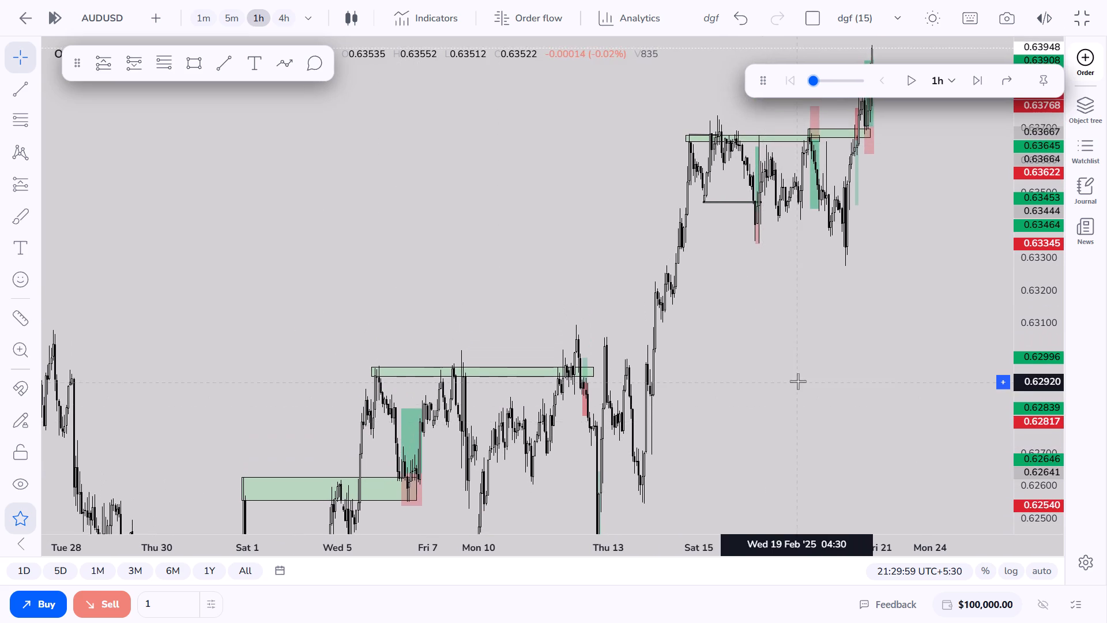
pyautogui.moveTo(798, 381); pyautogui.dragTo(730, 475)
pyautogui.scroll(5, 705, 441)
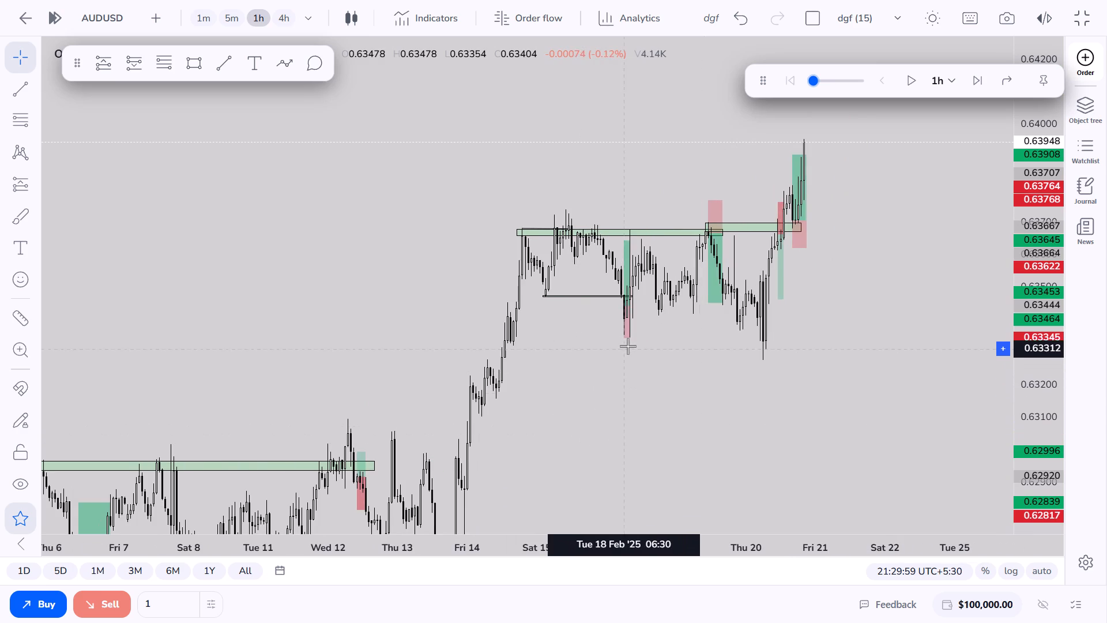
# Raise the stop of the 18 February long position to 0.63359.
pyautogui.click(630, 340)
pyautogui.click(637, 416)
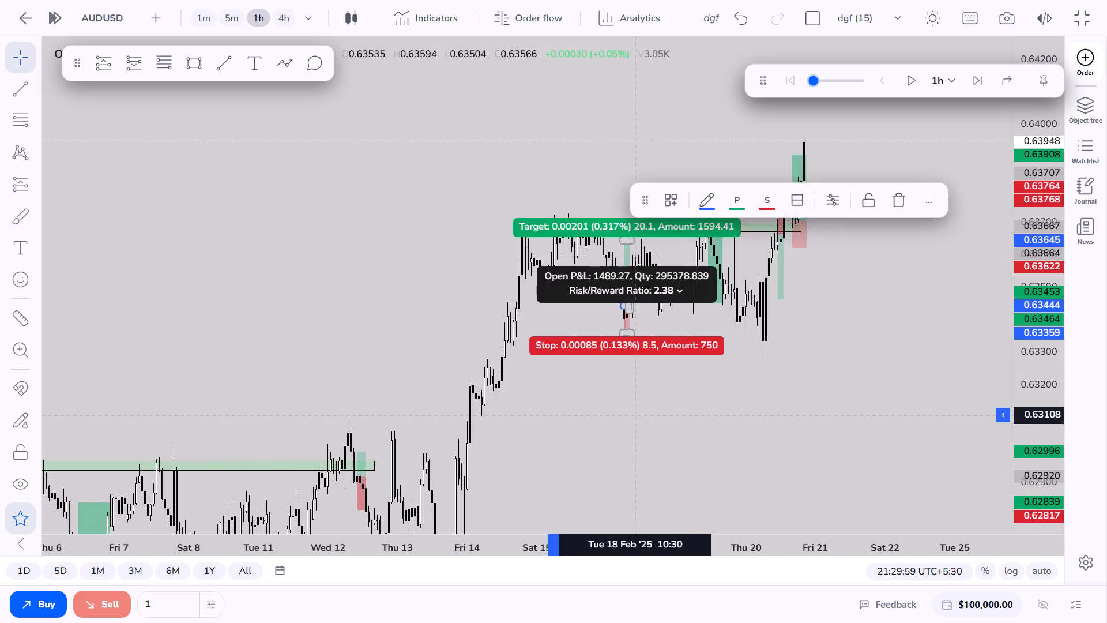
pyautogui.click(646, 423)
# Examine the February price swings again, comparing the early-month zones and positions with the latest ones up to 20 February.
pyautogui.moveTo(640, 421); pyautogui.dragTo(630, 438)
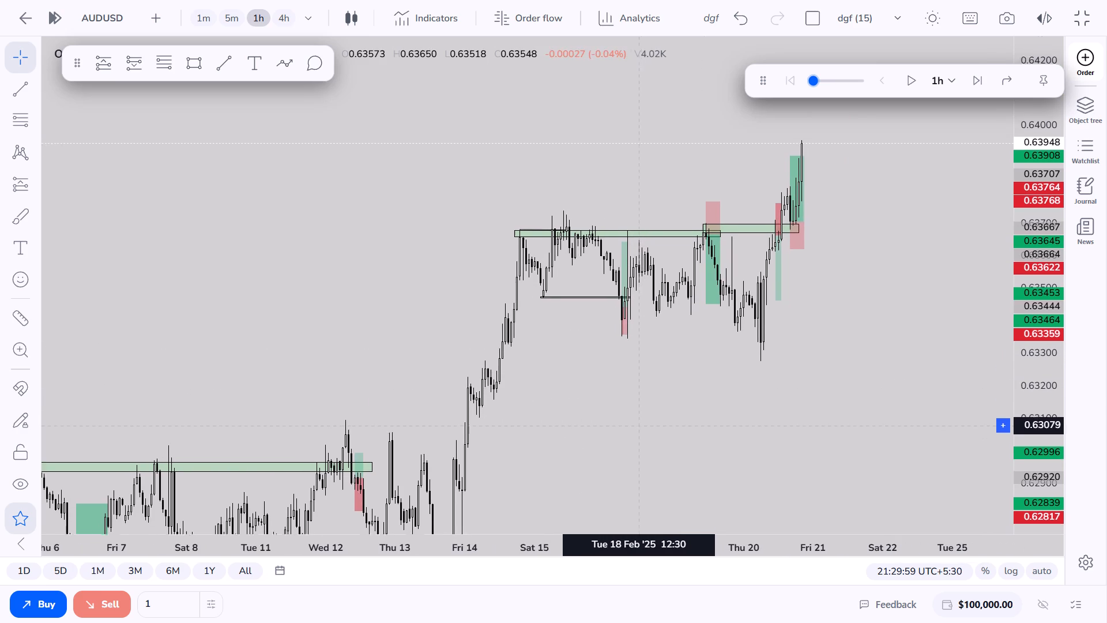
pyautogui.moveTo(630, 438); pyautogui.dragTo(617, 449)
pyautogui.scroll(4, 614, 449)
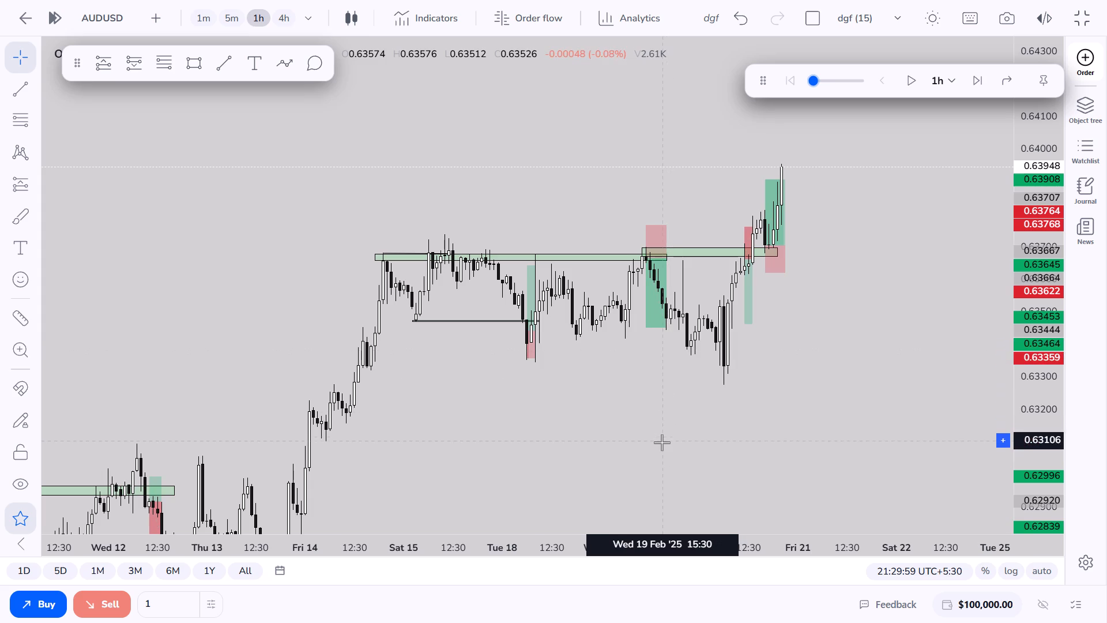
pyautogui.moveTo(663, 442); pyautogui.dragTo(713, 316)
pyautogui.scroll(-5, 707, 369)
pyautogui.moveTo(689, 441); pyautogui.dragTo(710, 320)
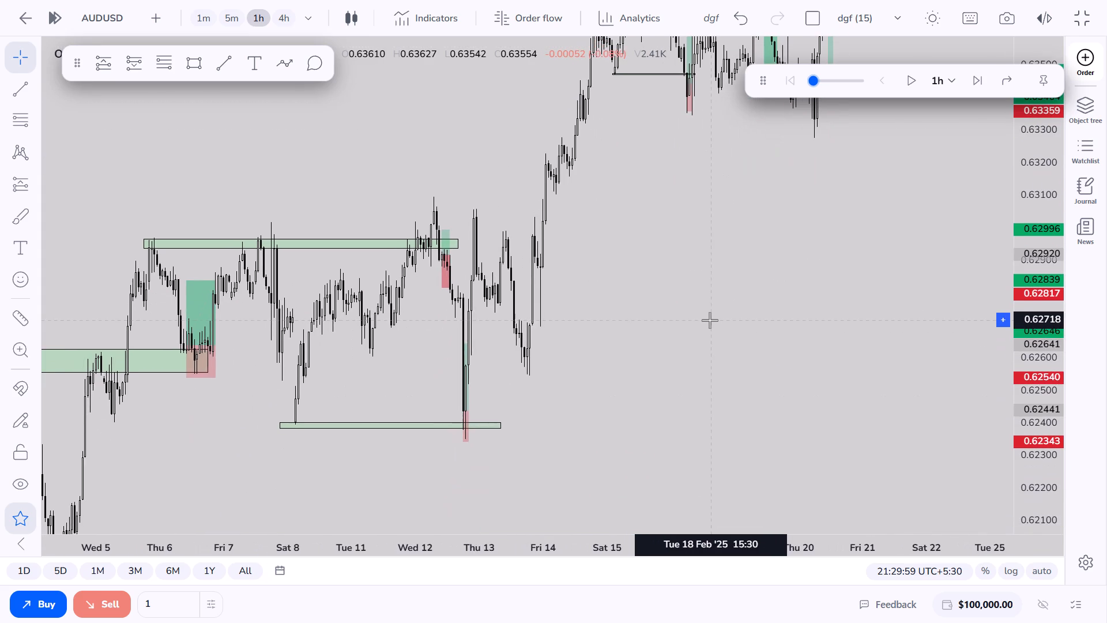
pyautogui.moveTo(710, 320); pyautogui.dragTo(707, 445)
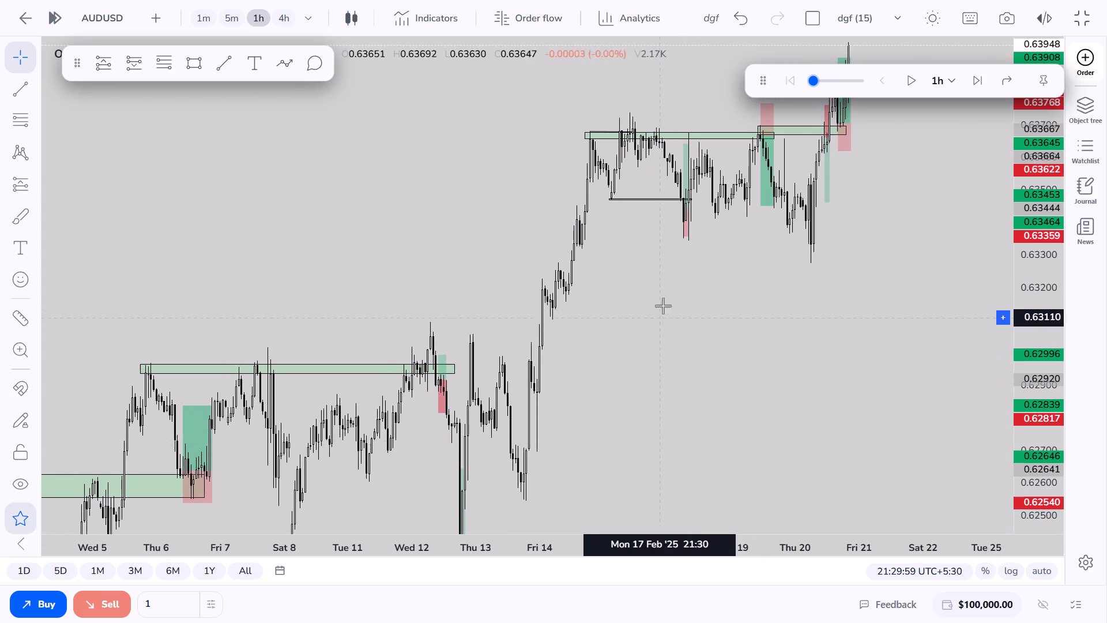
pyautogui.moveTo(679, 276); pyautogui.dragTo(654, 407)
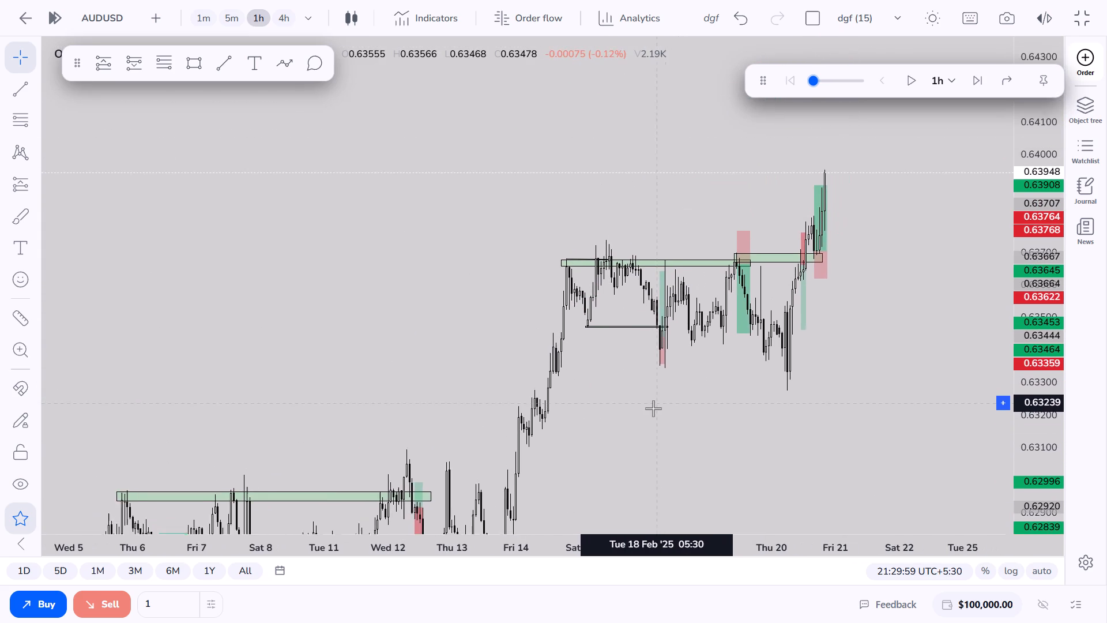
pyautogui.scroll(5, 647, 414)
pyautogui.moveTo(703, 374); pyautogui.dragTo(529, 385)
pyautogui.scroll(-2, 637, 400)
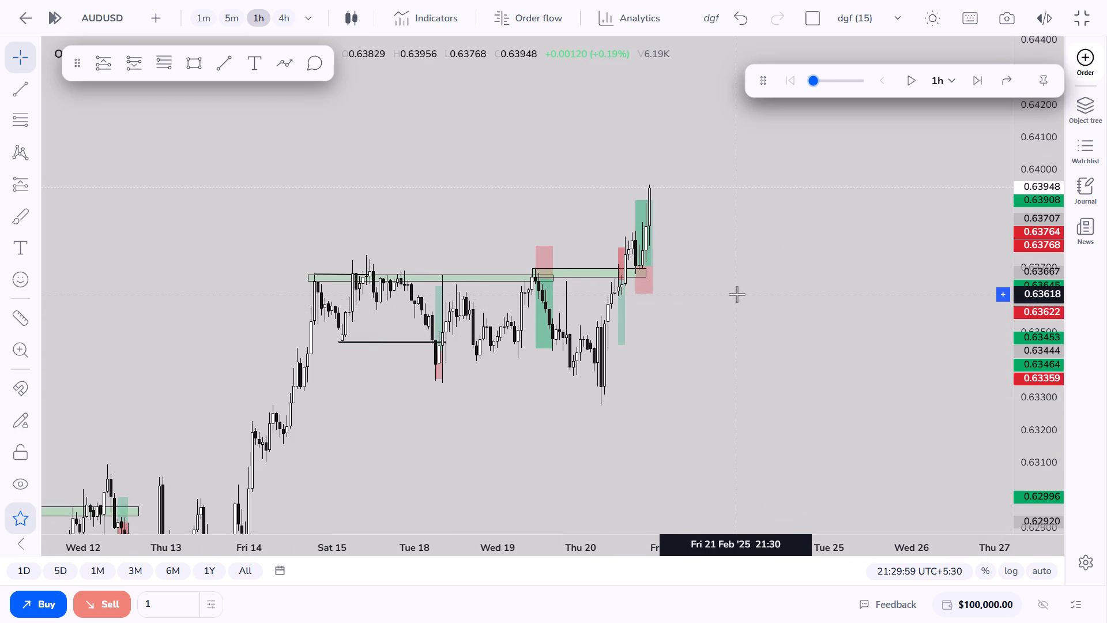
pyautogui.moveTo(737, 294); pyautogui.dragTo(823, 394)
pyautogui.scroll(2, 807, 388)
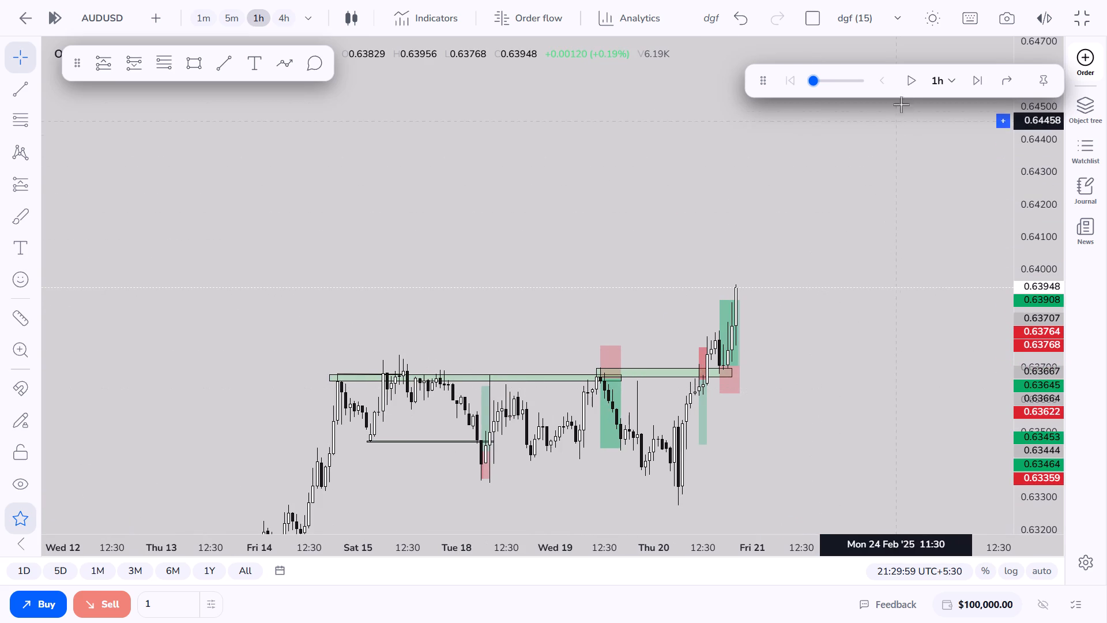
# Run the 1-hour replay with the latest candles in view and pause it at 21 February 04:29.
pyautogui.click(912, 88)
pyautogui.moveTo(903, 290); pyautogui.dragTo(918, 211)
pyautogui.moveTo(1037, 388); pyautogui.dragTo(1046, 243)
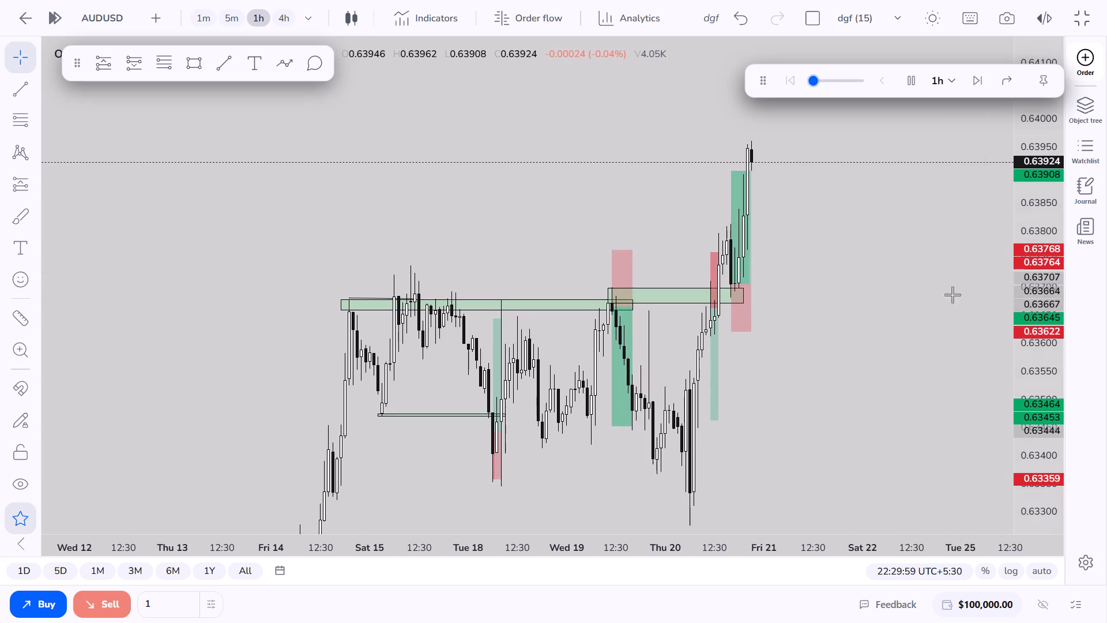
pyautogui.scroll(4, 890, 361)
pyautogui.moveTo(864, 236); pyautogui.dragTo(862, 332)
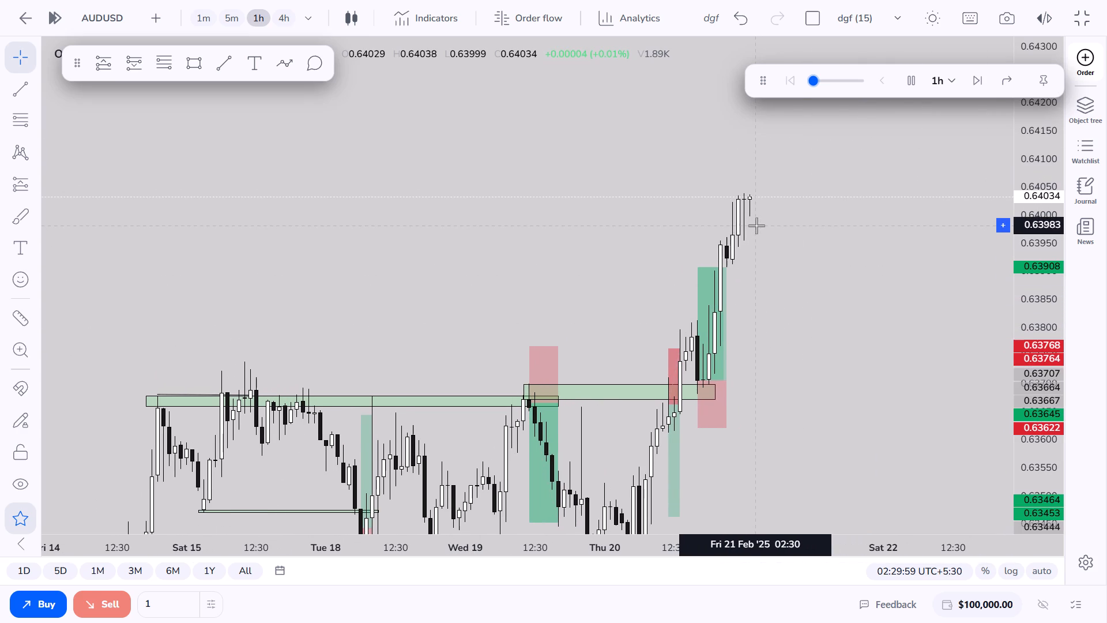
pyautogui.click(911, 85)
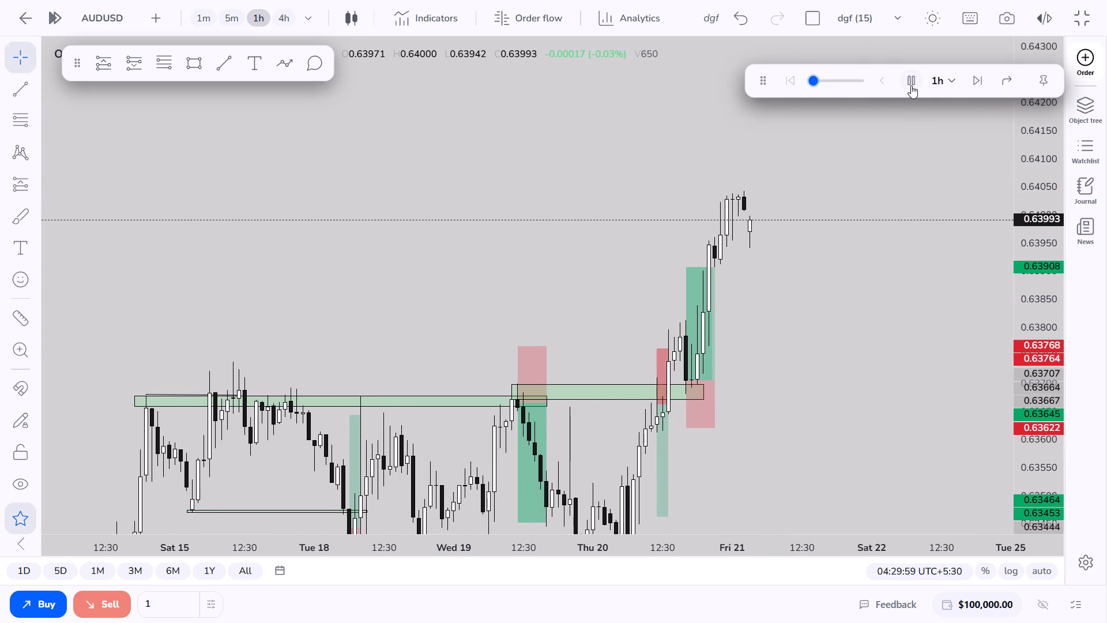